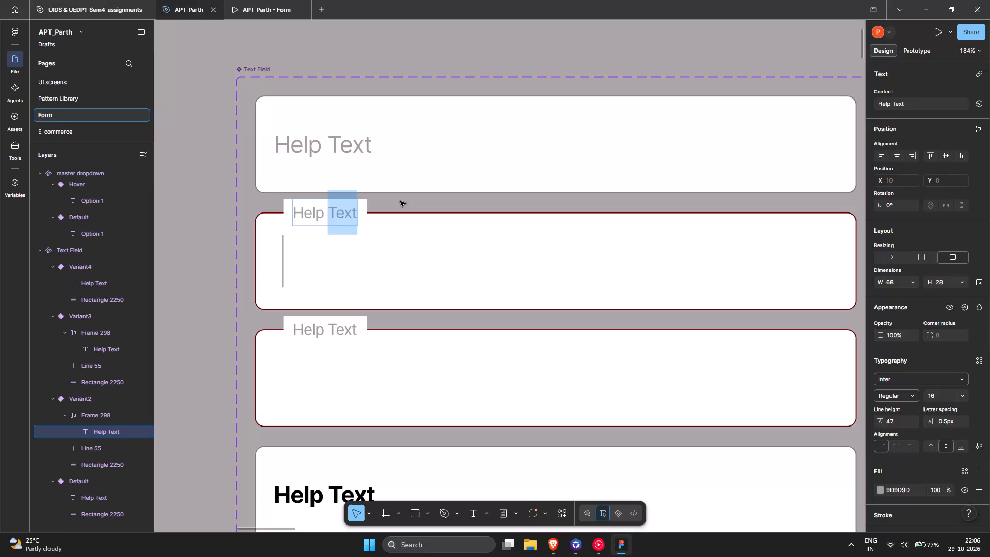
Set the width of the Help Text inside Variant2's Frame 298 to fill its container.
left_click(400, 201)
left_click(364, 211)
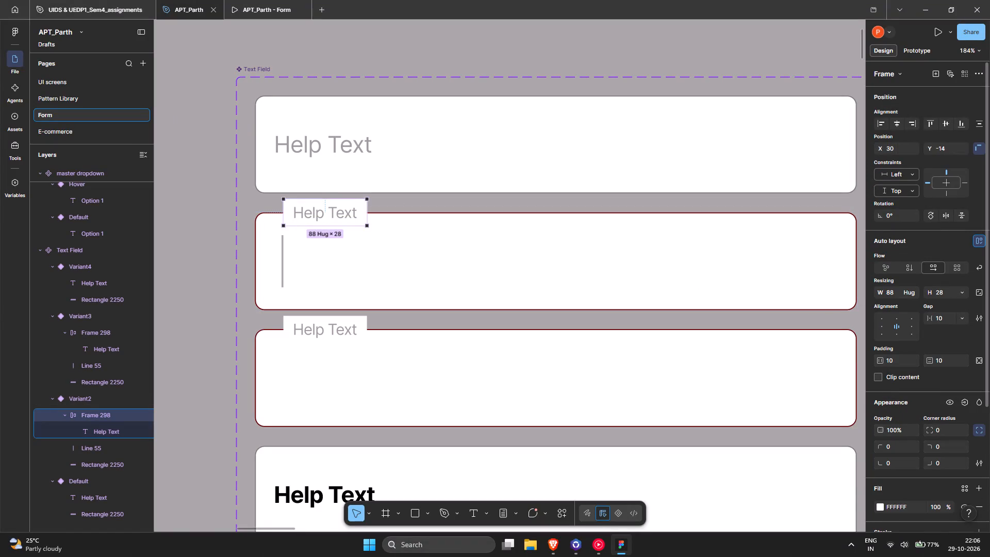
left_click(914, 288)
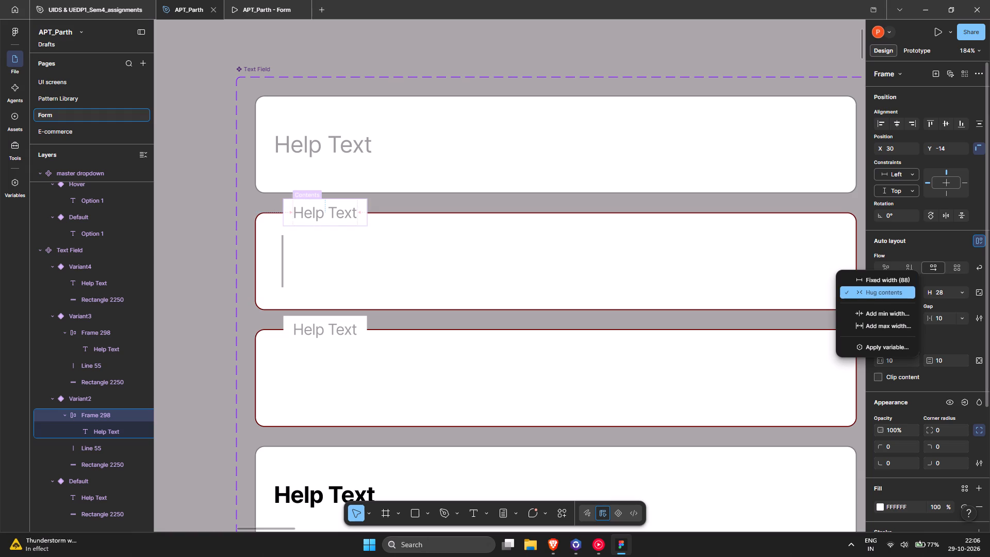
left_click(365, 201)
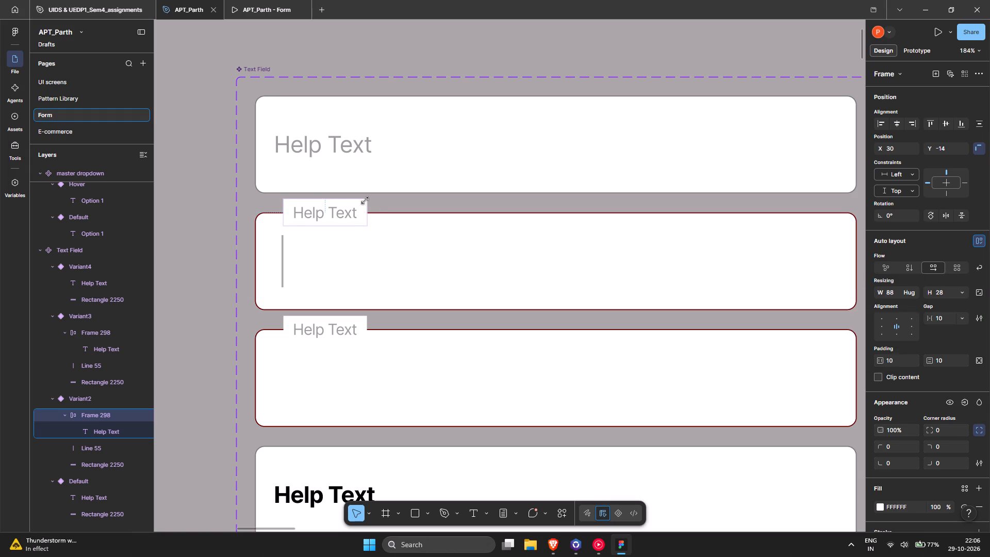
double_click(352, 210)
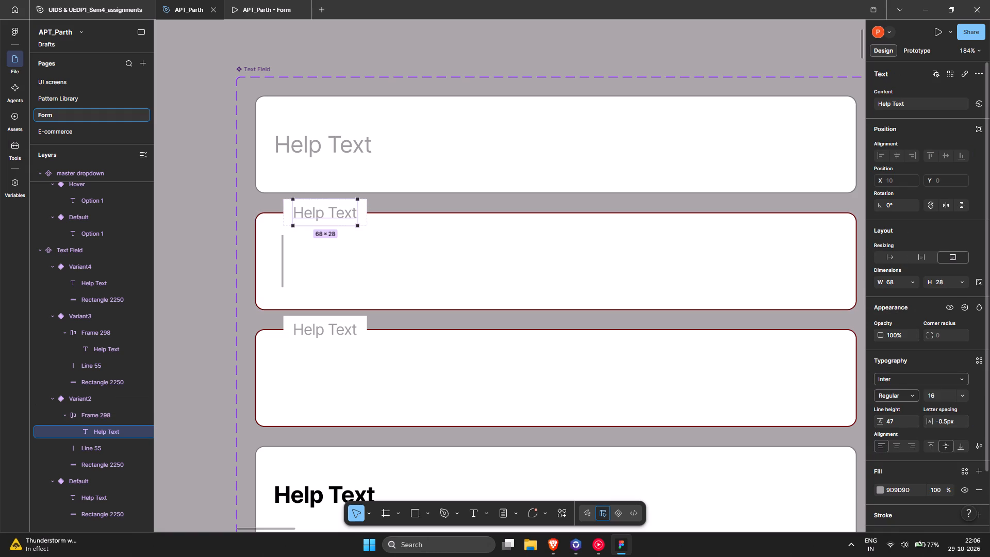
left_click(907, 282)
left_click(896, 306)
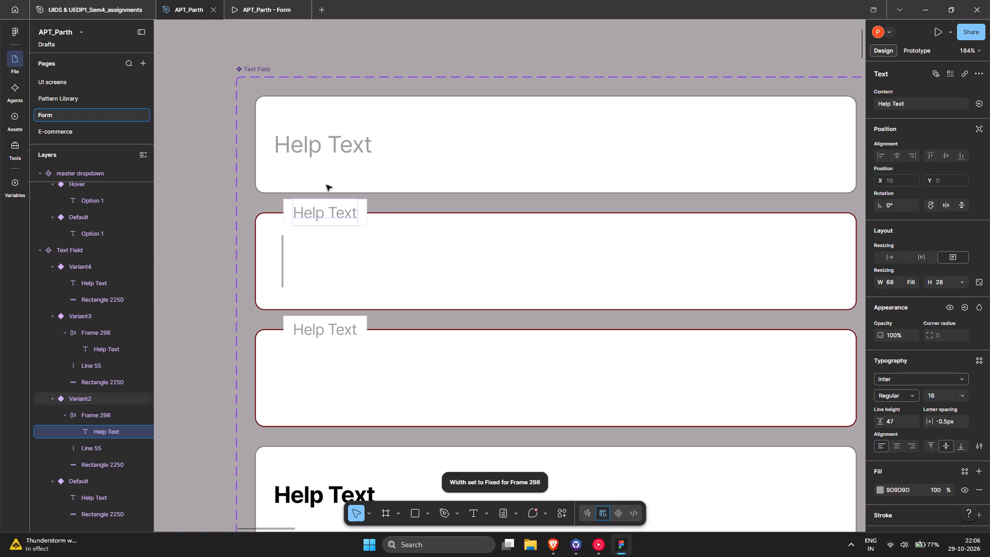
Set the width of the Help Text inside Variant3's Frame 298 to fill its container.
double_click(351, 327)
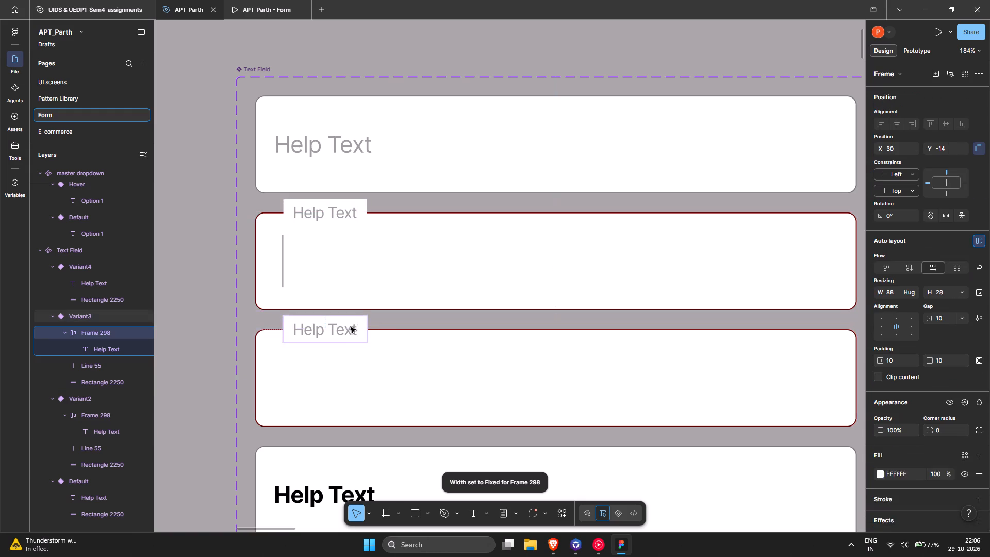
double_click(335, 327)
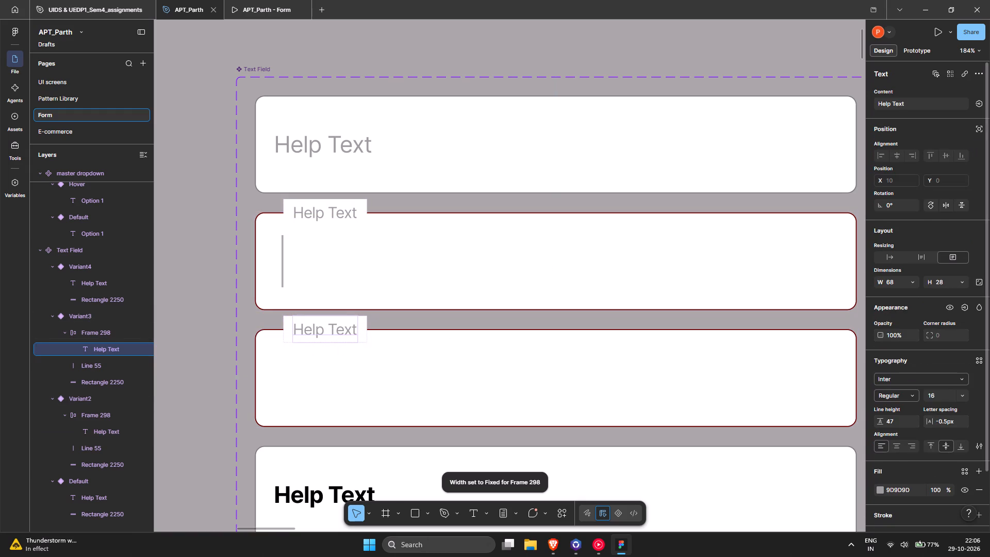
left_click(914, 285)
left_click(898, 307)
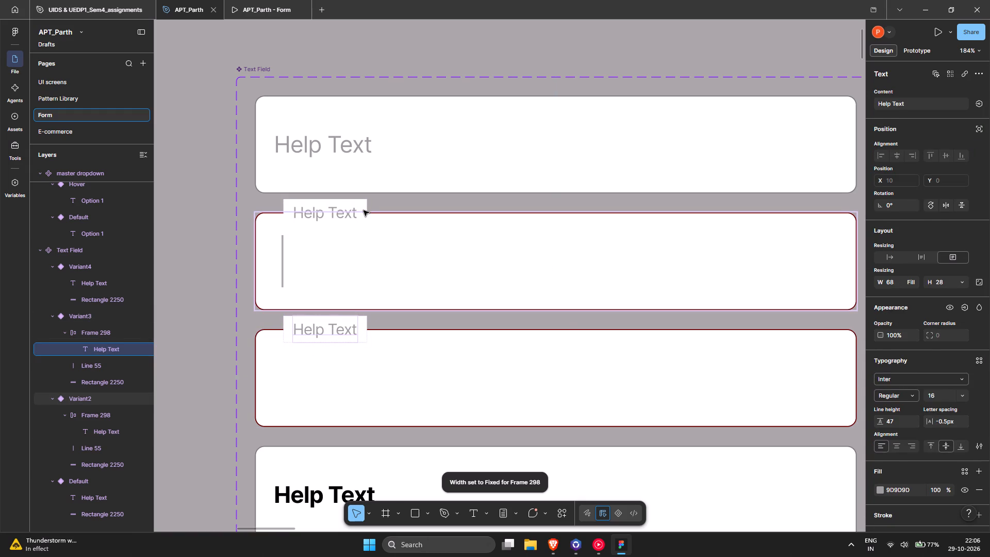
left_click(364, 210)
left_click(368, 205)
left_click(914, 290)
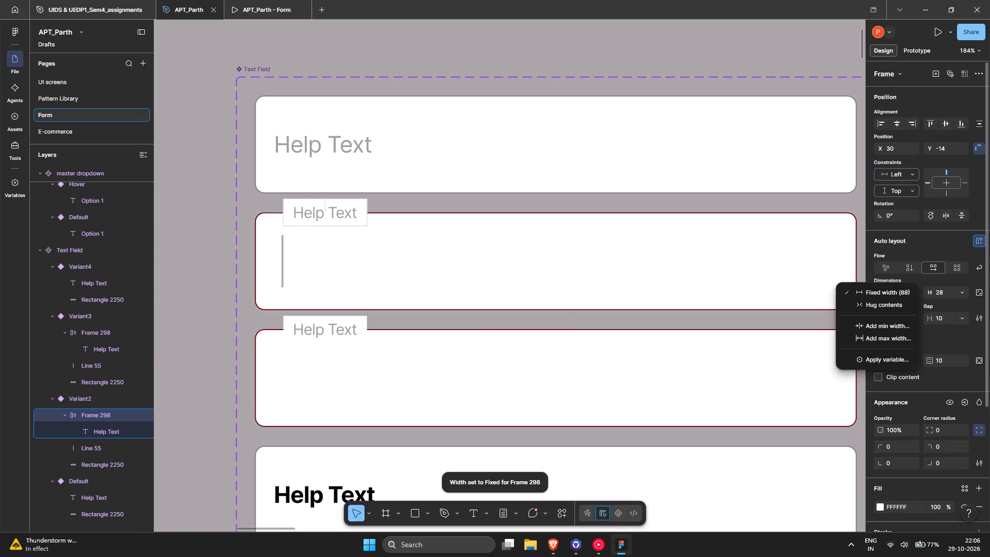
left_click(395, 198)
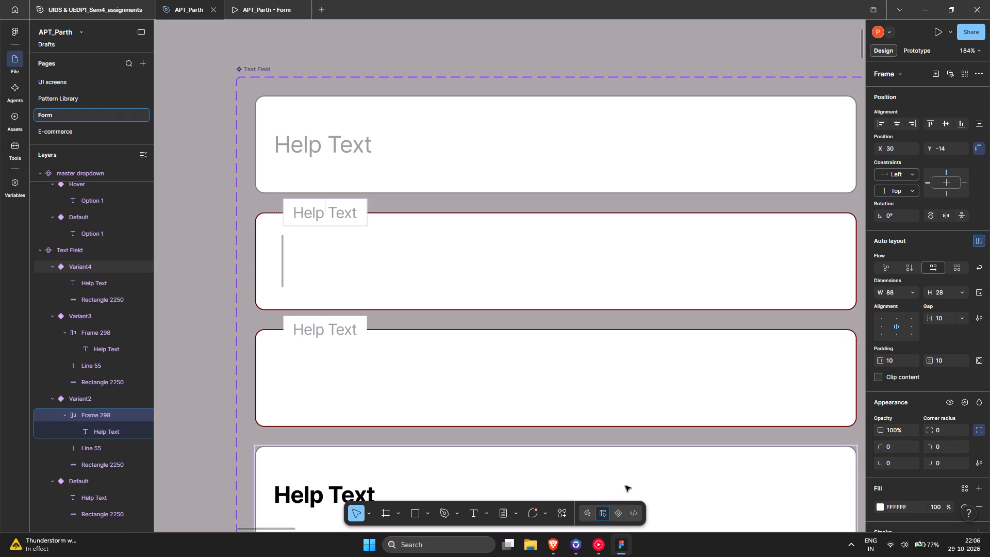
Present the first page of the College Admission Application Form and test its first name field.
scroll(670, 143, "down", 11, "ctrl")
middle_click_drag(717, 156, 613, 185)
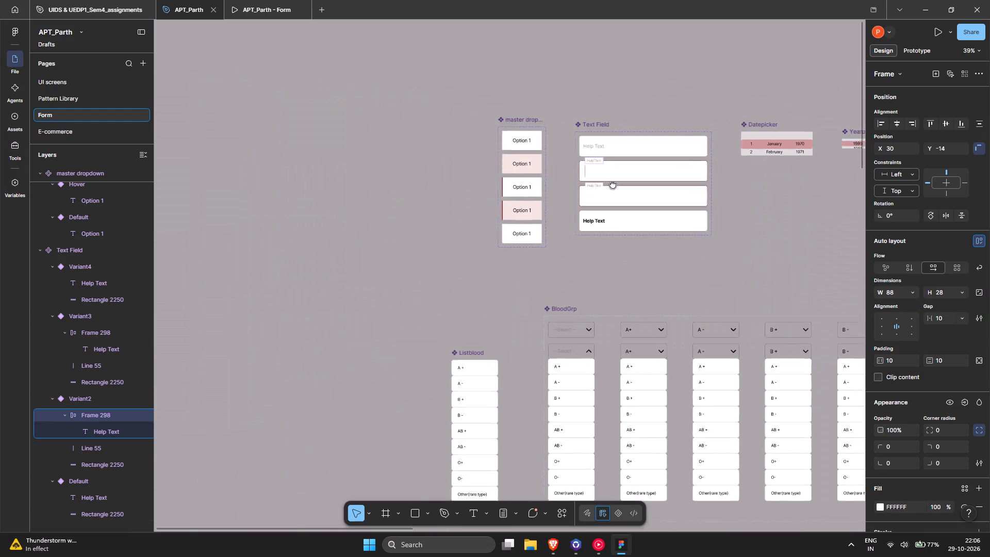
middle_click_drag(613, 185, 234, 236)
middle_click_drag(505, 216, 142, 169)
scroll(417, 172, "down", 3, "ctrl")
left_click(589, 140)
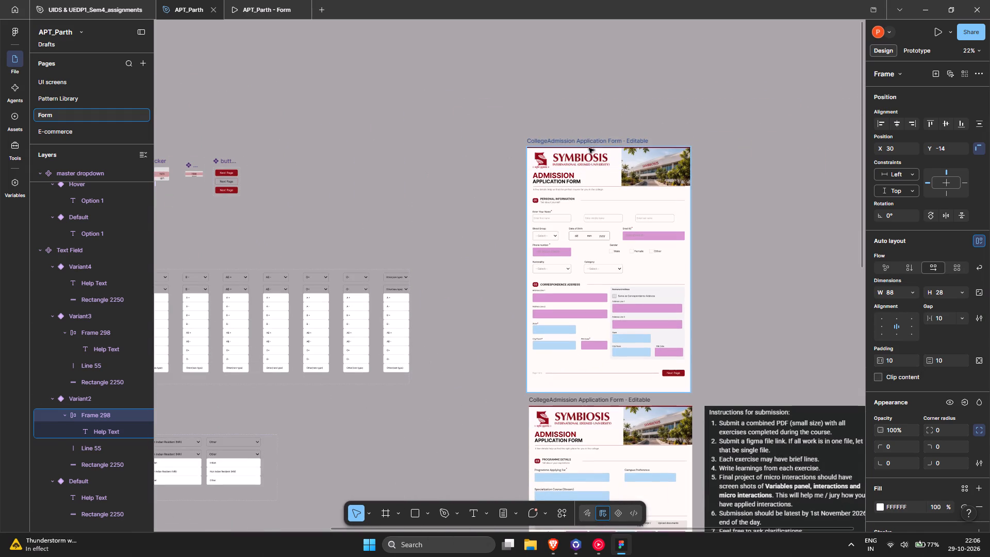
left_click(934, 32)
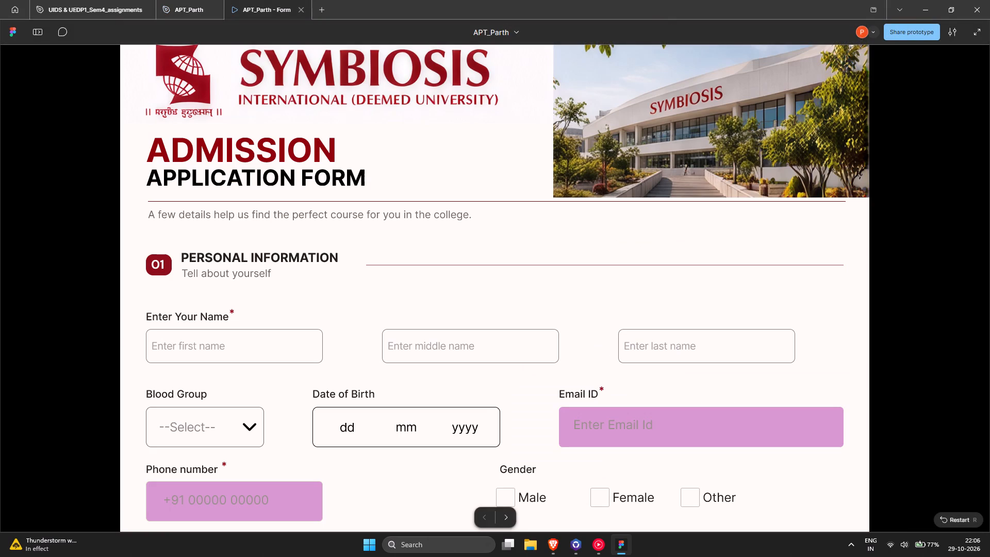
left_click(254, 354)
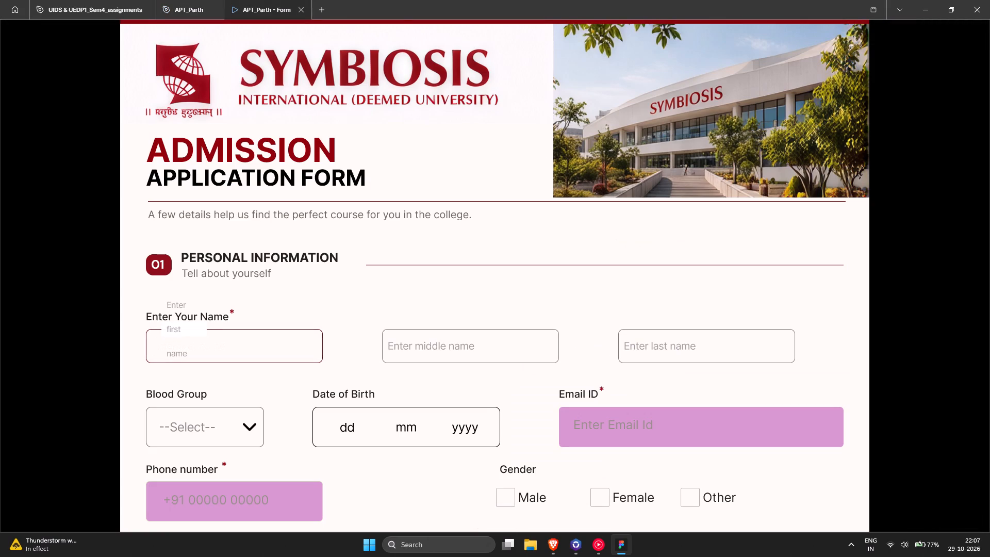
left_click(174, 330)
Try to restart the prototype, examine its Programme Details page down to Submit Application, and close the preview.
key("r")
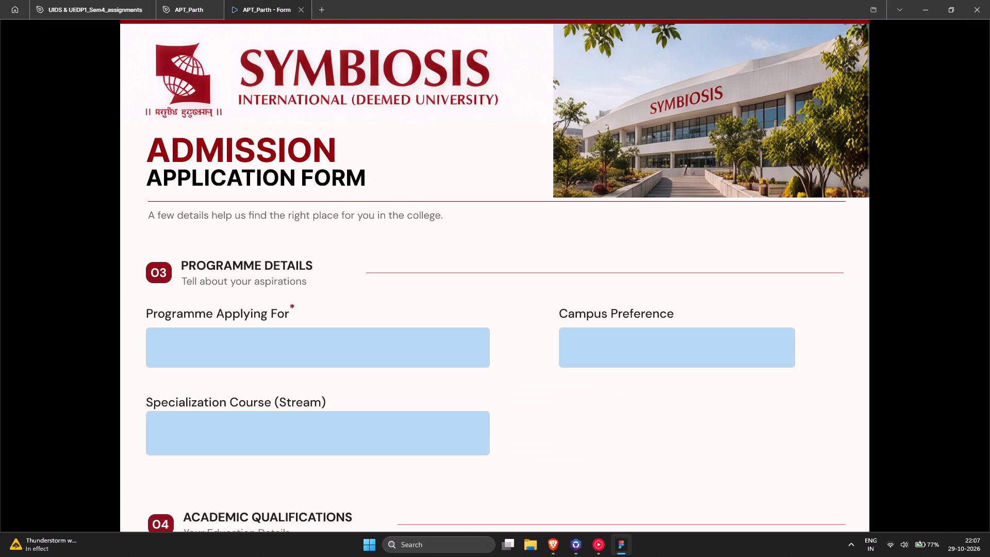
type("rr")
key("r")
key("r")
key("Left")
key("Left")
key("Right")
key("Right")
key("Down")
scroll(392, 277, "down", 12)
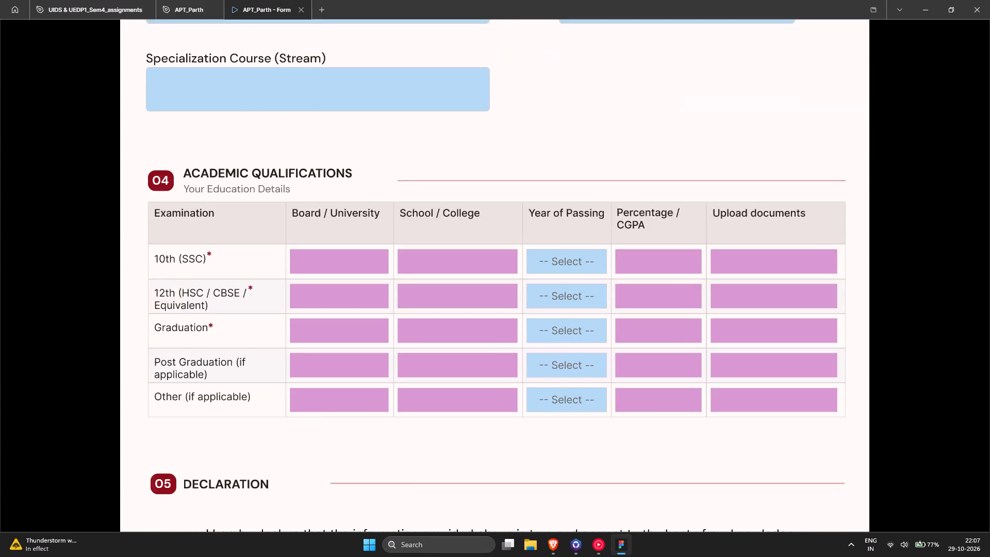
scroll(392, 277, "down", 5)
left_click(544, 494)
left_click(329, 461)
left_click(592, 429)
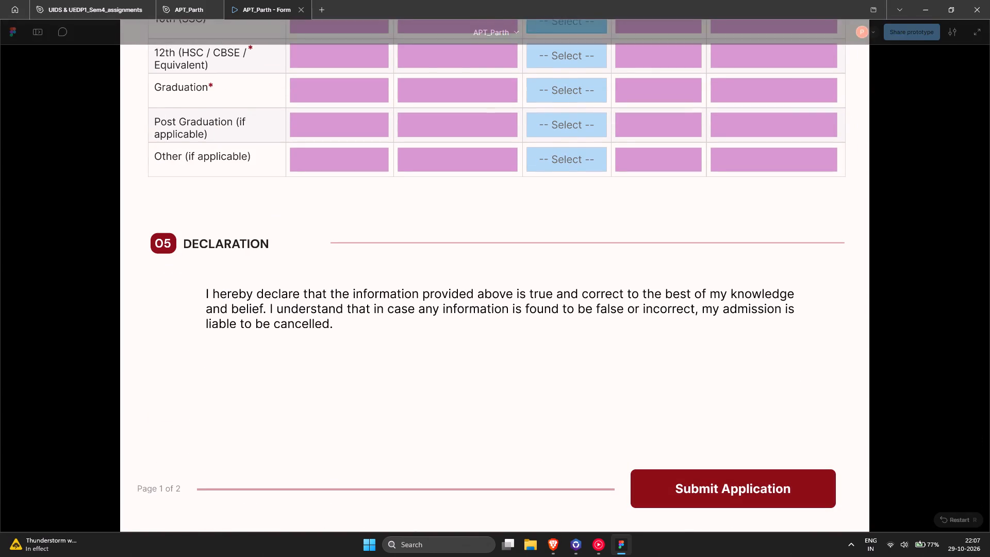
key("Left")
key("Left")
left_click(772, 490)
triple_click(766, 490)
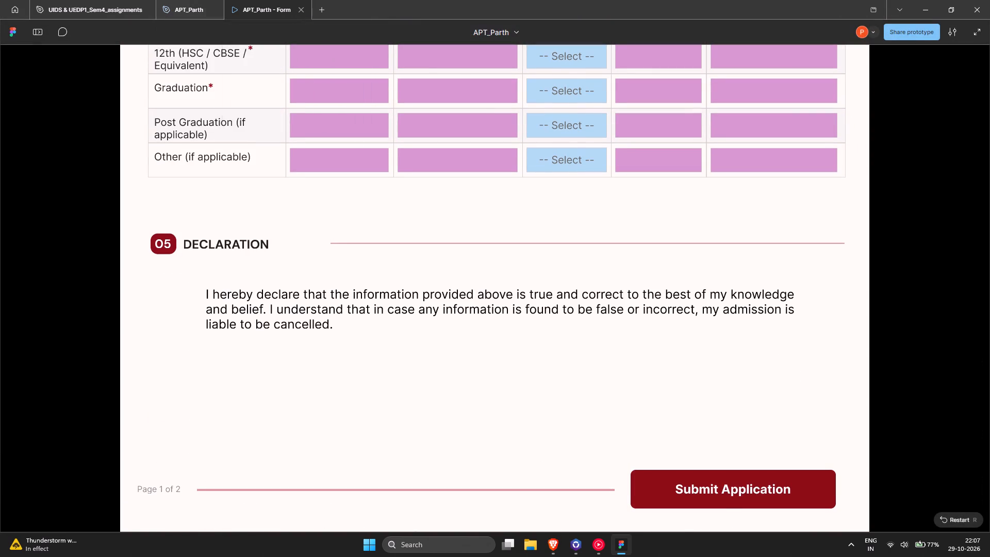
left_click(302, 14)
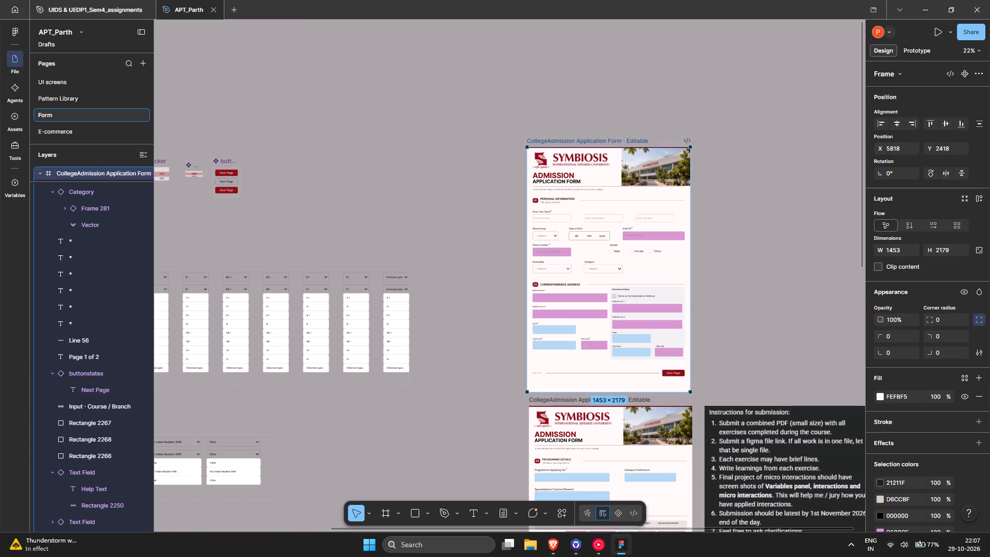
Present the form's first page again, test the first, middle and last name fields, and return to the design file.
left_click(603, 135)
left_click(591, 139)
left_click(938, 33)
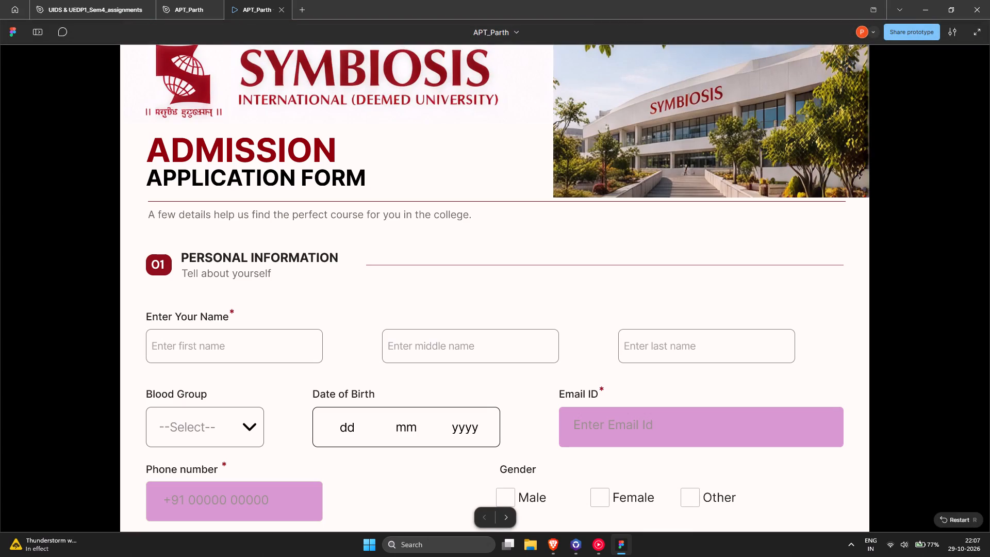
left_click(204, 349)
left_click(455, 347)
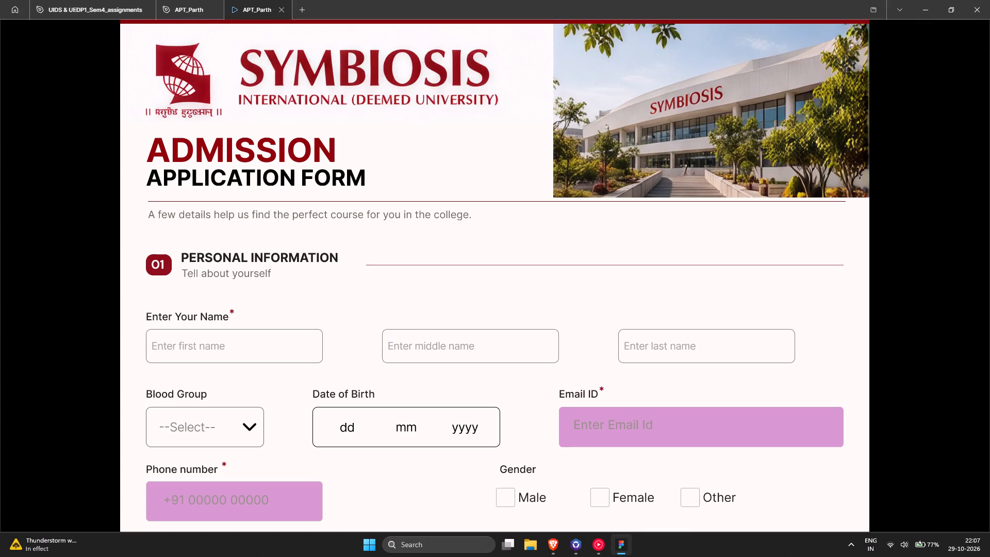
left_click(636, 344)
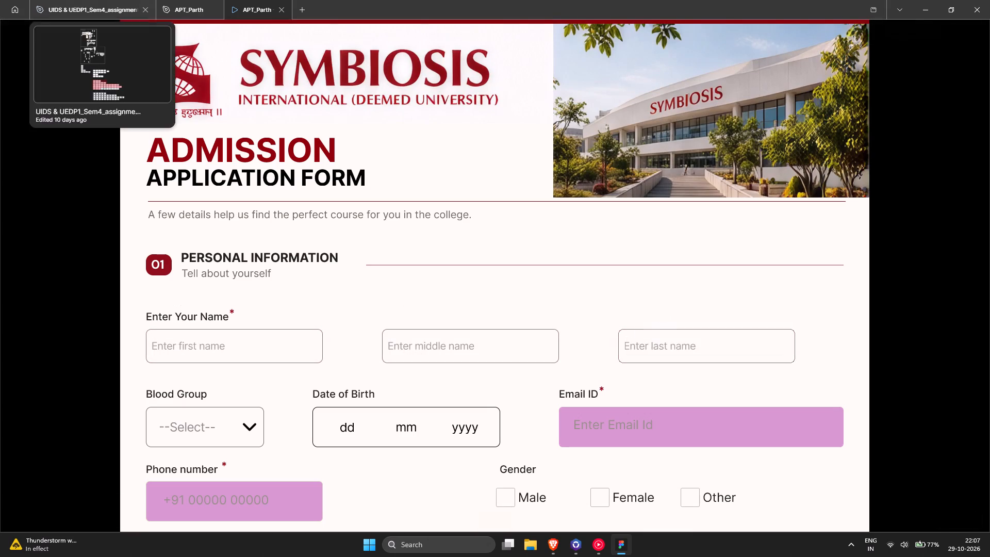
left_click(96, 0)
left_click(187, 7)
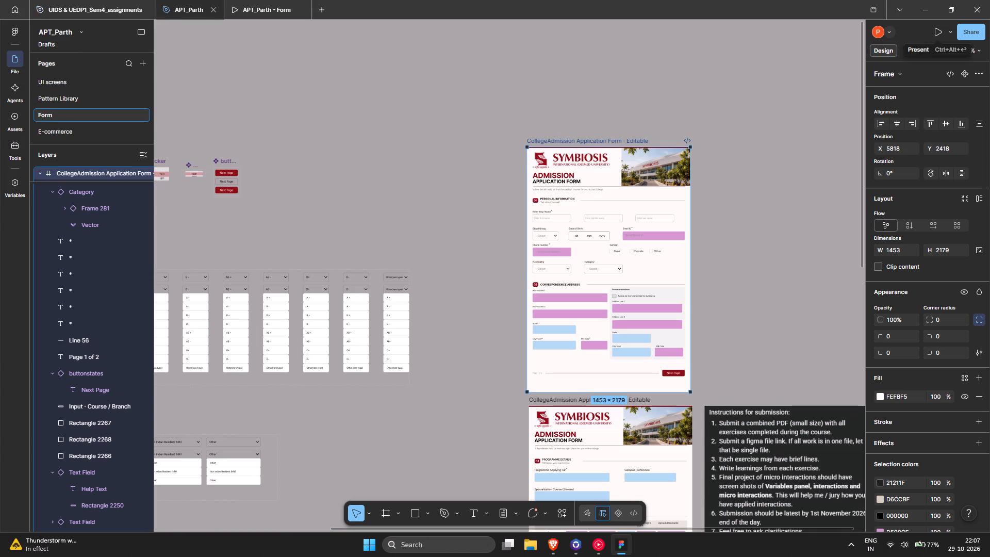
Close the UIDS & UEDP1_Sem4_assignments file.
left_click(143, 7)
Widen the floating label frame in the Text Field component's Variant2 to about 149 px.
middle_click_drag(222, 203, 616, 130)
scroll(440, 102, "up", 5, "ctrl")
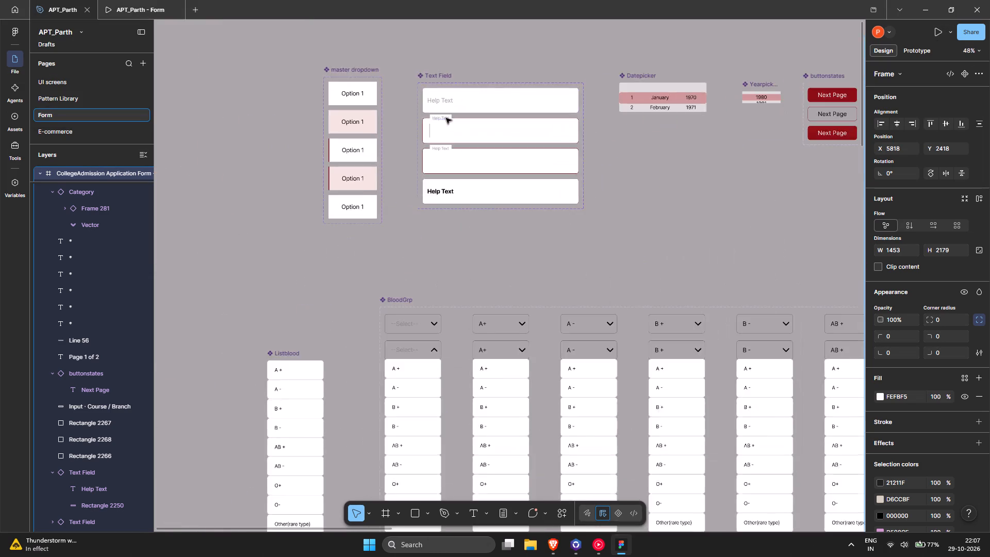
scroll(446, 118, "up", 3, "ctrl")
scroll(471, 254, "down", 20)
scroll(471, 254, "down", 2)
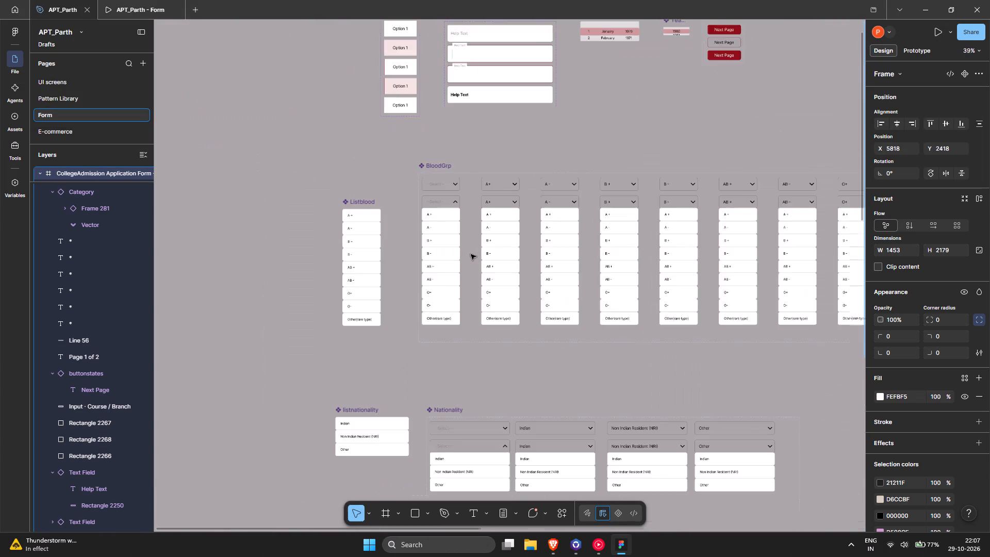
scroll(442, 127, "up", 15)
double_click(458, 140)
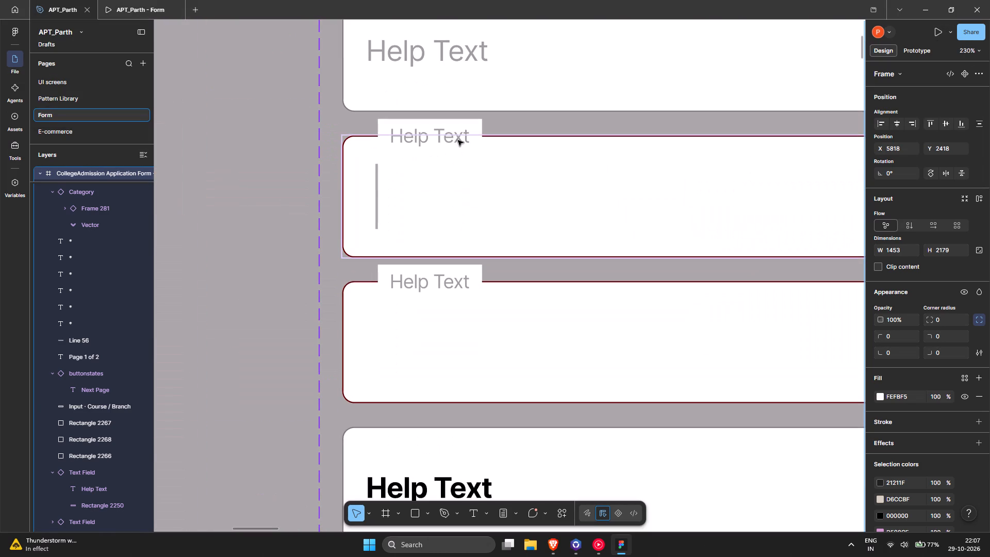
left_click_drag(483, 132, 508, 132)
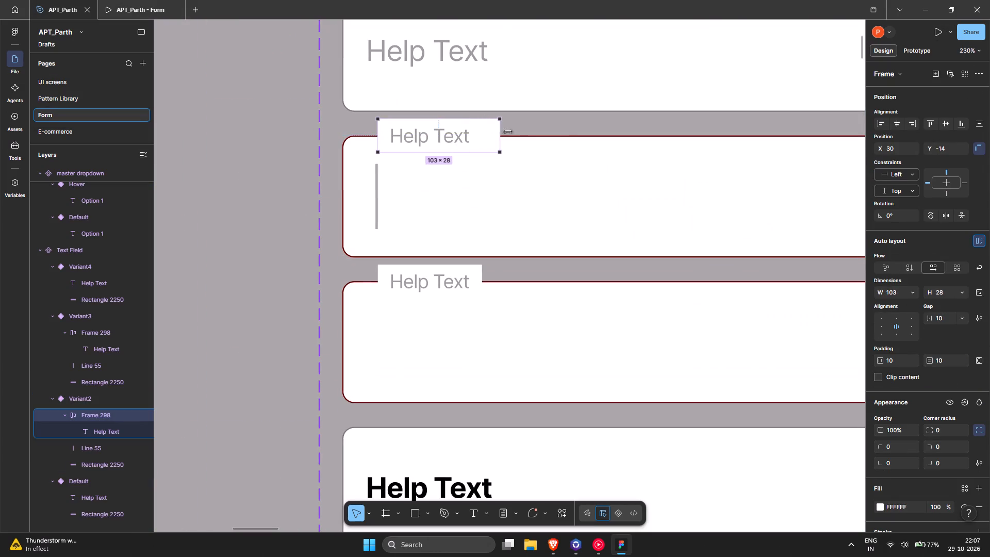
left_click_drag(508, 132, 554, 129)
Replace the floating label text in Variant2 with "Enter first name".
double_click(462, 135)
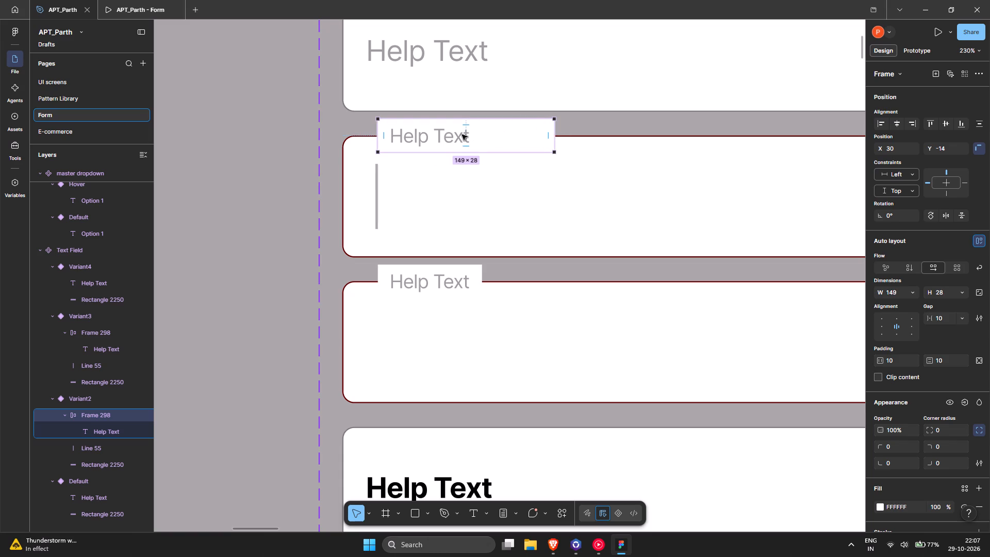
triple_click(462, 135)
left_click_drag(471, 135, 374, 136)
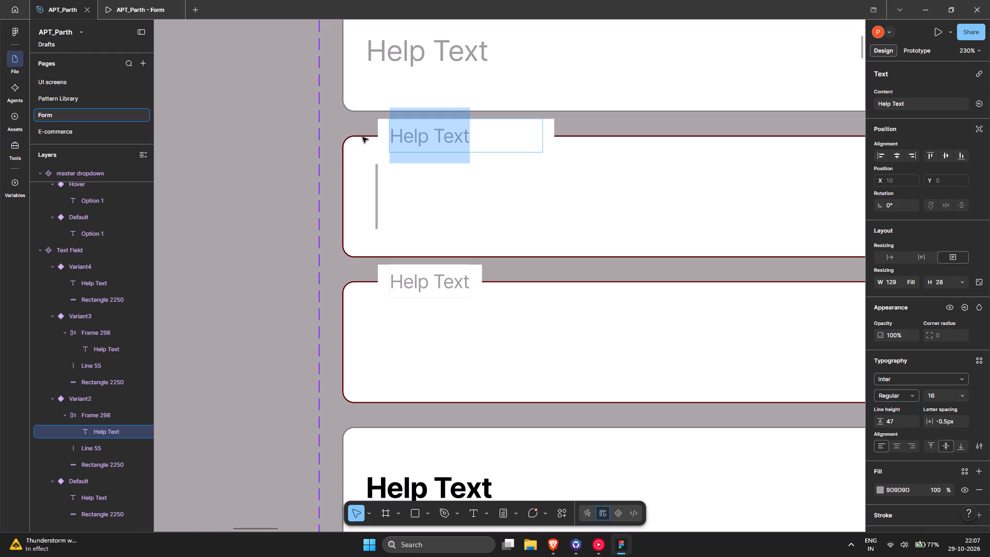
type("Enter")
key("space")
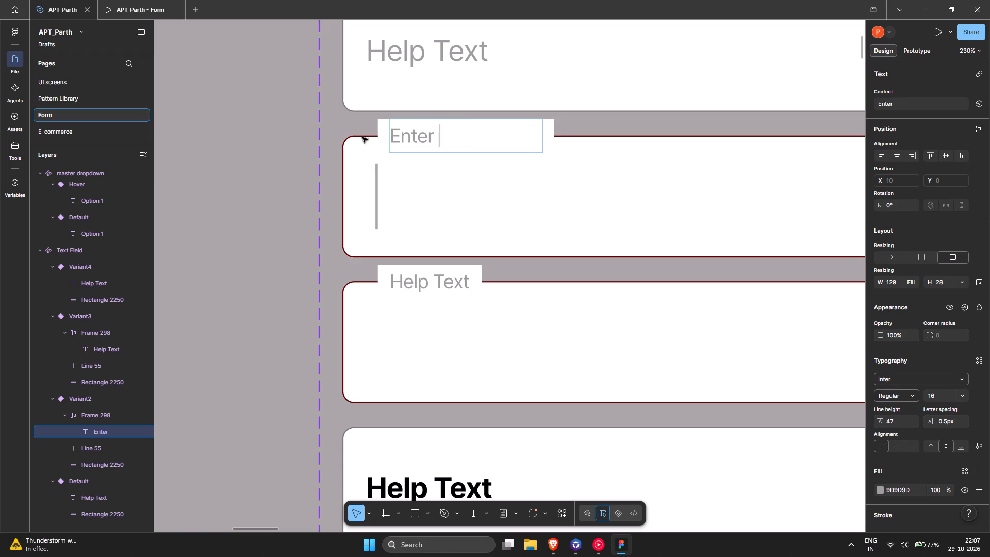
type("first name")
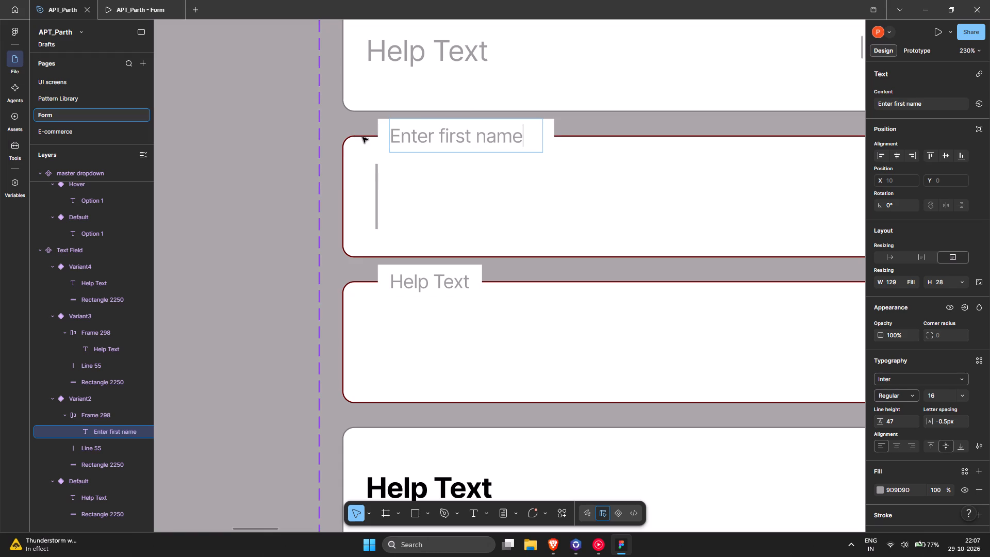
Replace the help text in the Text Field component's Default variant with "Type".
scroll(414, 121, "up", 3)
triple_click(457, 158)
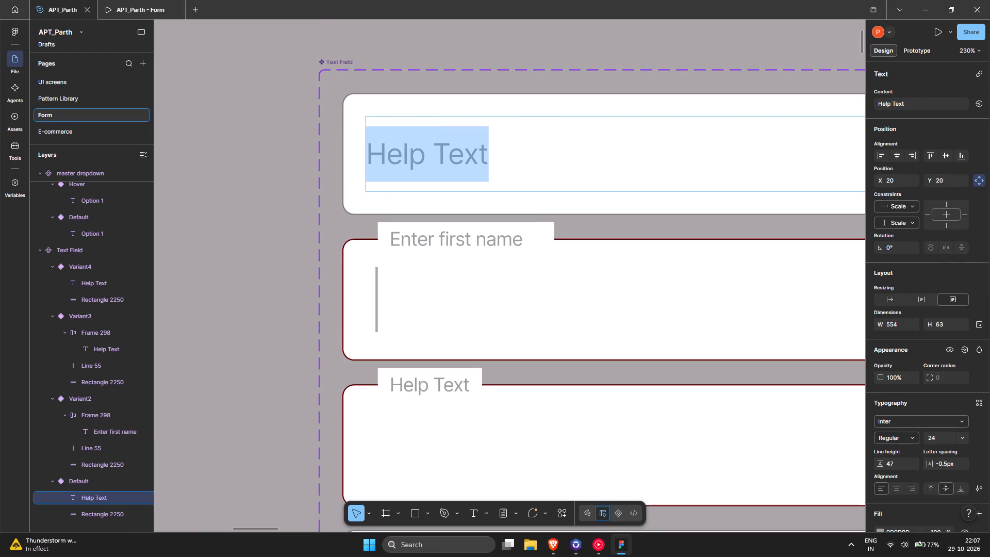
type("Type")
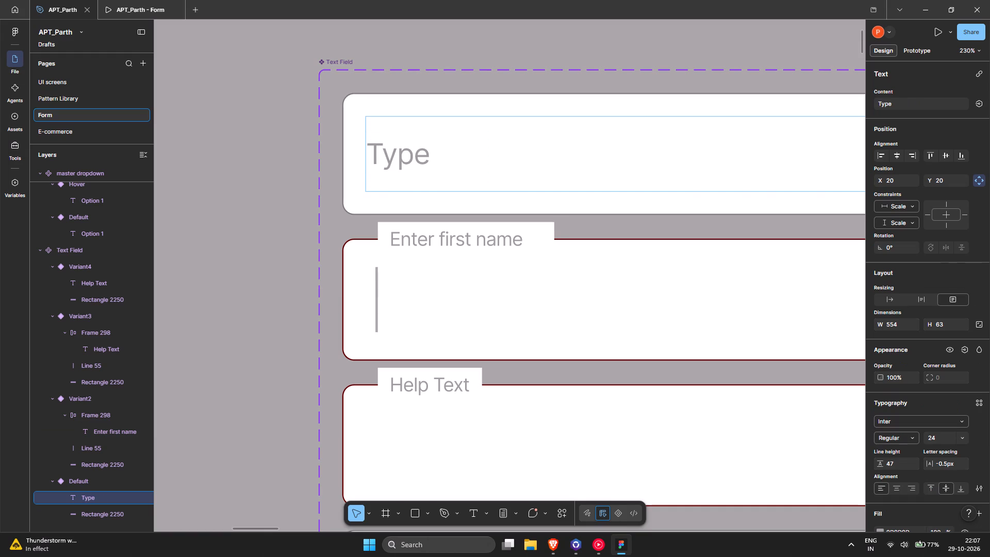
Clear the floating label text in Variant3 of the Text Field component.
scroll(485, 192, "down", 4)
triple_click(443, 248)
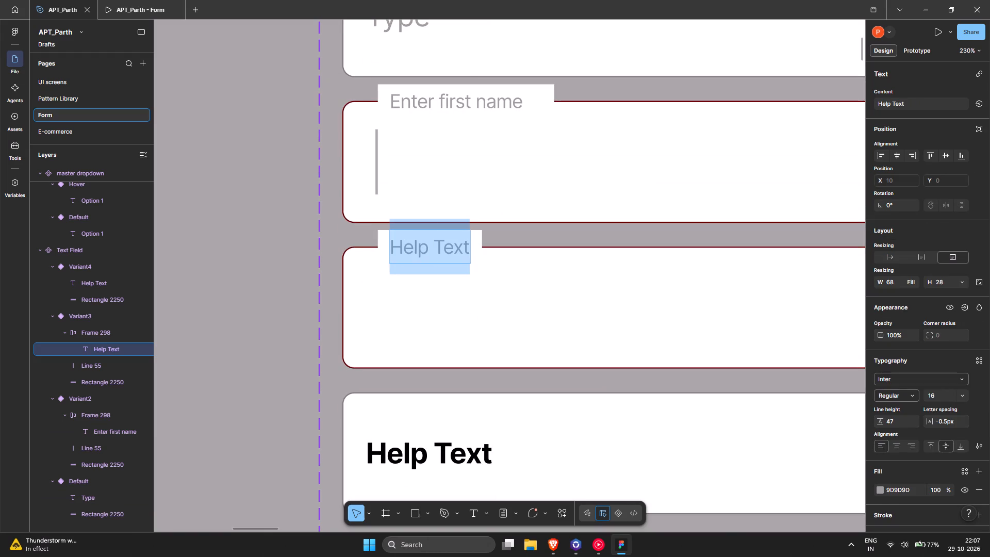
type("Ty")
key("BackSpace")
key("BackSpace")
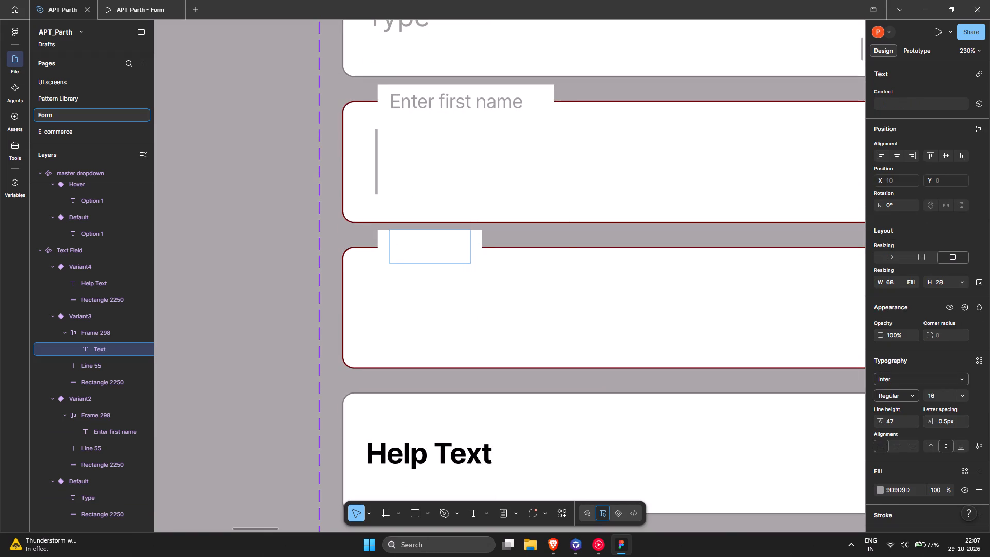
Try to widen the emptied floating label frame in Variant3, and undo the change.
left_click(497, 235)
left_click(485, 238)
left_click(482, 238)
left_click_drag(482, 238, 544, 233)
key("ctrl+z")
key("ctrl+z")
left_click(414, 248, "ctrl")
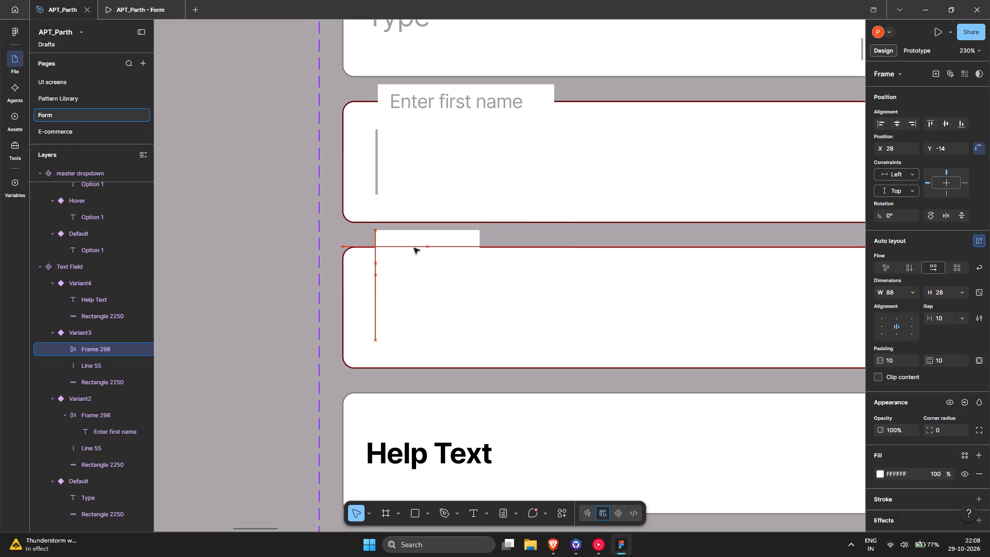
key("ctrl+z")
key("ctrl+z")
Enter "Enter first name" as the floating label text in Variant3.
key("ctrl+BackSpace")
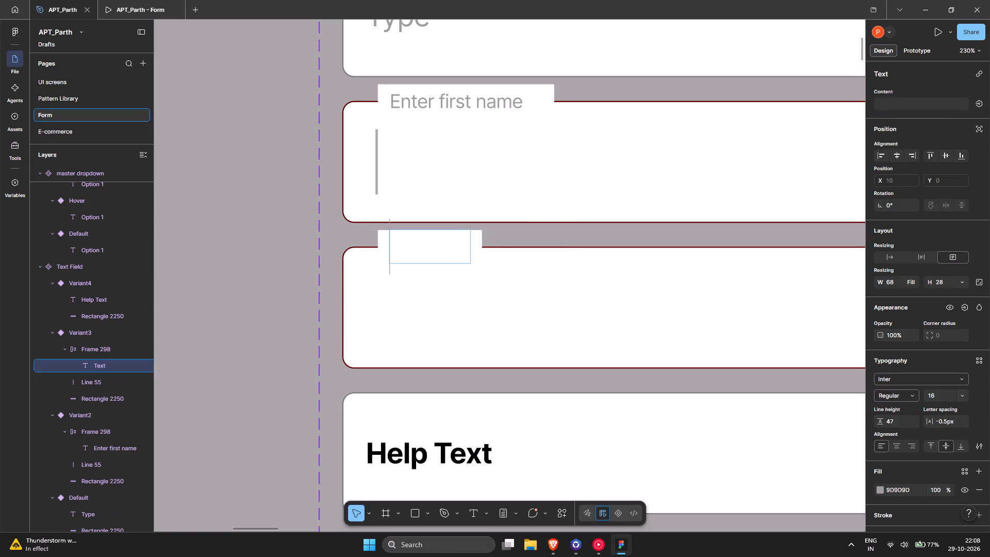
type("Enter")
key("space")
type("first name")
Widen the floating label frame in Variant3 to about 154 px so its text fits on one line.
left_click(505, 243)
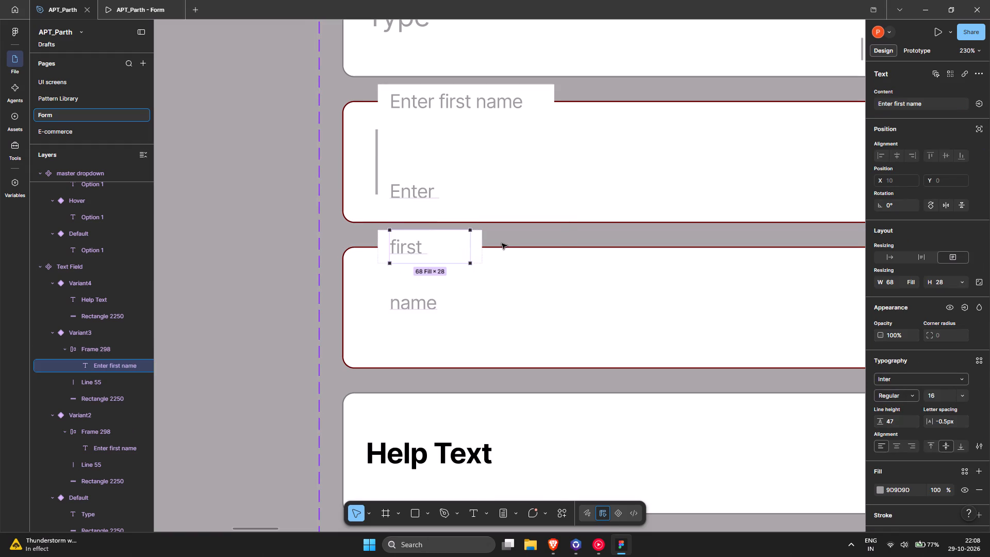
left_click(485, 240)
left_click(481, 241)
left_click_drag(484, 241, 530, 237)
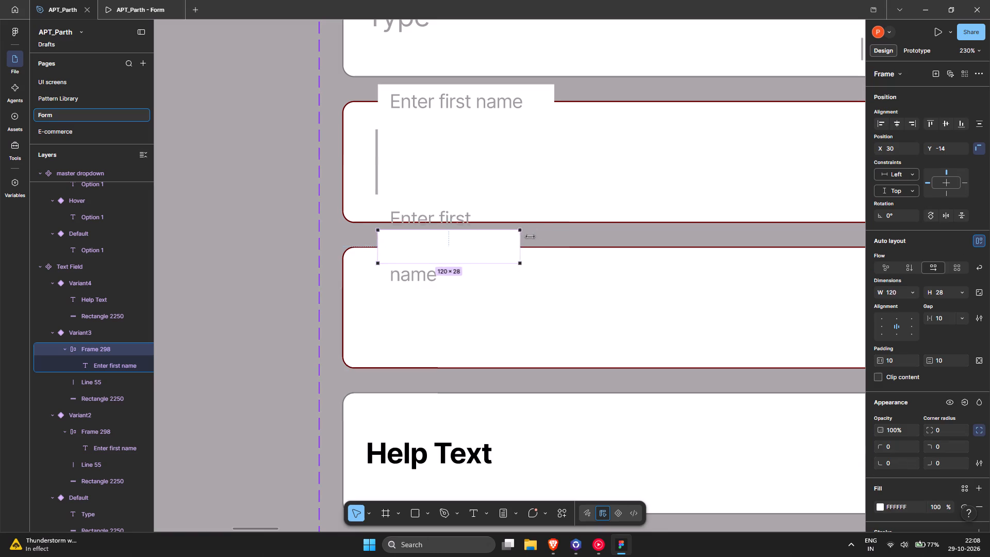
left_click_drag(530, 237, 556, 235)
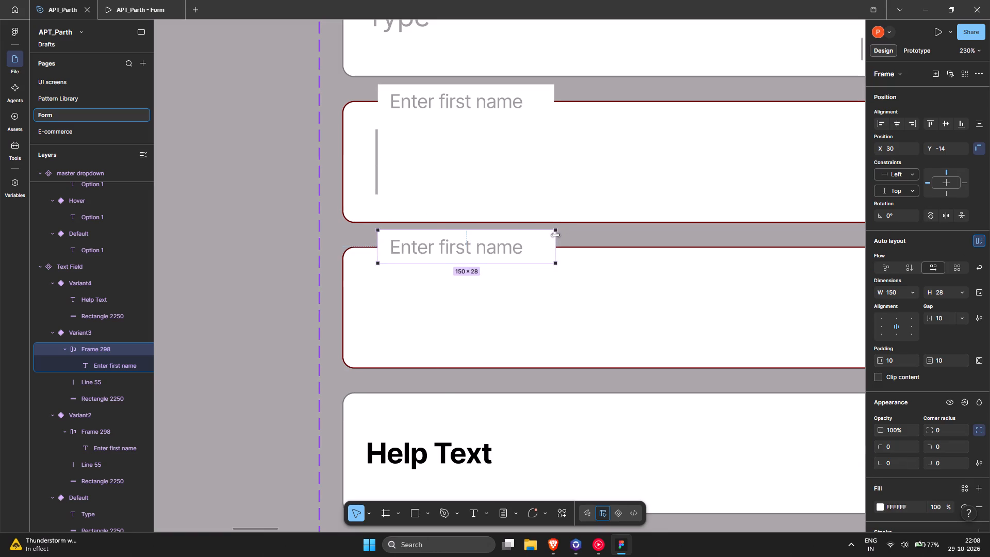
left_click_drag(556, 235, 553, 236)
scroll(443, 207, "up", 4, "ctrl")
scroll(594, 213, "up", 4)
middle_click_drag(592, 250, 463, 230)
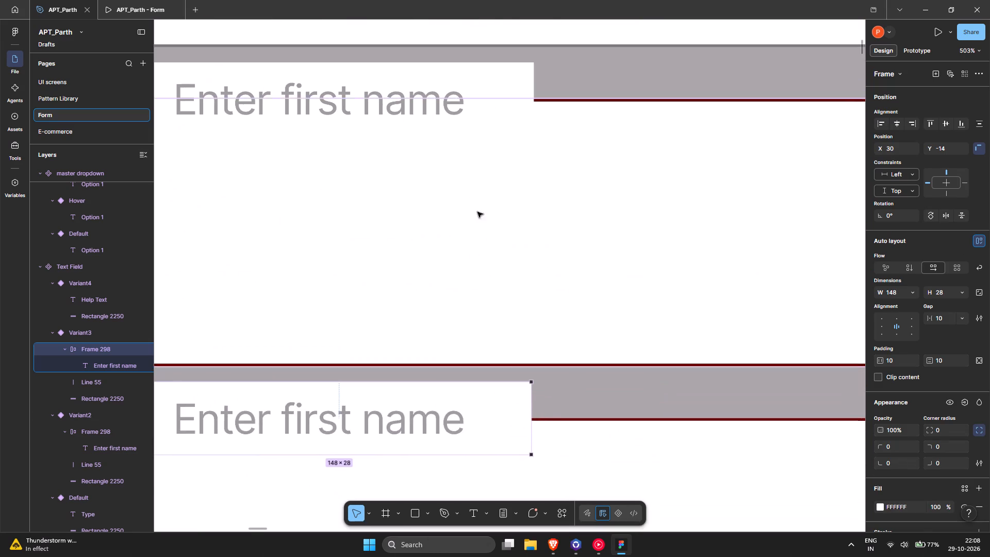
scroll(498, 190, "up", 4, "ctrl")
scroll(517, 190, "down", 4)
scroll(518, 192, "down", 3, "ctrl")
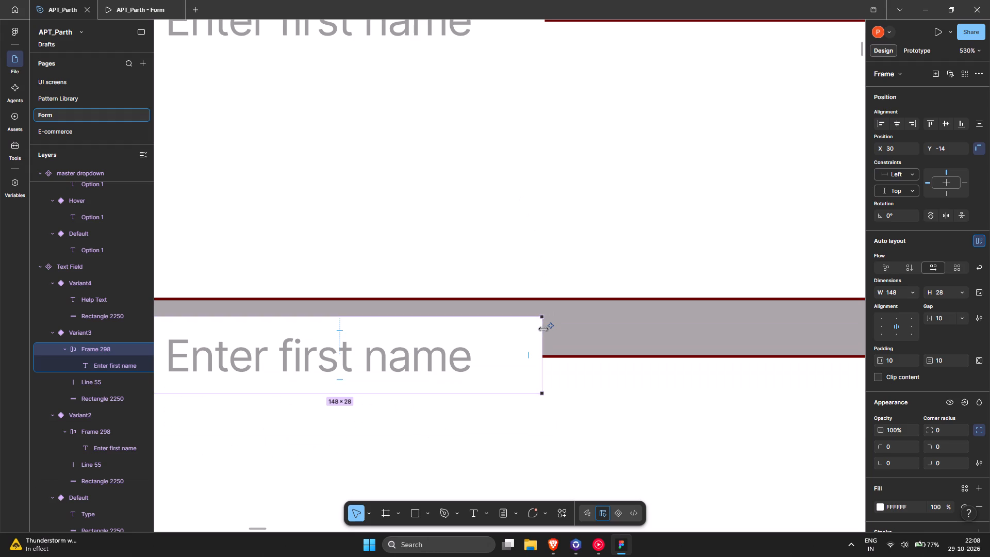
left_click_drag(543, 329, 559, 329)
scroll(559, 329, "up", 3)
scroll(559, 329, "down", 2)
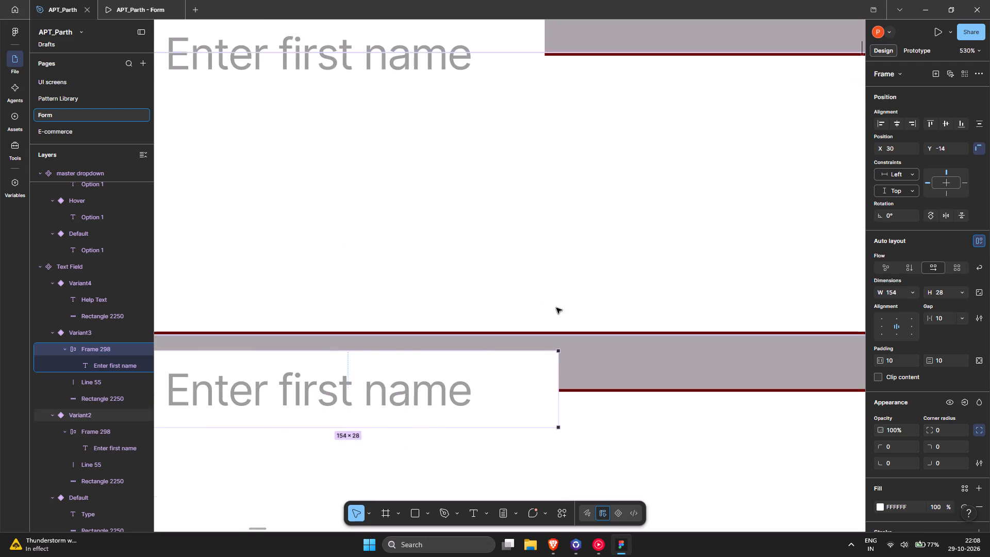
Narrow the floating label frame in Variant2 to about 139 px.
scroll(550, 297, "down", 1, "ctrl")
left_click(521, 82)
left_click_drag(546, 83, 531, 86)
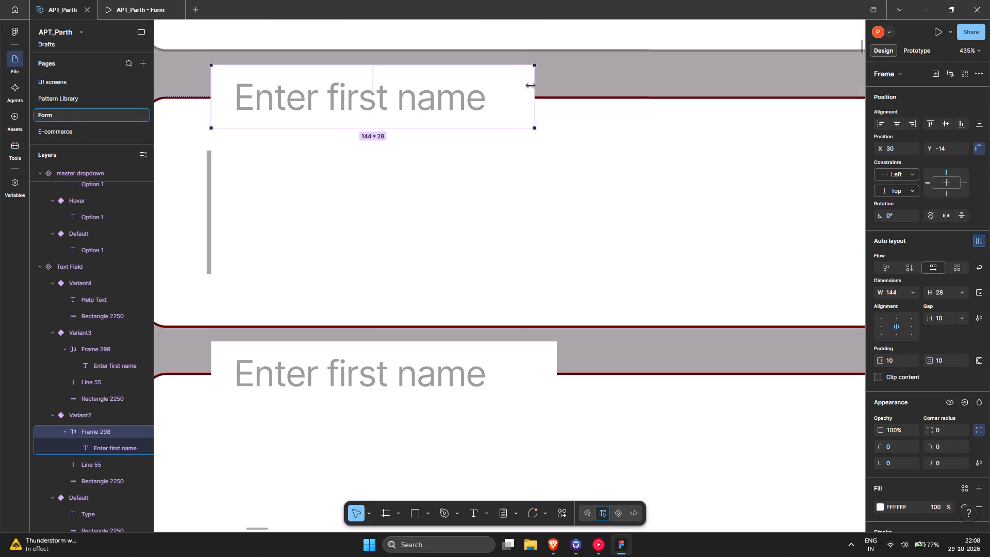
left_click_drag(531, 86, 521, 86)
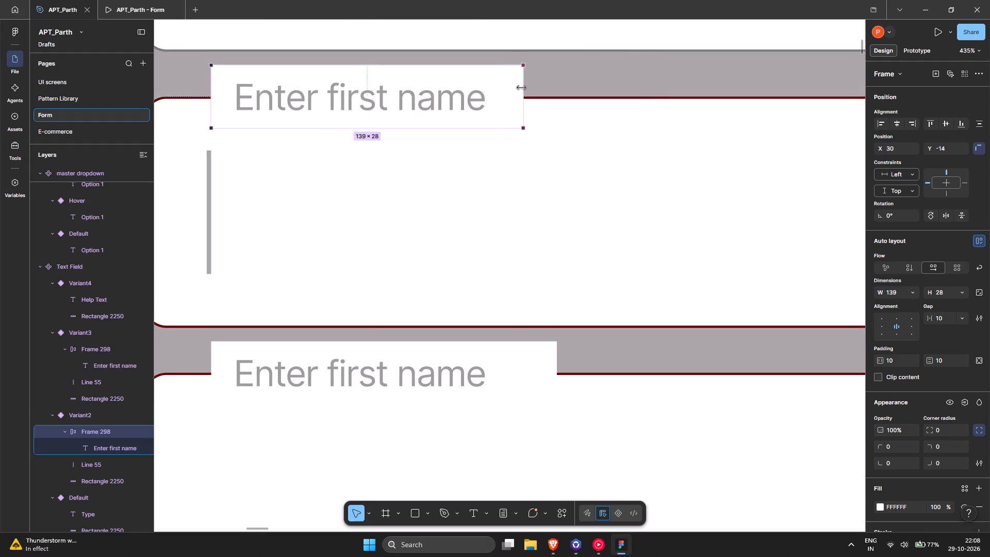
Resize the floating label frame in Variant3 to 139 px, matching the label frame in Variant2.
scroll(520, 174, "down", 3, "ctrl")
left_click(524, 279)
left_click_drag(542, 276, 533, 276)
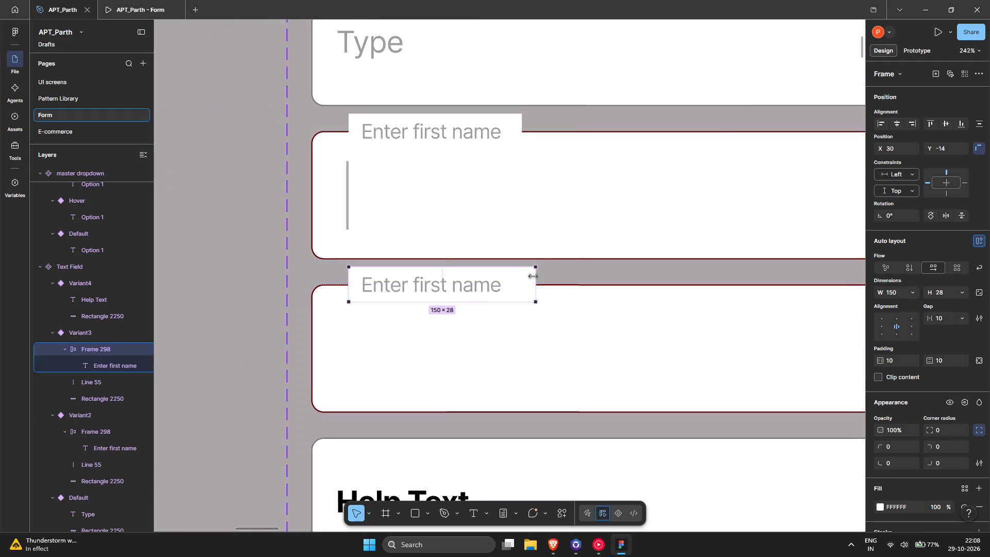
left_click_drag(533, 276, 519, 277)
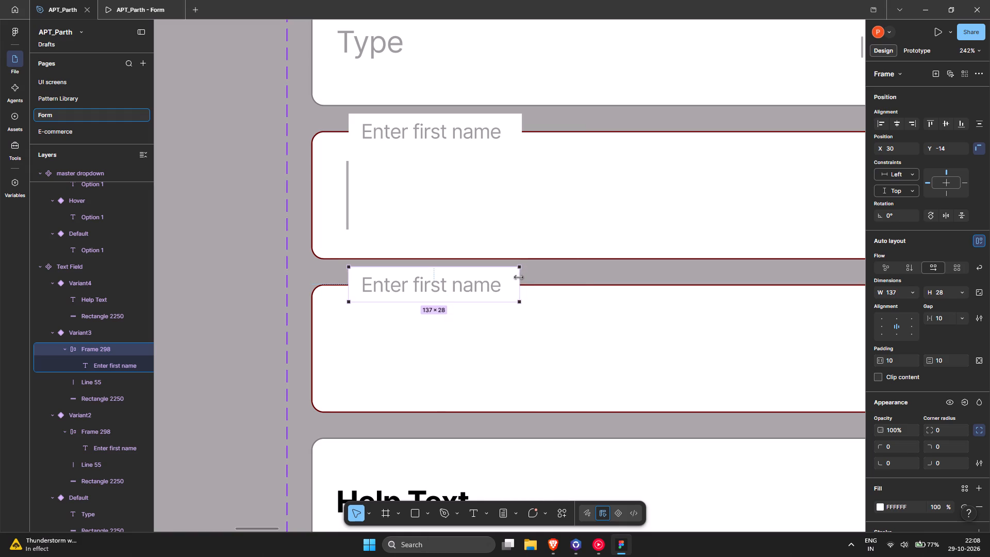
left_click_drag(519, 277, 526, 278)
scroll(518, 159, "up", 5, "ctrl")
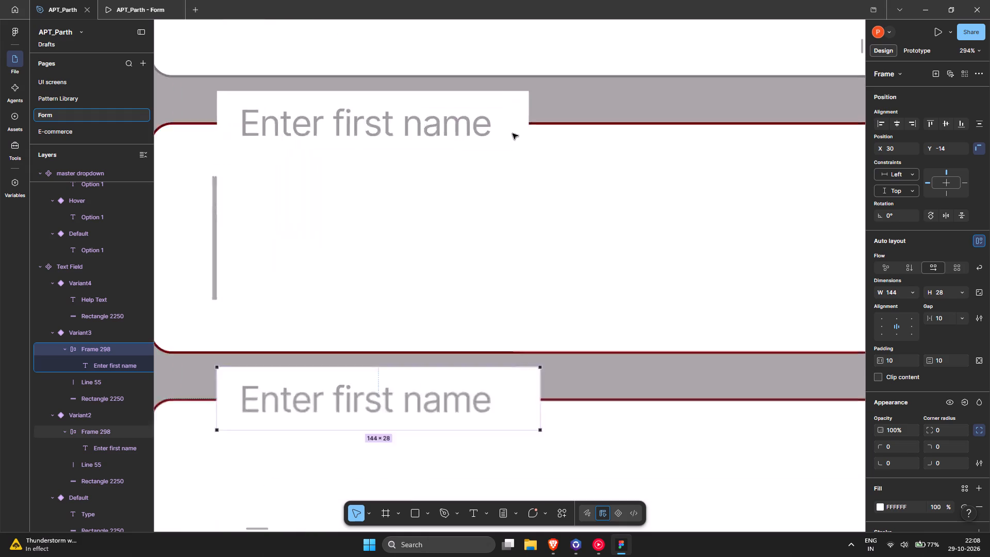
scroll(546, 172, "up", 5, "ctrl")
scroll(512, 116, "up", 3, "ctrl")
scroll(519, 150, "down", 5)
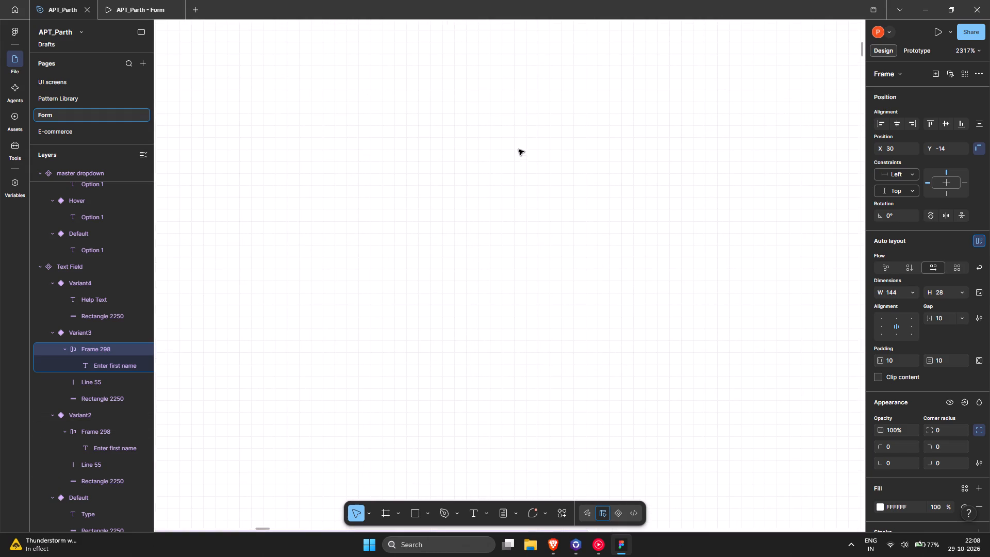
scroll(519, 150, "down", 20)
scroll(519, 150, "down", 8)
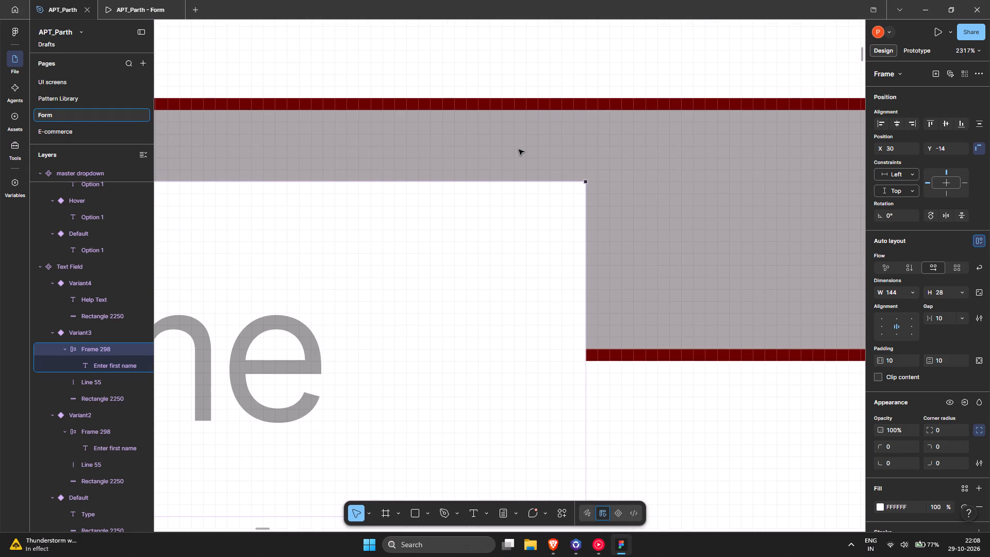
scroll(587, 193, "up", 6)
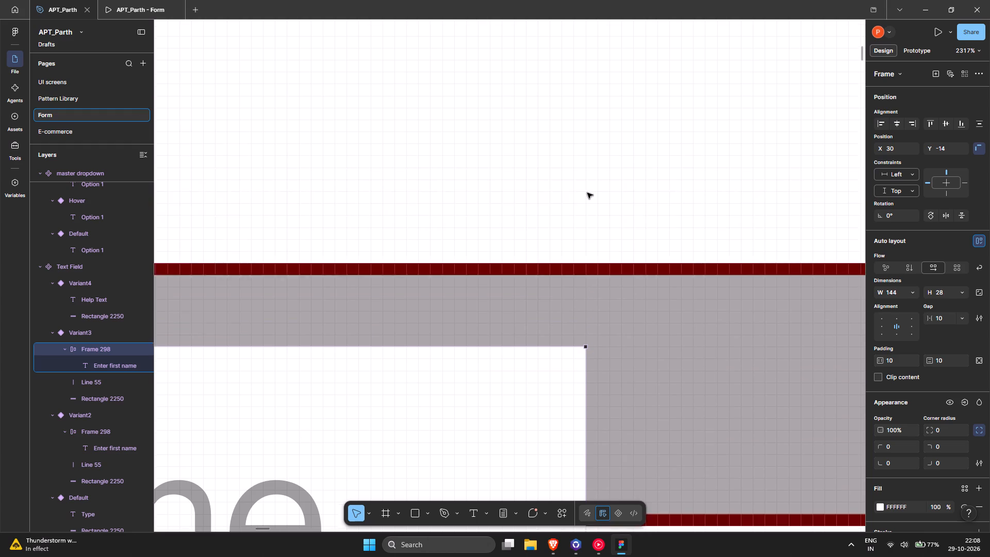
scroll(587, 193, "up", 20)
scroll(587, 193, "up", 16)
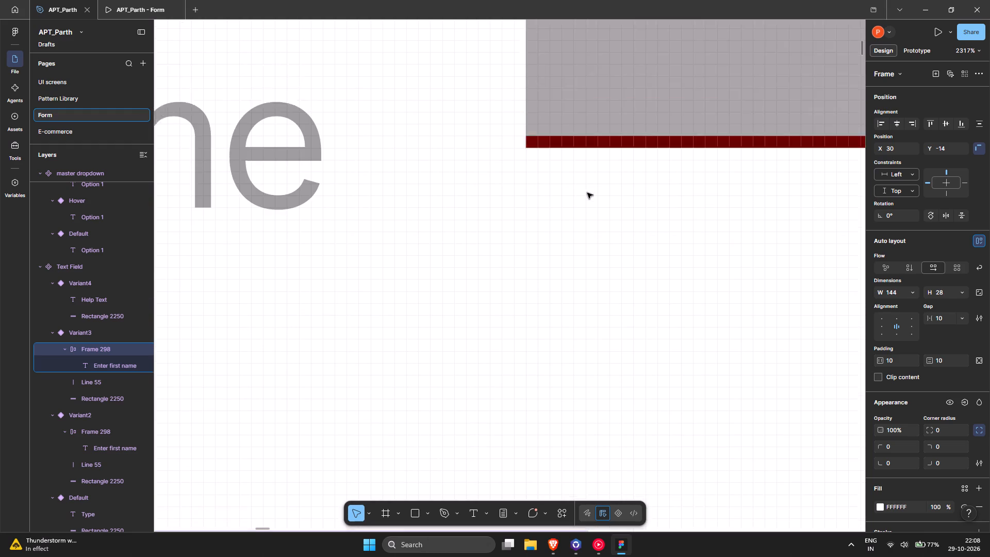
scroll(587, 193, "up", 2)
scroll(525, 181, "down", 20)
scroll(525, 181, "down", 4)
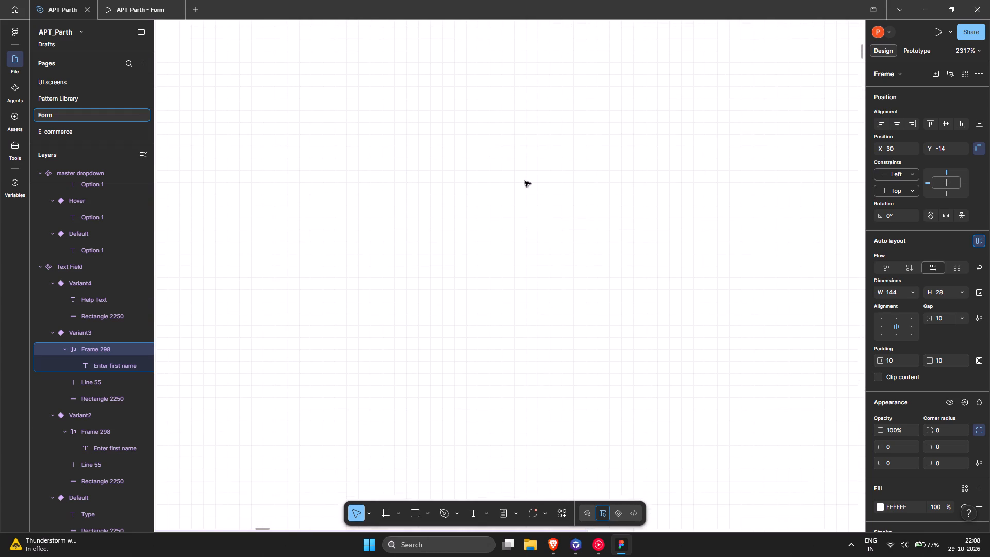
scroll(525, 181, "down", 19)
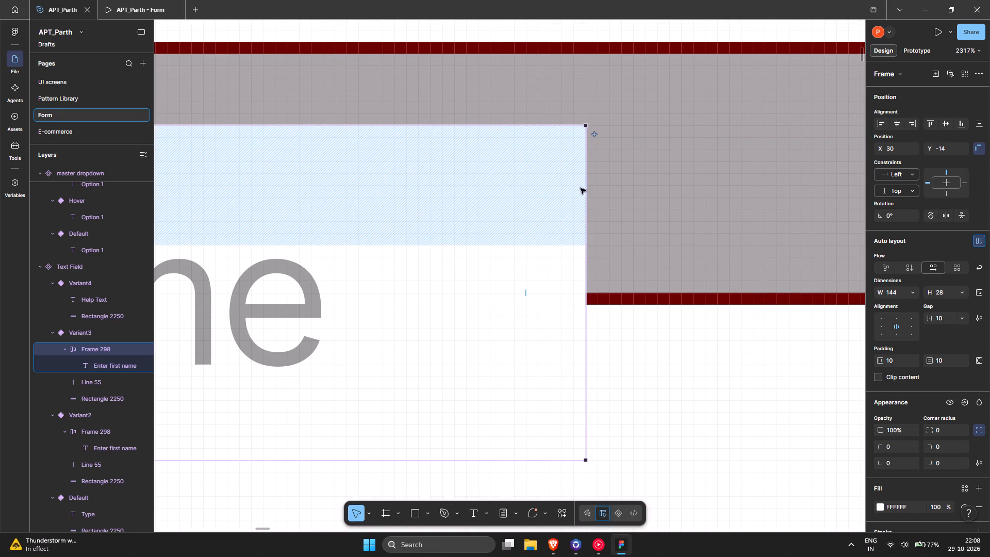
left_click_drag(585, 192, 524, 196)
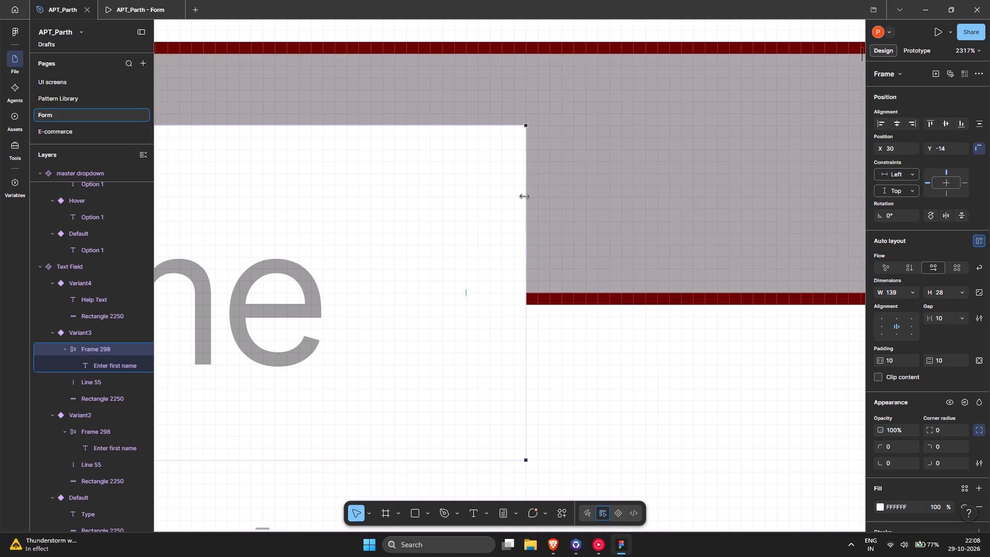
left_click(570, 204)
Compare the end edges of the floating label frames in Variant2 and Variant3 up close.
scroll(572, 200, "down", 9, "ctrl")
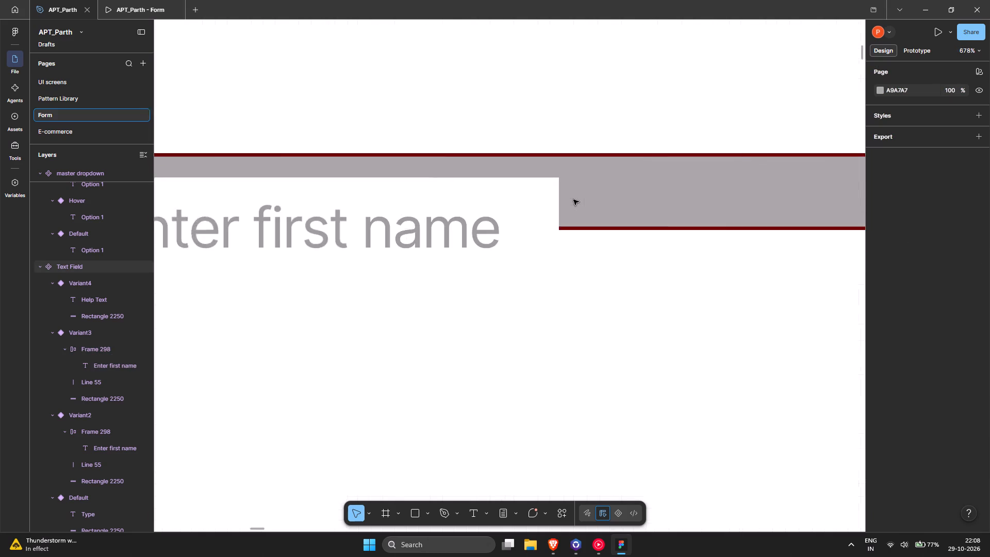
scroll(573, 200, "down", 4, "ctrl")
scroll(541, 246, "up", 1)
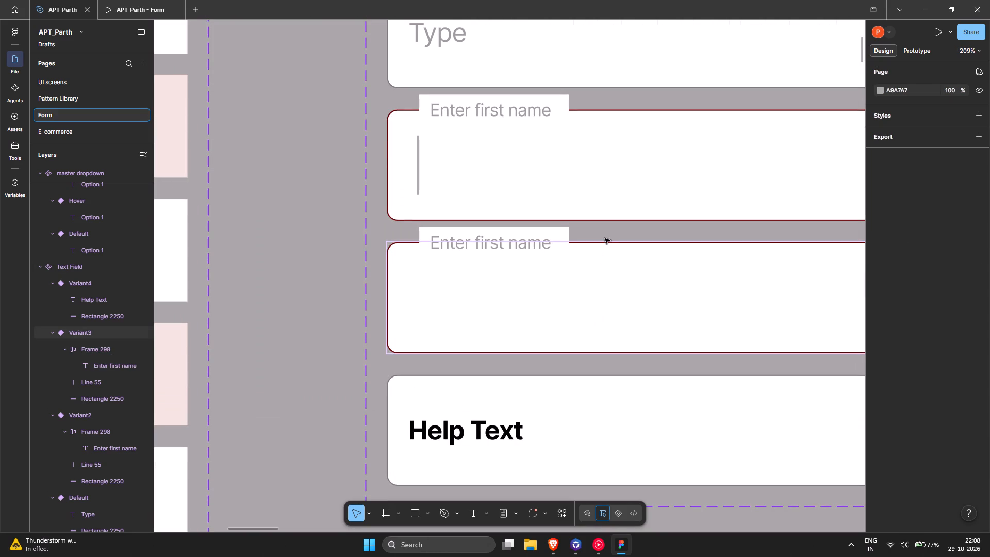
left_click(604, 238)
scroll(575, 198, "up", 6, "ctrl")
scroll(560, 338, "up", 11, "ctrl")
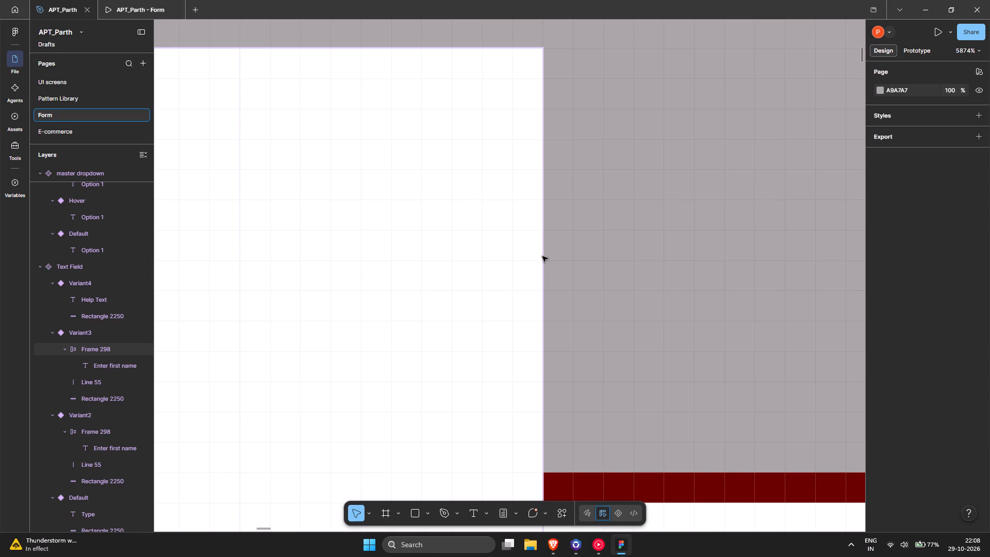
scroll(542, 256, "up", 20)
scroll(542, 256, "up", 20)
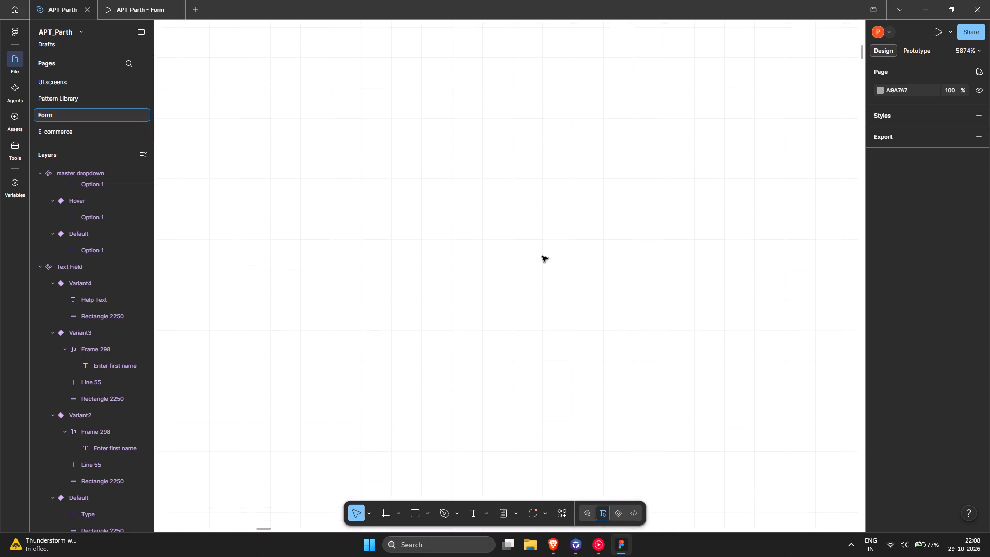
scroll(542, 256, "up", 20)
scroll(542, 256, "up", 20)
scroll(542, 256, "up", 3)
scroll(542, 256, "up", 20)
scroll(542, 256, "up", 12)
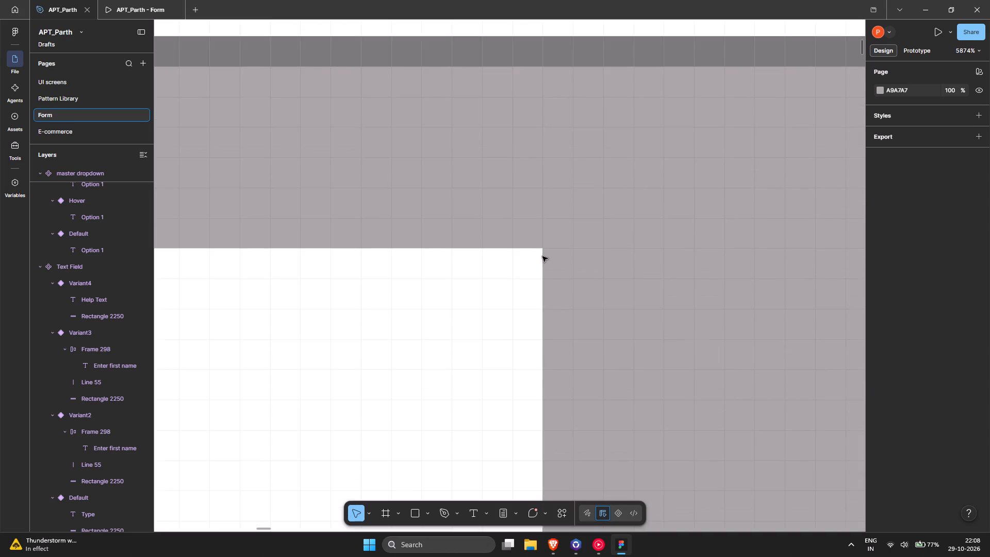
scroll(542, 256, "down", 20, "ctrl")
scroll(542, 256, "down", 3, "ctrl")
Present the admission form's first page and test the first name field through its states.
middle_click_drag(471, 287, 476, 231)
scroll(441, 231, "down", 4, "ctrl")
scroll(540, 188, "down", 6, "ctrl")
middle_click_drag(685, 208, 160, 203)
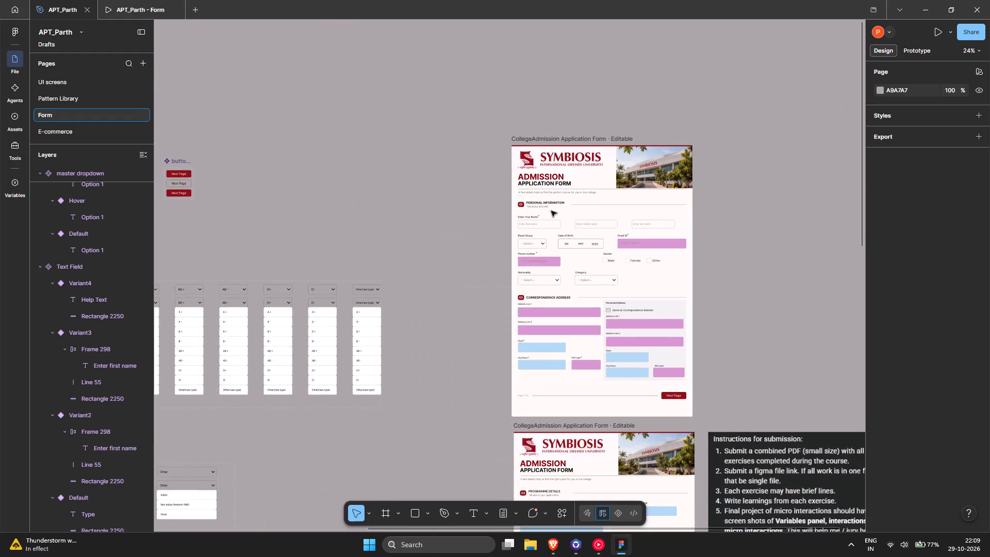
scroll(520, 235, "up", 10, "ctrl")
scroll(568, 179, "down", 7, "ctrl")
middle_click_drag(633, 193, 409, 213)
scroll(409, 213, "down", 2, "ctrl")
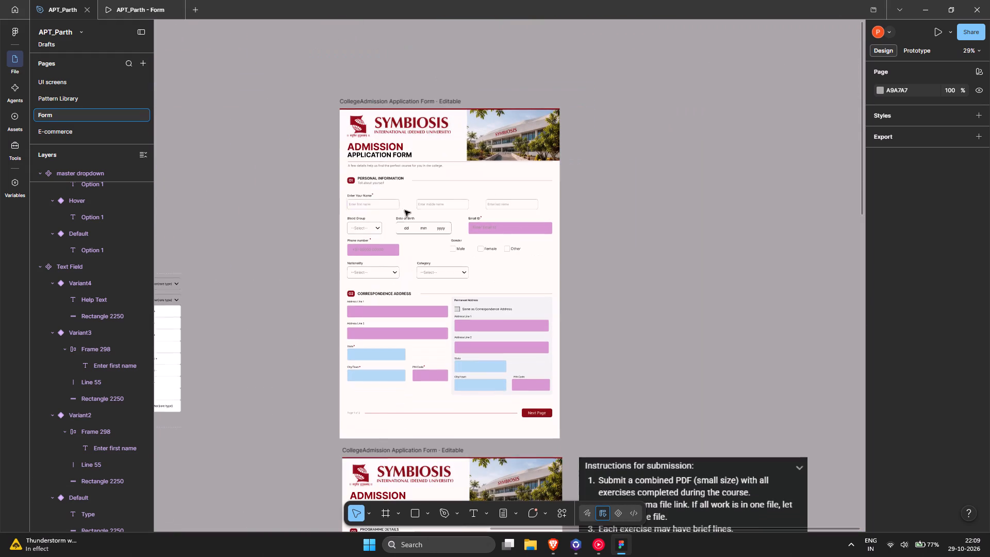
left_click(364, 100)
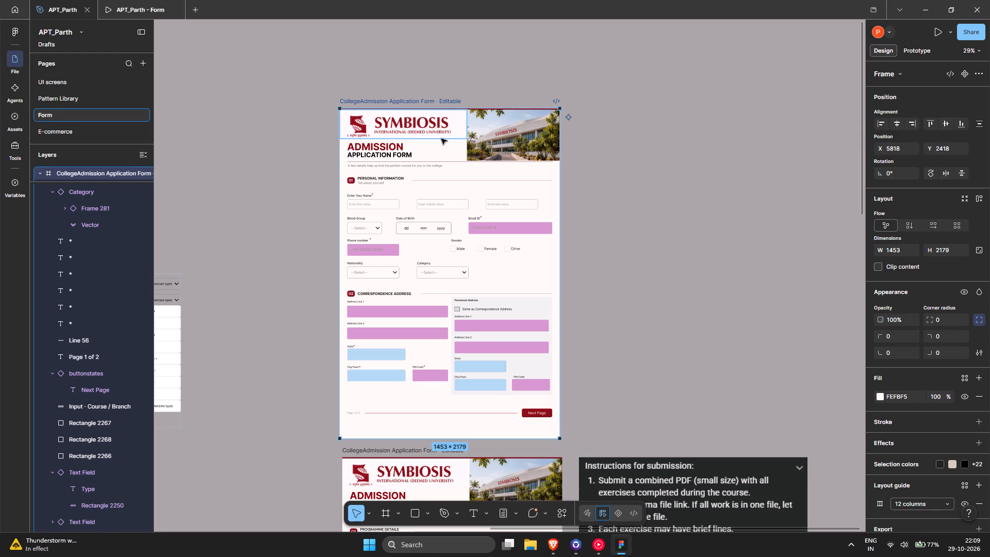
left_click(933, 36)
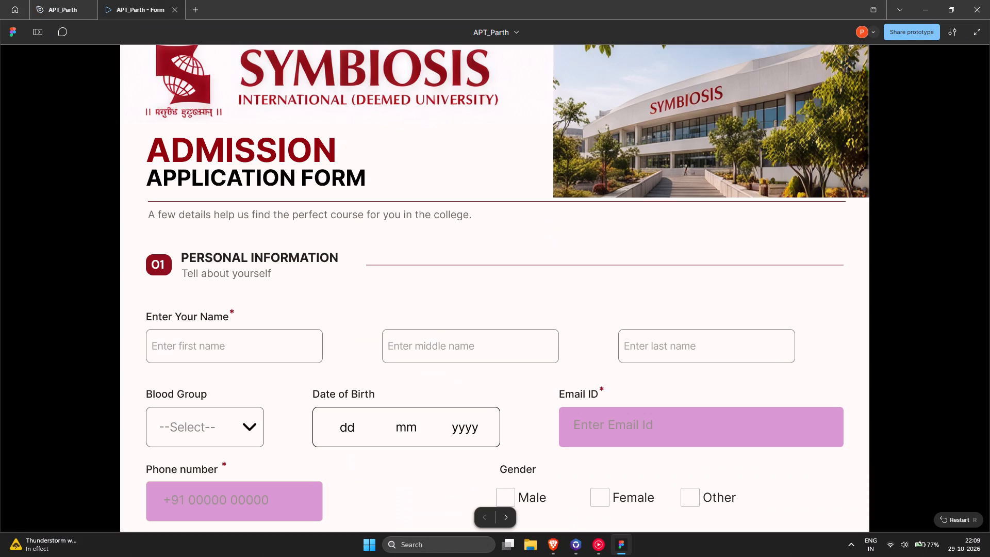
left_click(214, 352)
left_click(239, 349)
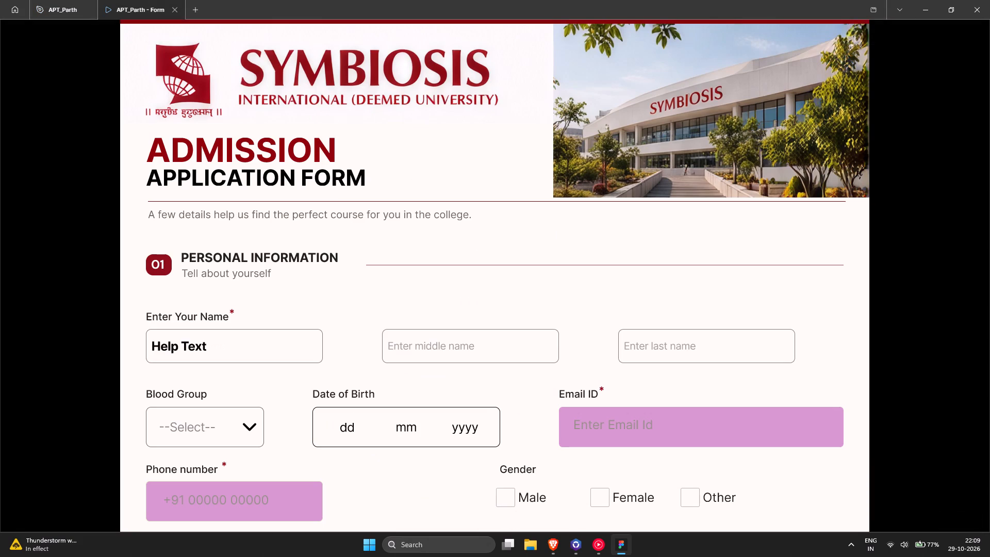
Test the first name field once more and close the prototype preview.
left_click(227, 349)
left_click(227, 349)
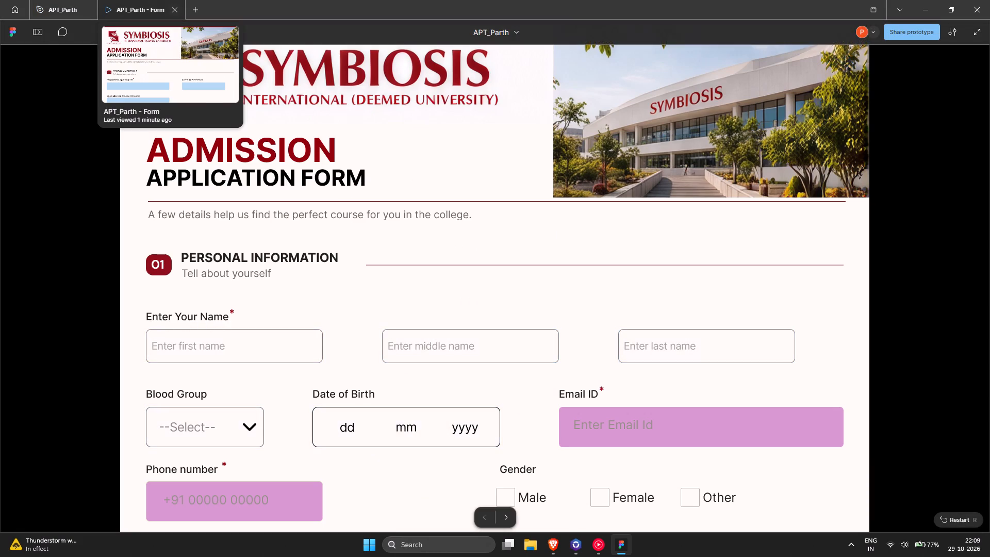
left_click(60, 0)
left_click(177, 8)
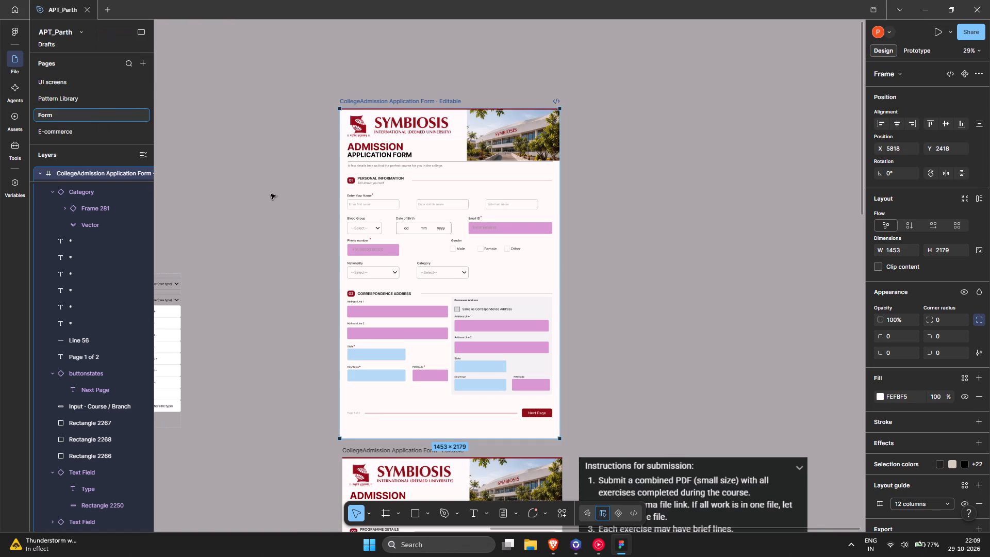
Examine the prototype interactions of the Text Field's Default variant and Variant2, including Variant2's mouse leave and delay settings.
middle_click_drag(271, 194, 785, 160)
middle_click_drag(416, 200, 653, 189)
scroll(402, 139, "up", 5, "ctrl")
scroll(522, 132, "up", 7)
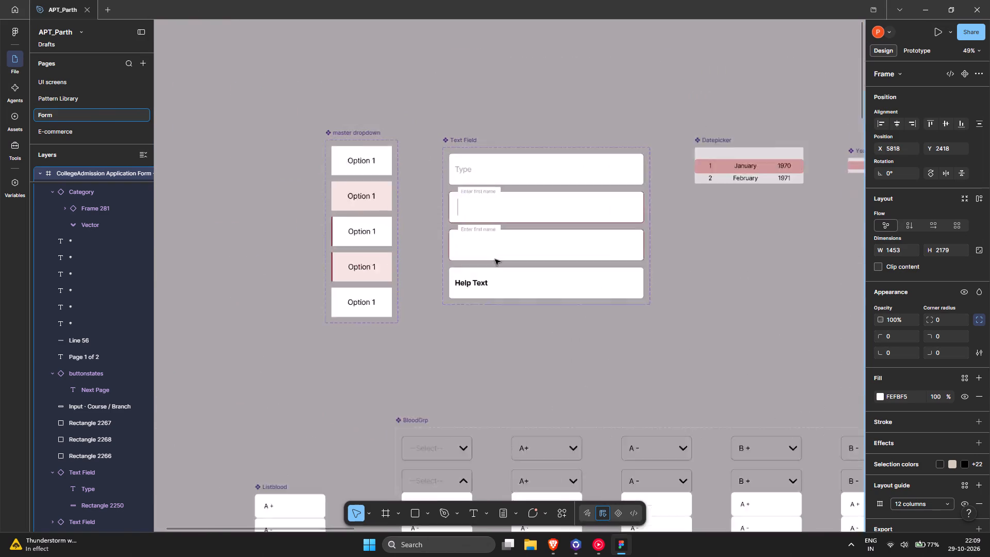
scroll(495, 259, "up", 2)
left_click(482, 89)
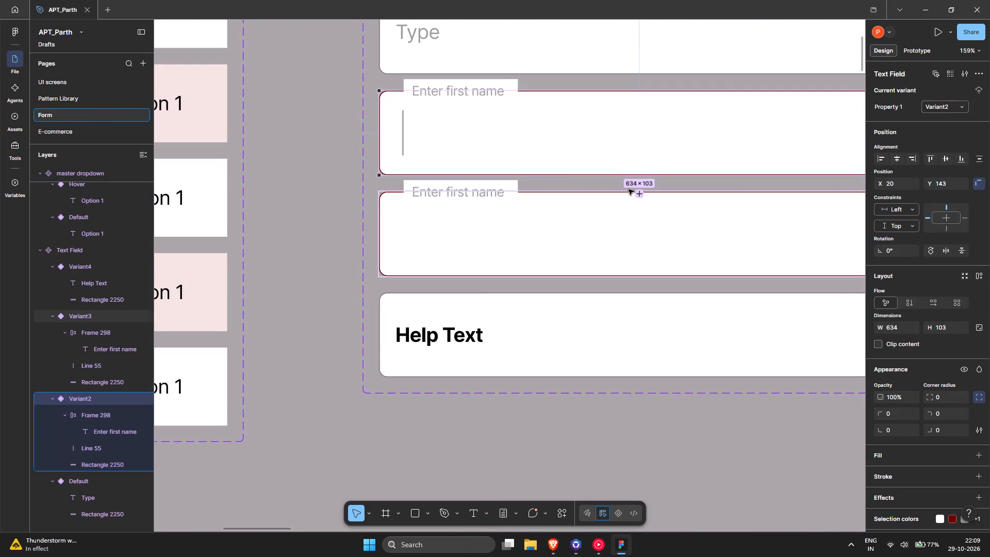
left_click(557, 138)
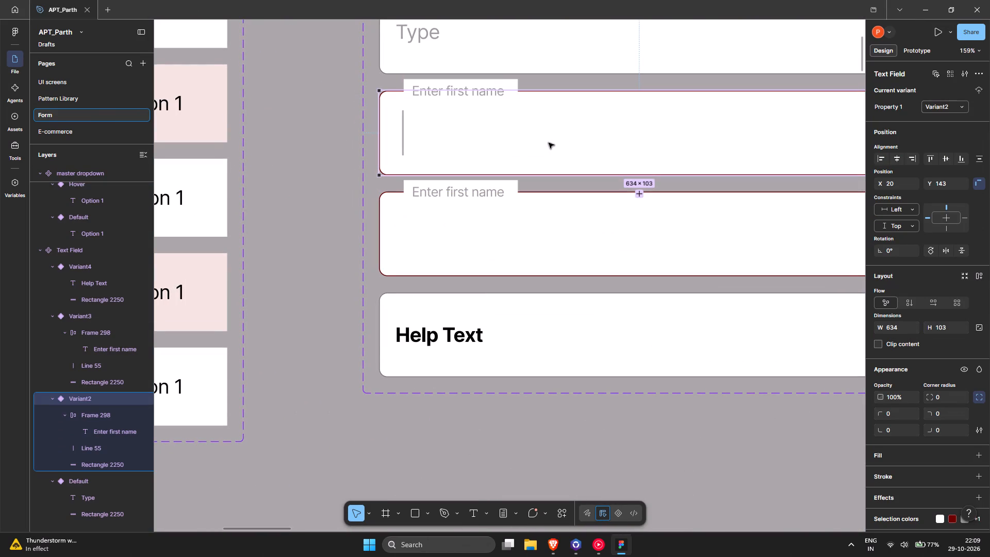
left_click(594, 53)
left_click(918, 52)
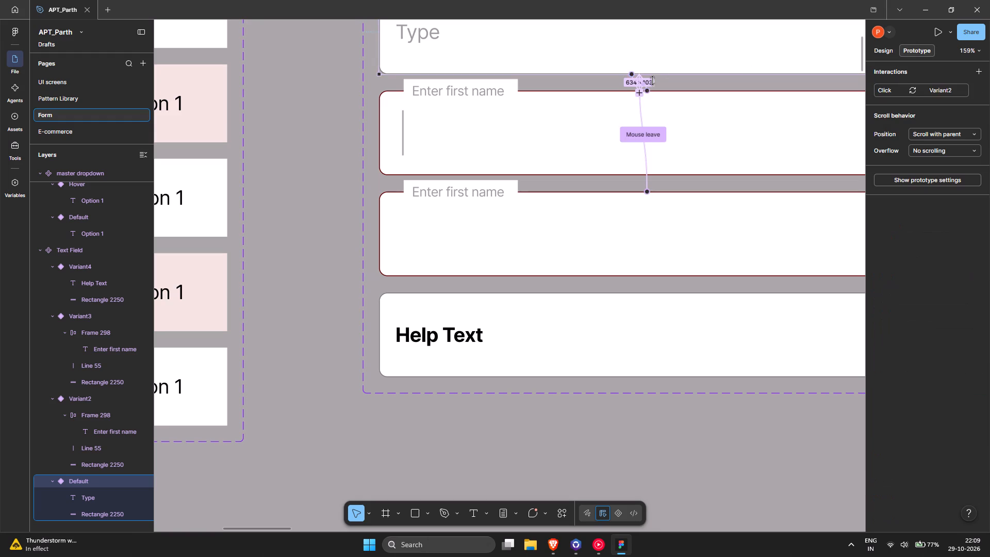
scroll(642, 83, "up", 5, "ctrl")
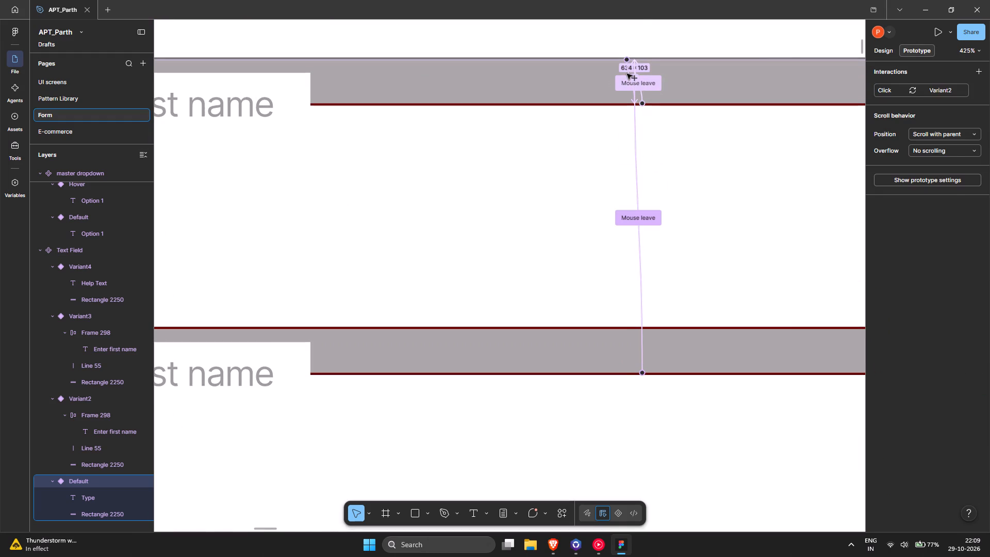
left_click(627, 74)
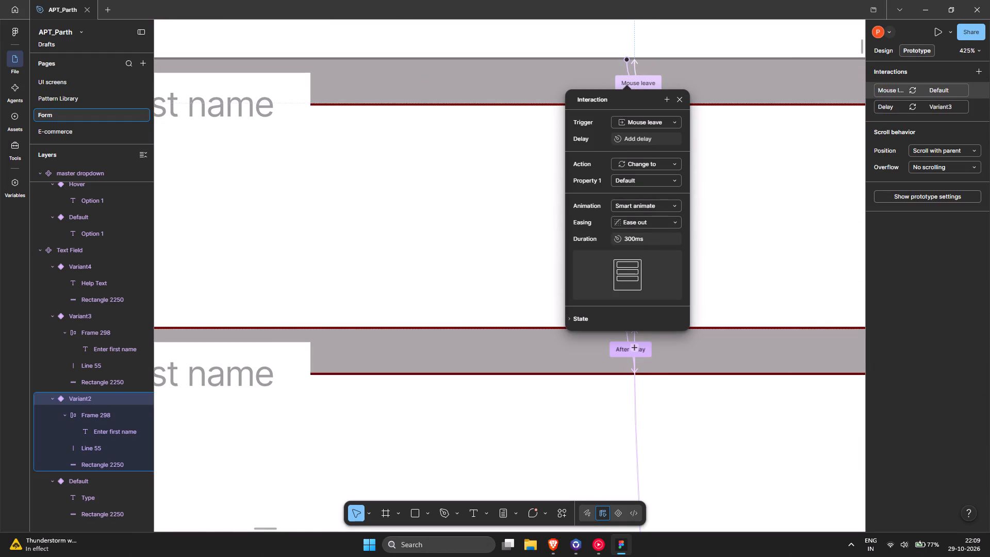
left_click(911, 106)
left_click(902, 91)
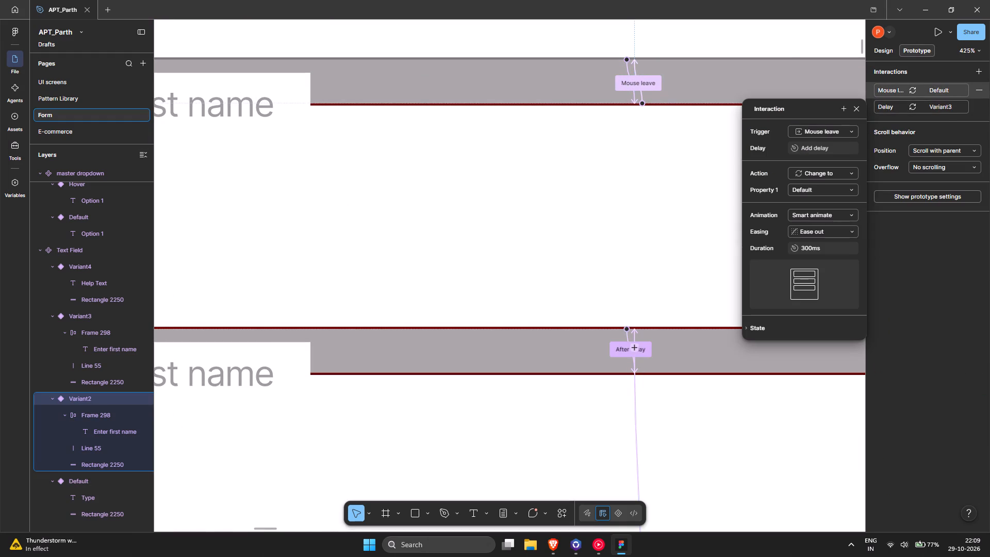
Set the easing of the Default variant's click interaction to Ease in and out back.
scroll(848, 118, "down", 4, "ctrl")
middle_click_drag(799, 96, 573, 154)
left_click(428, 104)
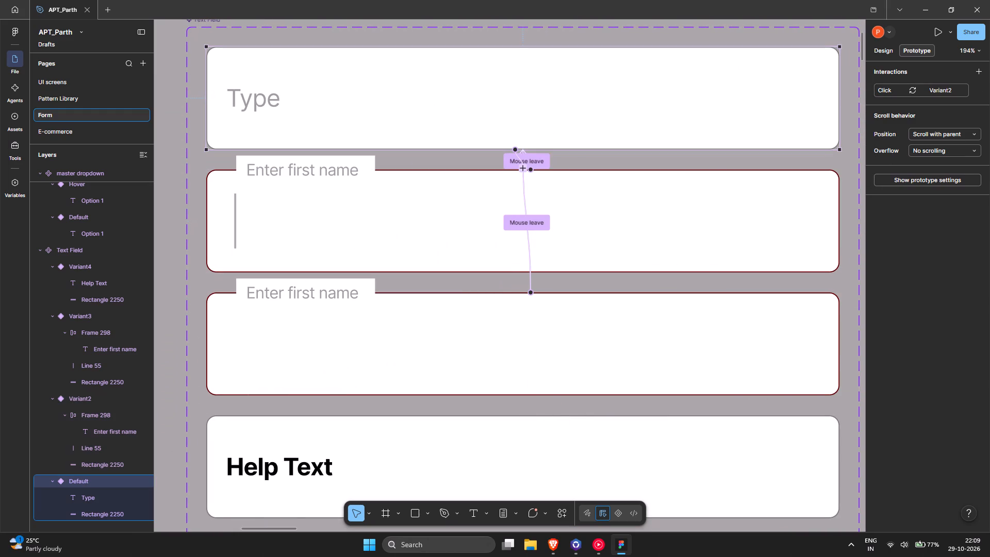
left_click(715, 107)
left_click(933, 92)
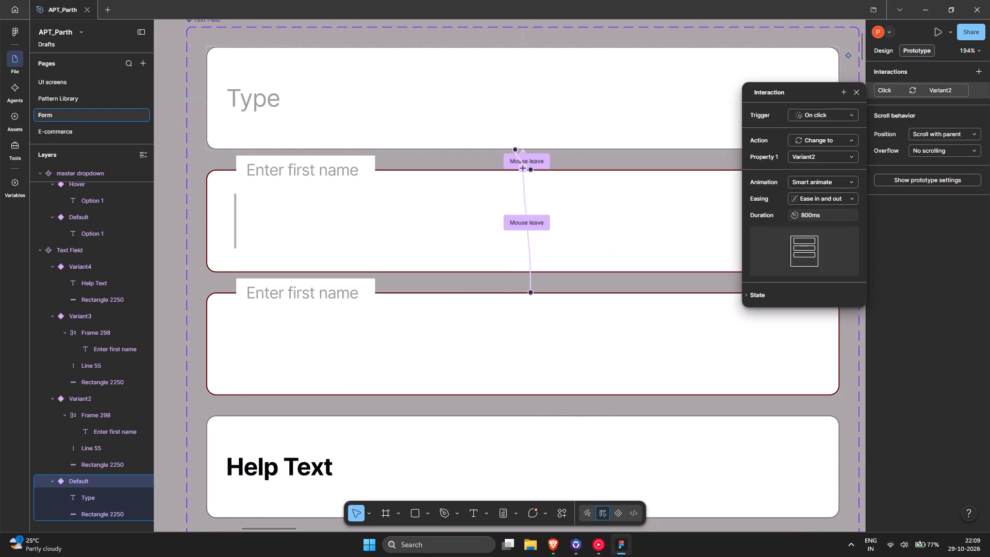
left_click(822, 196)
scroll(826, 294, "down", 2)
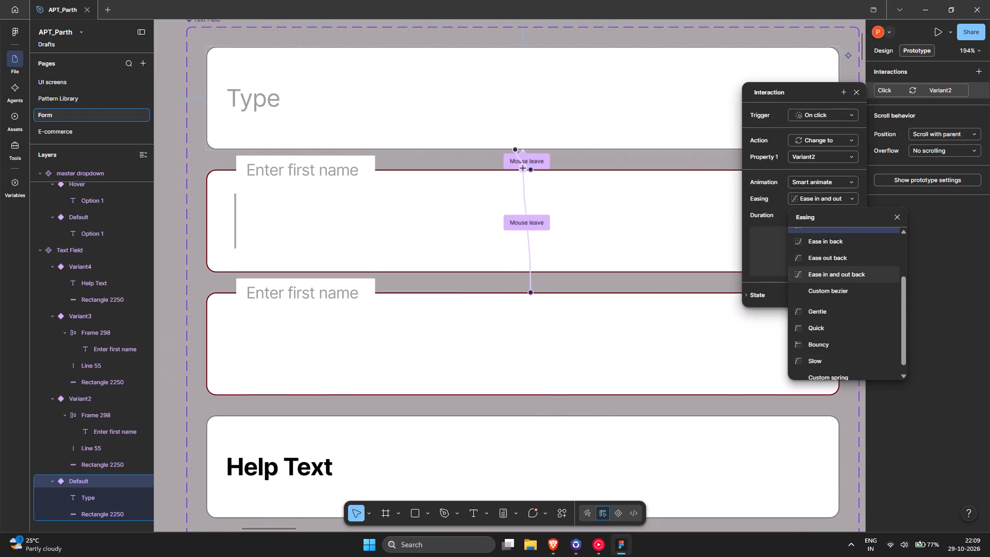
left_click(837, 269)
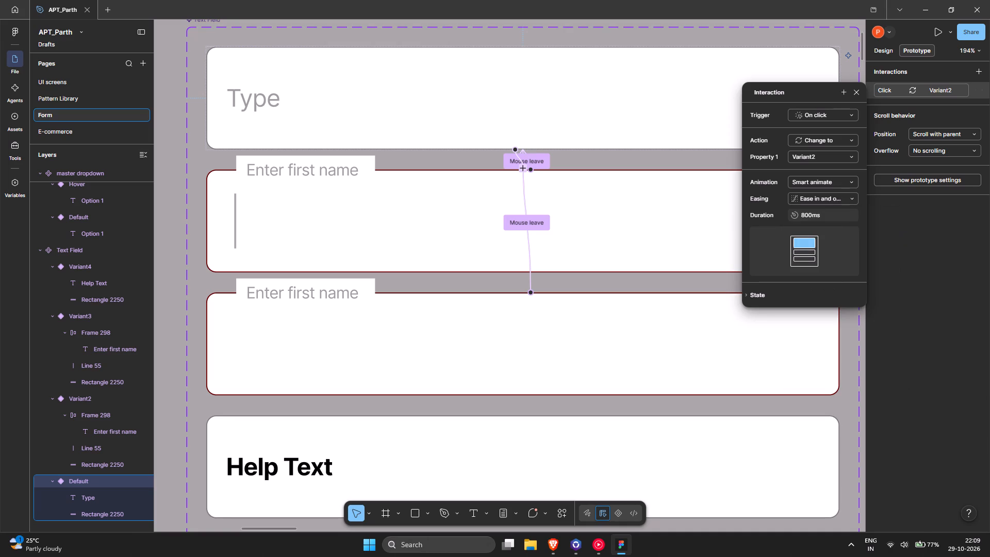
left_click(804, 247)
Set the easing of the Default variant's click interaction to Gentle.
left_click(824, 198)
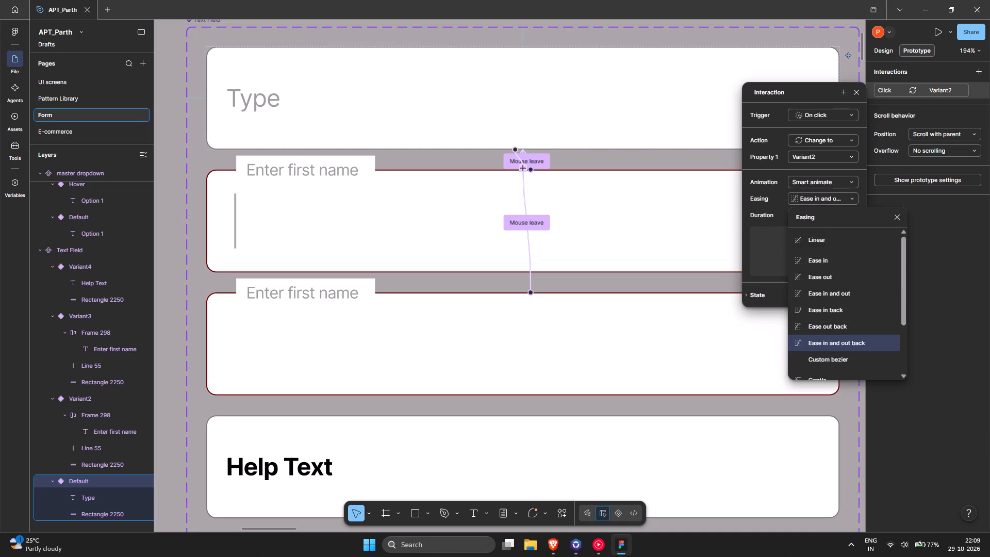
scroll(830, 316, "down", 5)
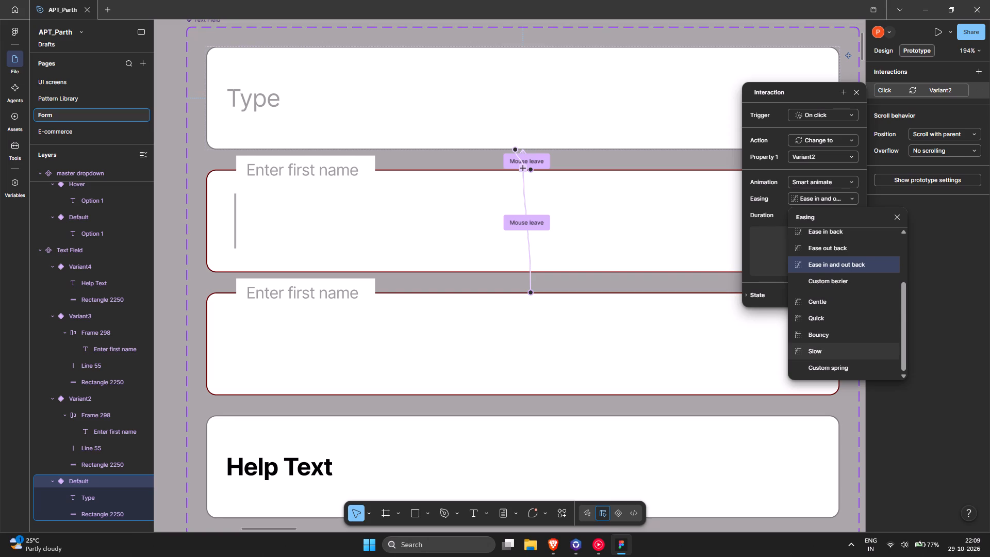
left_click(815, 304)
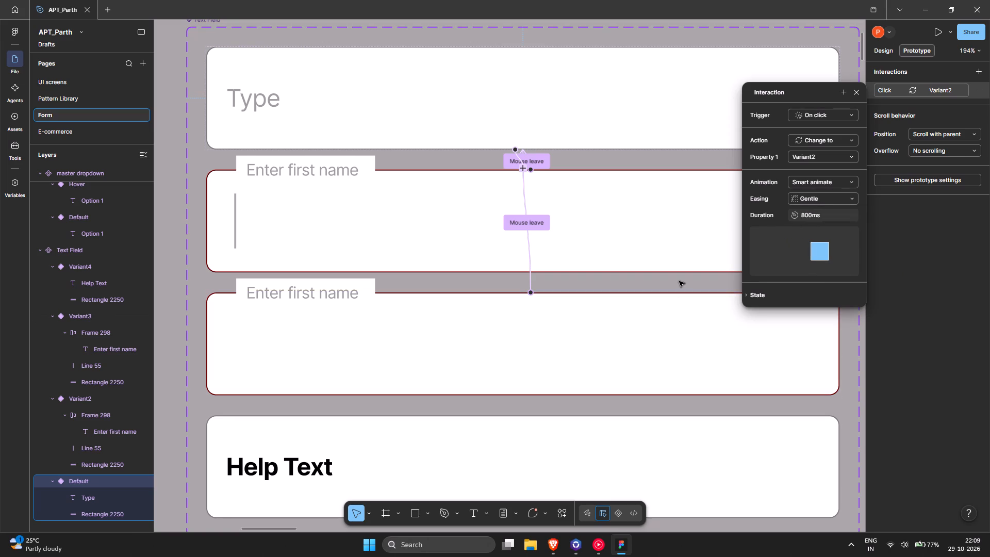
left_click(679, 281)
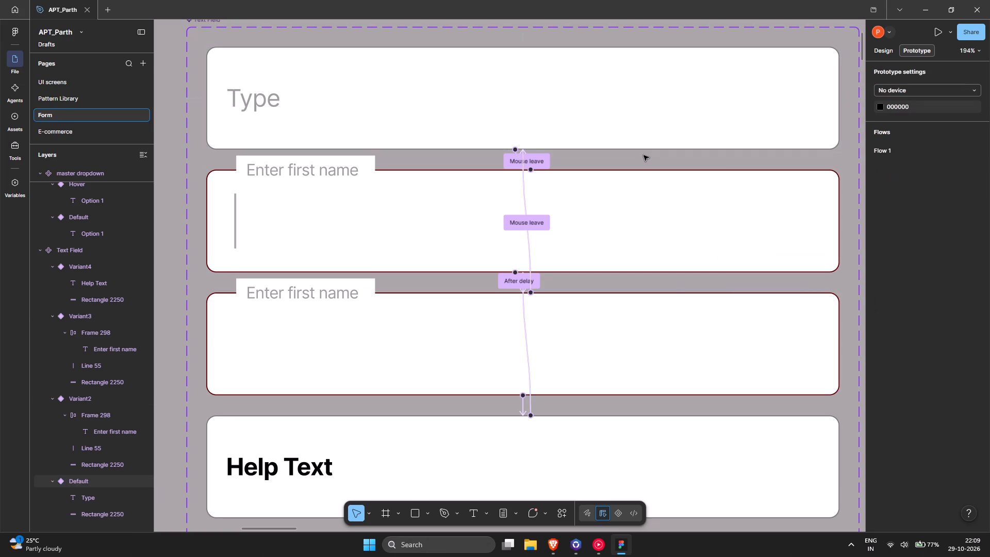
Present the admission form's first page and test the first name field's click transition.
scroll(643, 155, "down", 7, "ctrl")
middle_click_drag(786, 170, 404, 176)
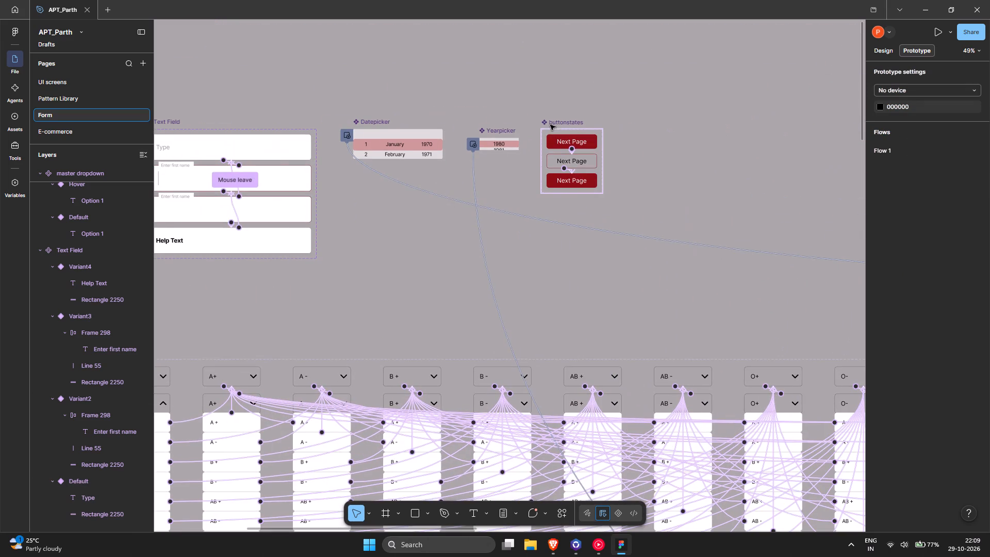
scroll(584, 125, "down", 6, "ctrl")
left_click(841, 102)
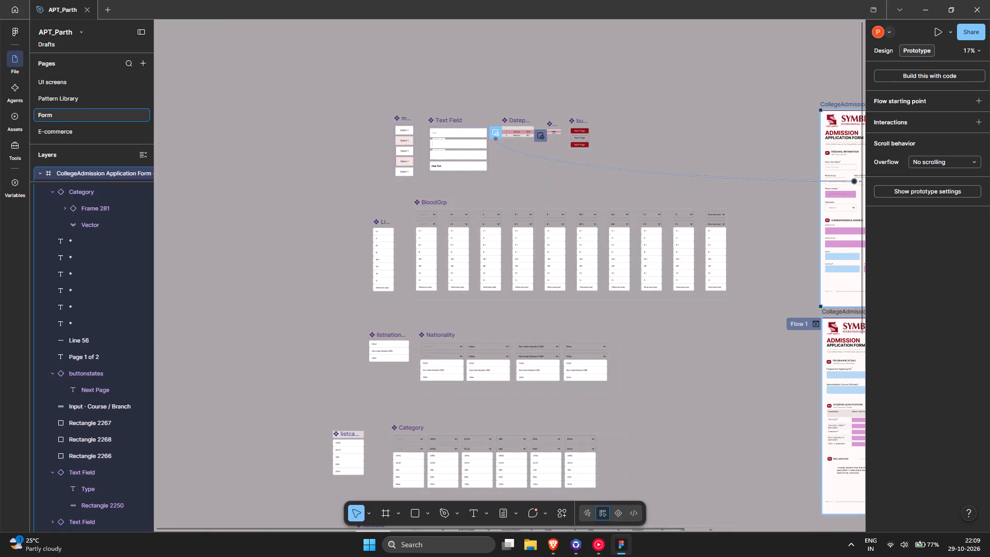
left_click(935, 25)
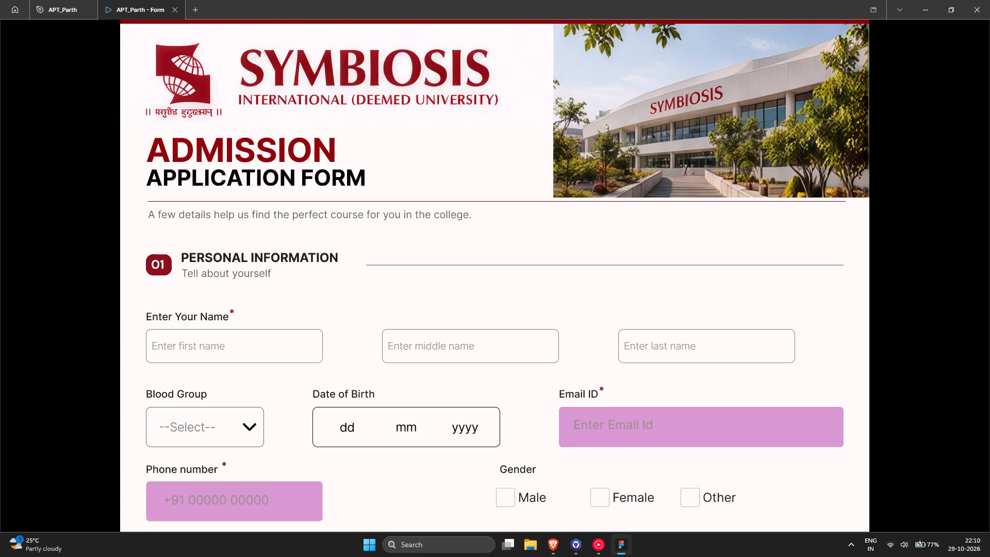
left_click(275, 338)
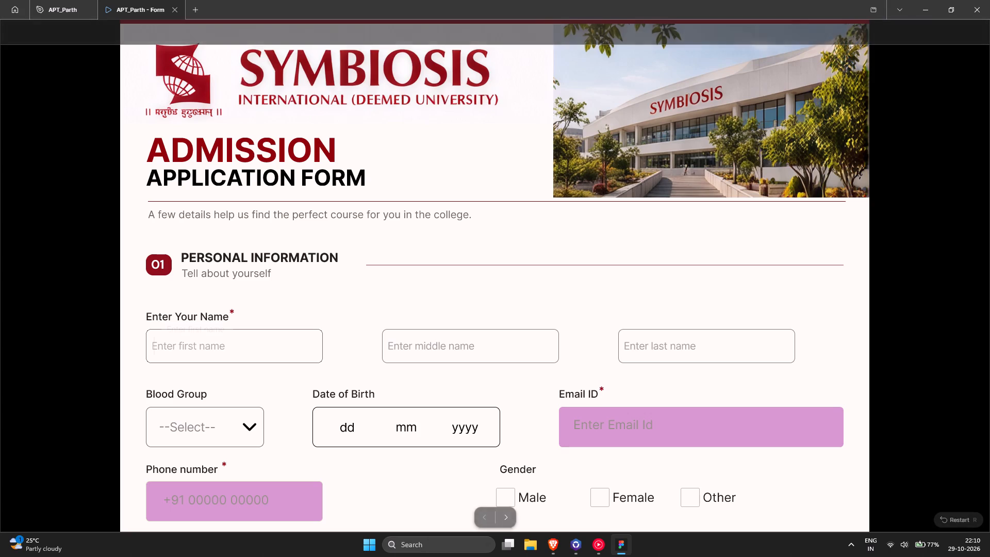
left_click(275, 338)
left_click(275, 338)
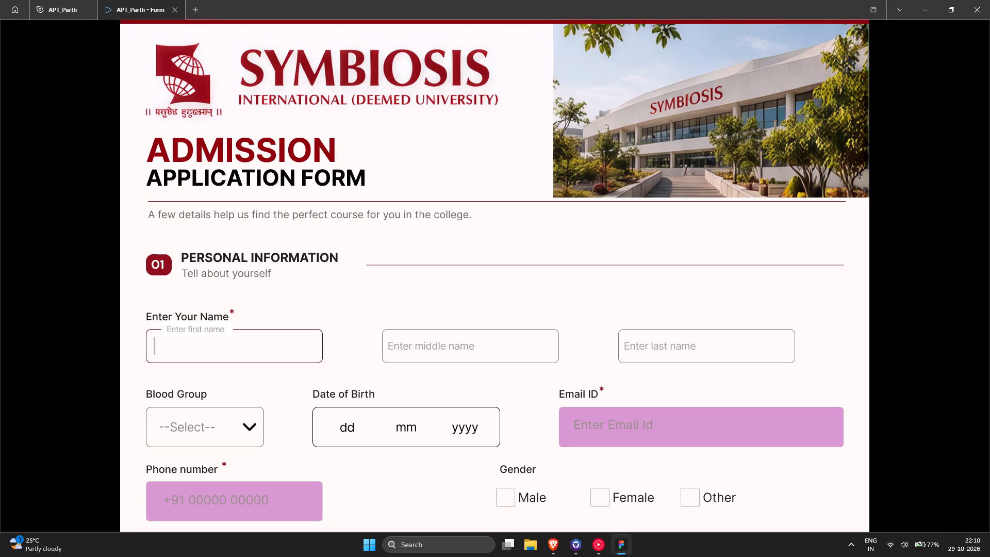
left_click(275, 338)
Test the middle and last name fields in the prototype and compare their transitions with the first name field.
left_click(427, 337)
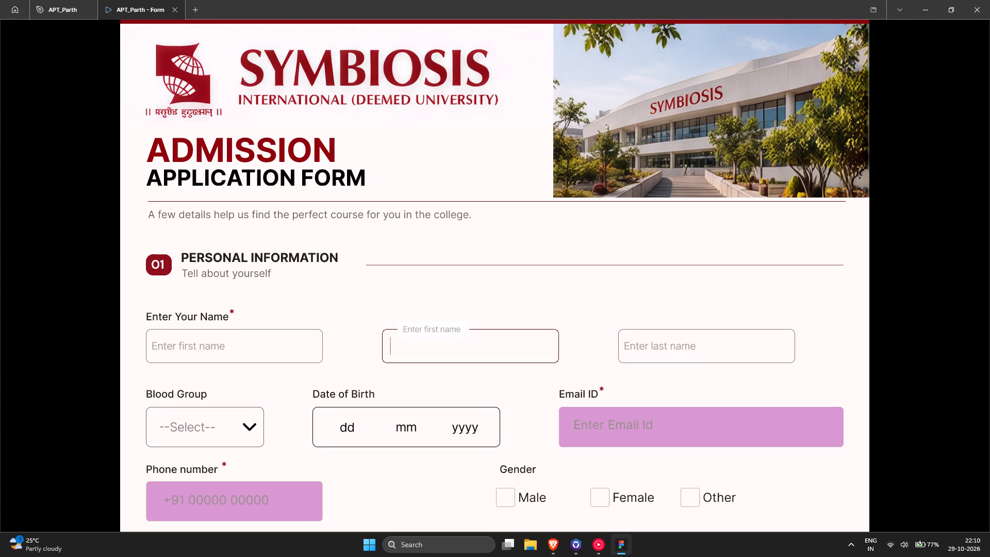
left_click(427, 337)
triple_click(458, 346)
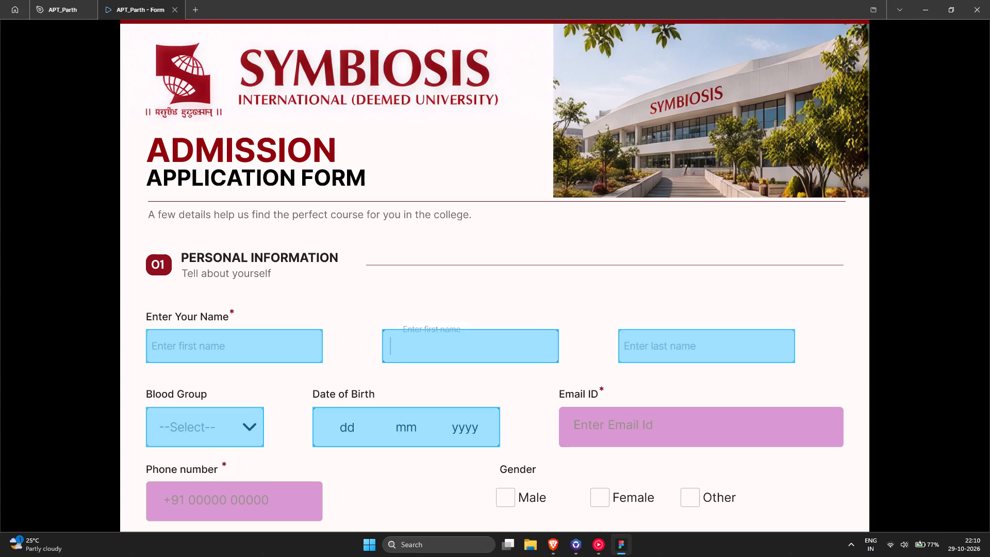
double_click(458, 346)
left_click(661, 347)
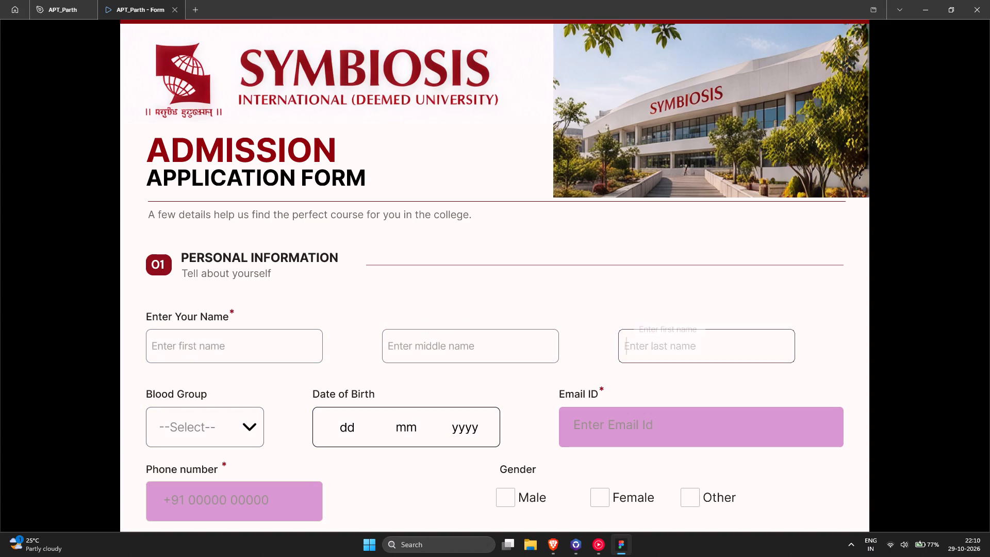
double_click(484, 340)
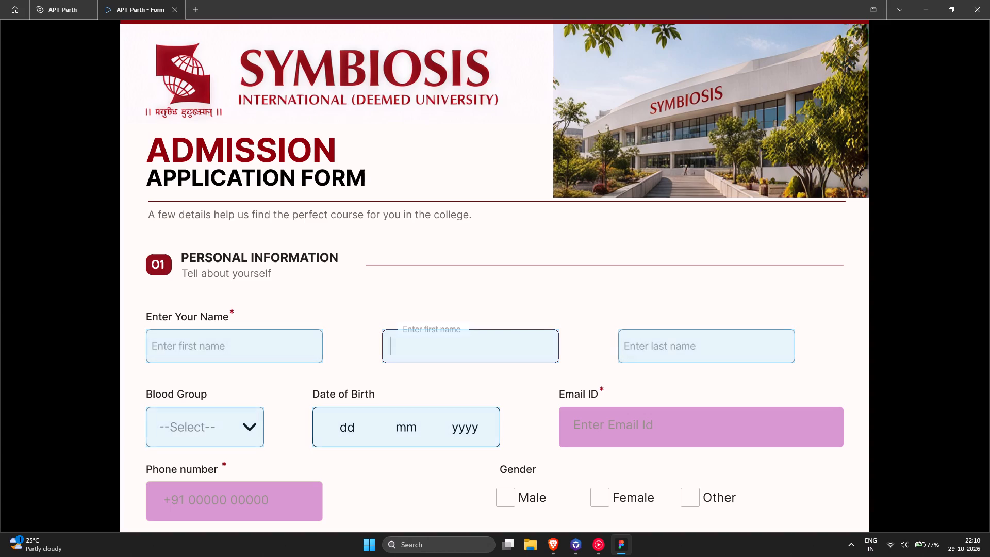
double_click(466, 336)
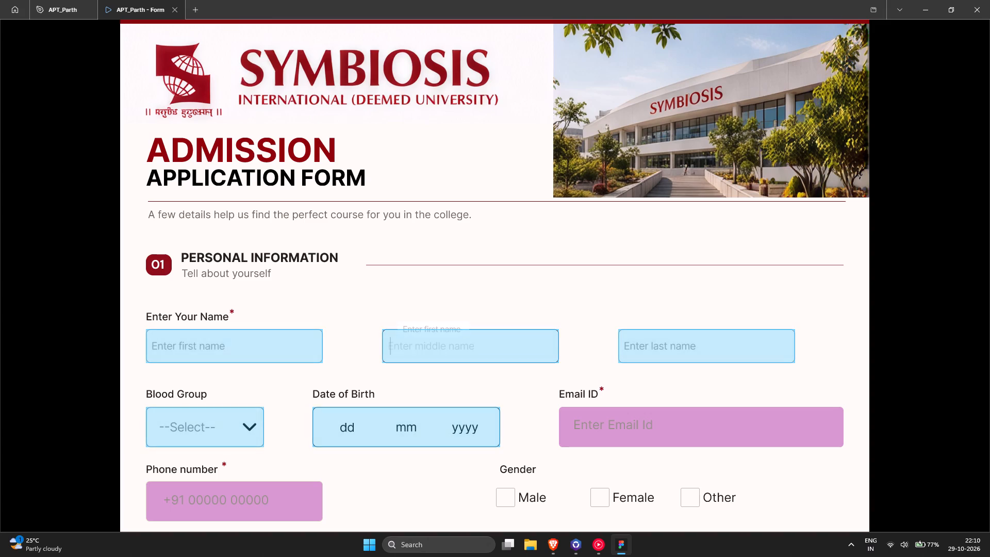
left_click(278, 353)
left_click(278, 353)
left_click(205, 331)
triple_click(185, 341)
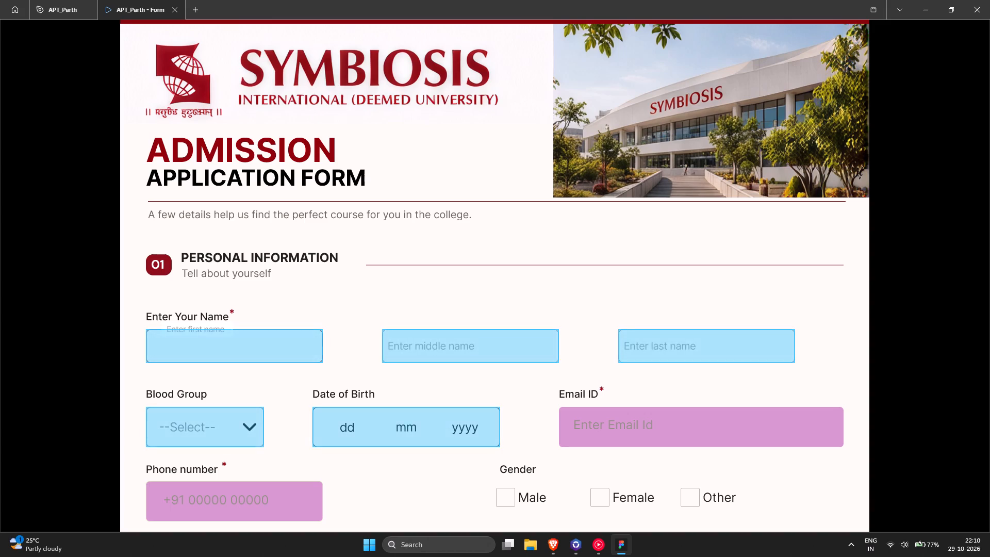
triple_click(185, 341)
triple_click(400, 338)
left_click(401, 338)
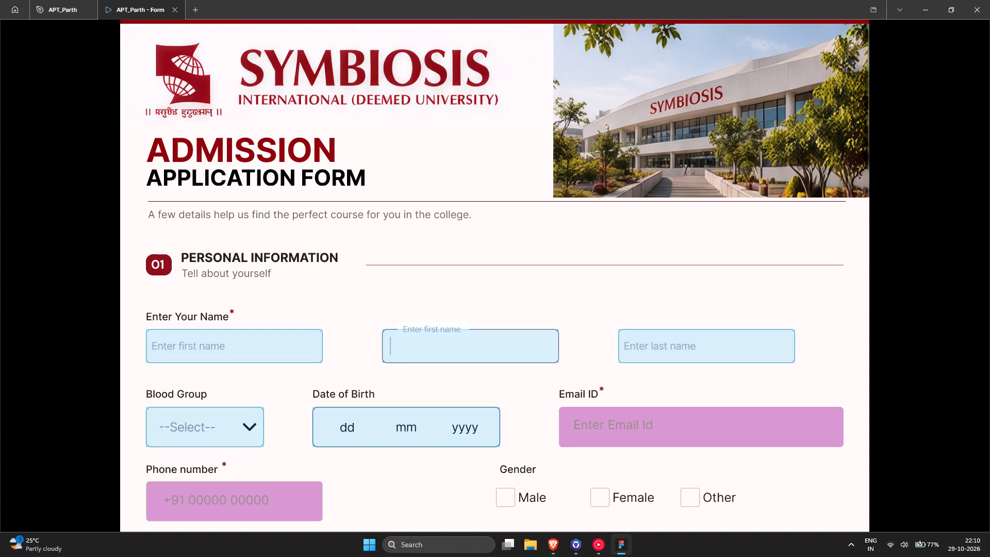
left_click(387, 342)
left_click(448, 342)
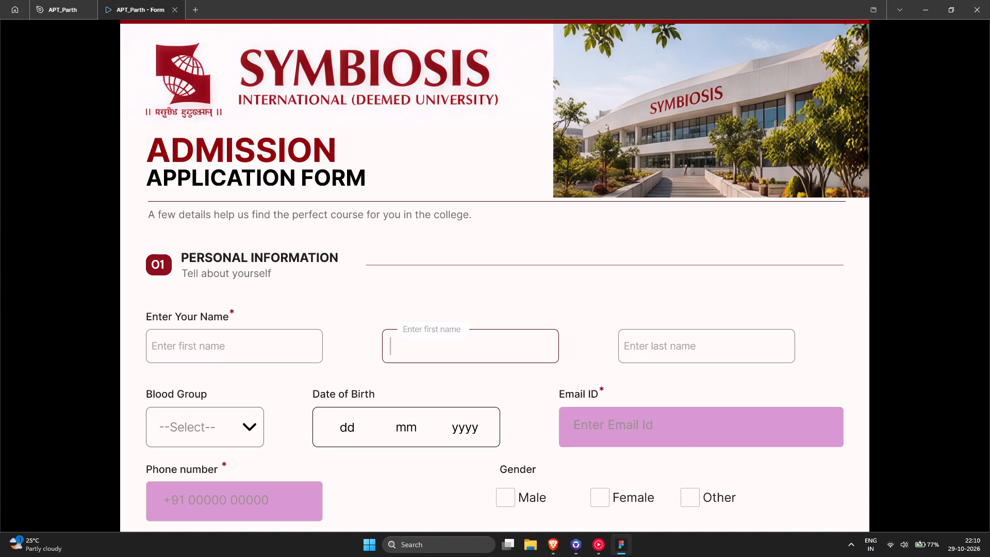
left_click(448, 342)
left_click(387, 344)
Return to the design file and inspect the Text Field component's Variant2 after-delay interaction and Variant3's interactions.
left_click(74, 0)
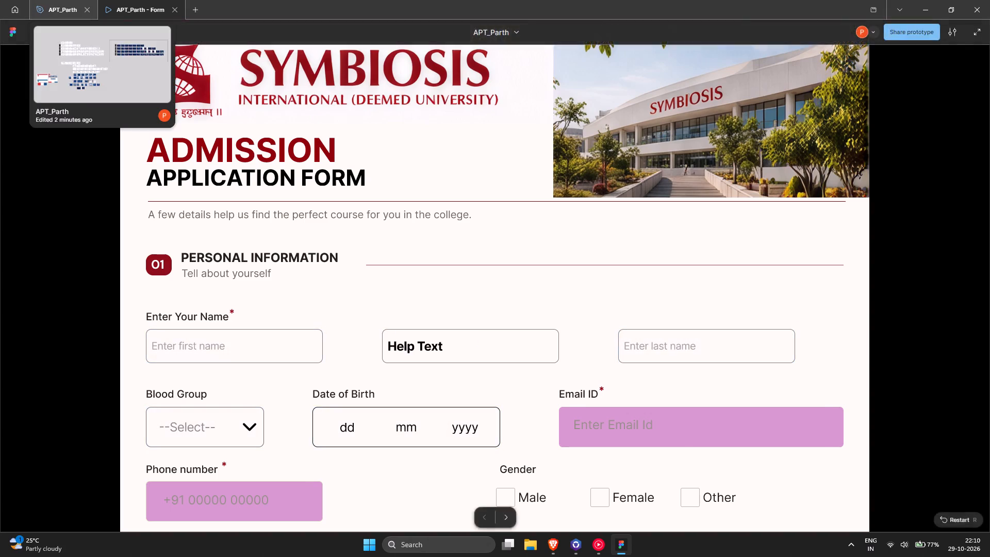
scroll(465, 118, "up", 10, "ctrl")
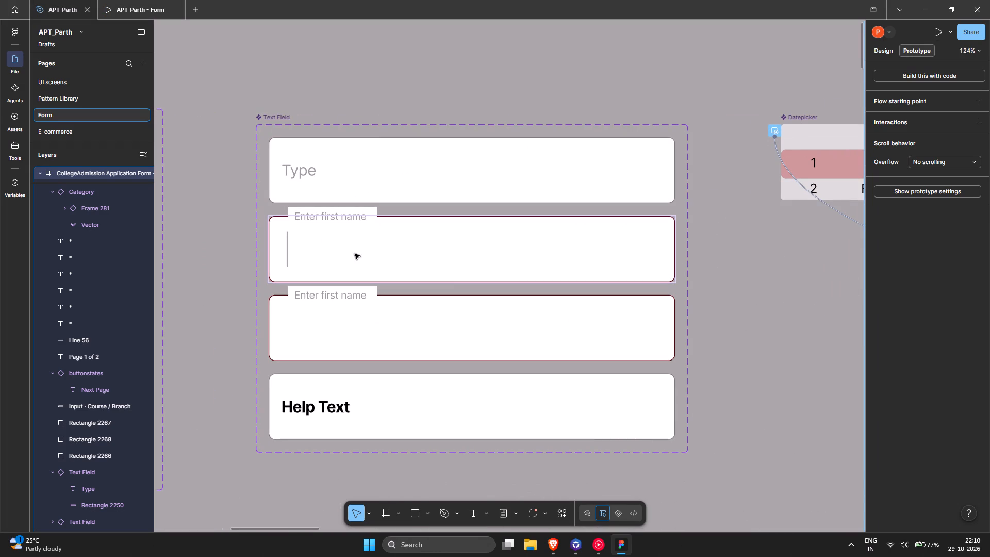
left_click(454, 278)
scroll(417, 319, "up", 5, "ctrl")
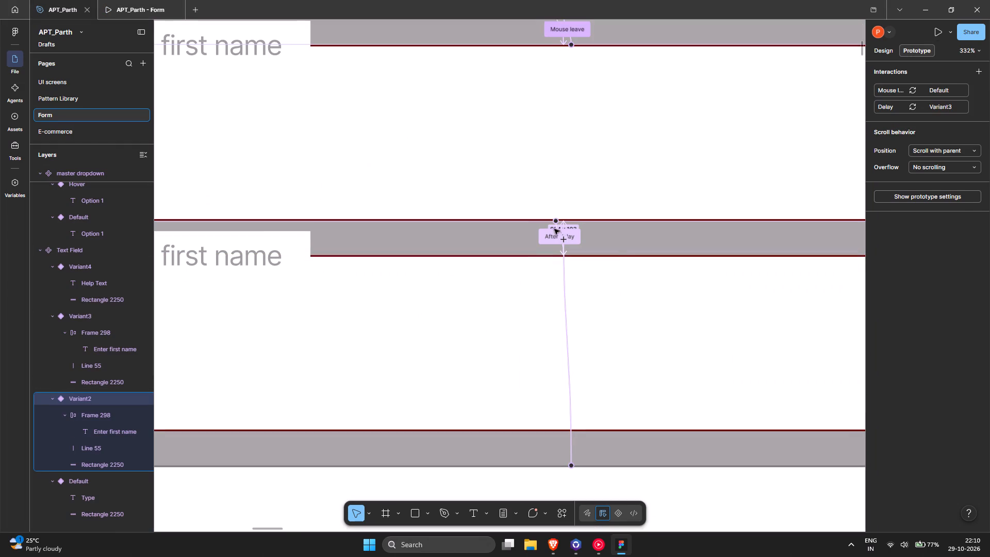
left_click(556, 227)
scroll(556, 227, "down", 6, "ctrl")
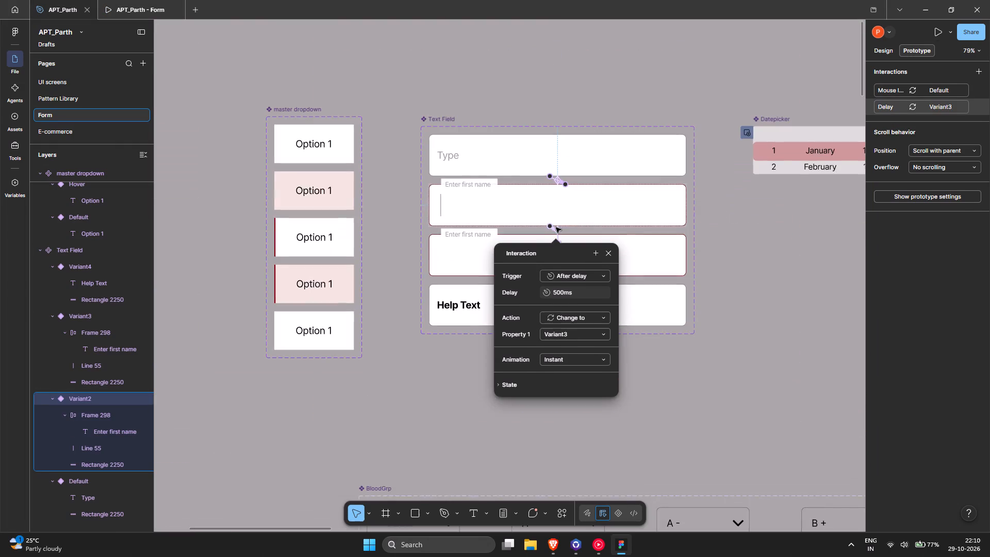
scroll(556, 227, "up", 6, "ctrl")
scroll(580, 216, "down", 5, "ctrl")
scroll(589, 251, "down", 3)
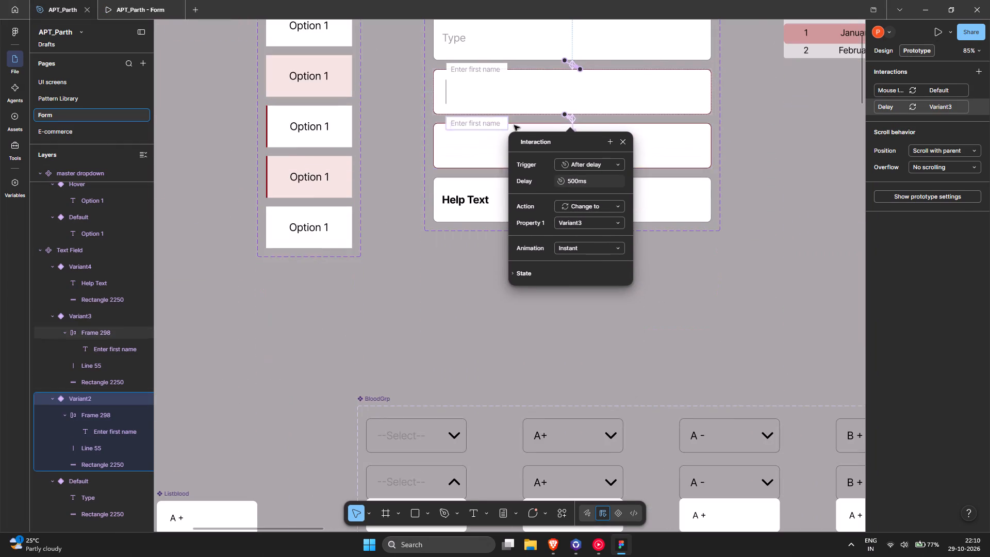
scroll(613, 78, "up", 5, "ctrl")
left_click(598, 116)
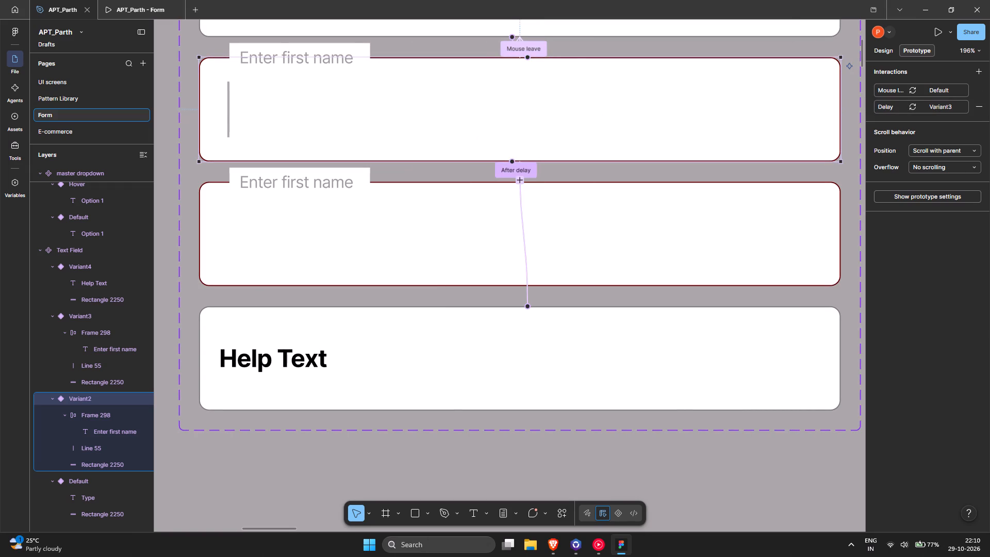
left_click(247, 227)
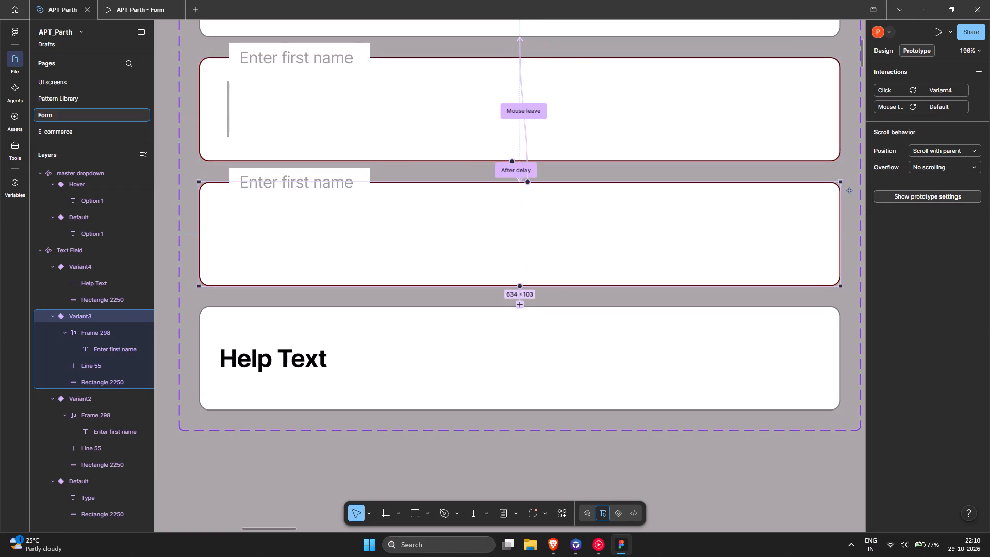
Add an on-click interaction to the Text Field's Variant2 that changes it to Variant4.
left_click(663, 111)
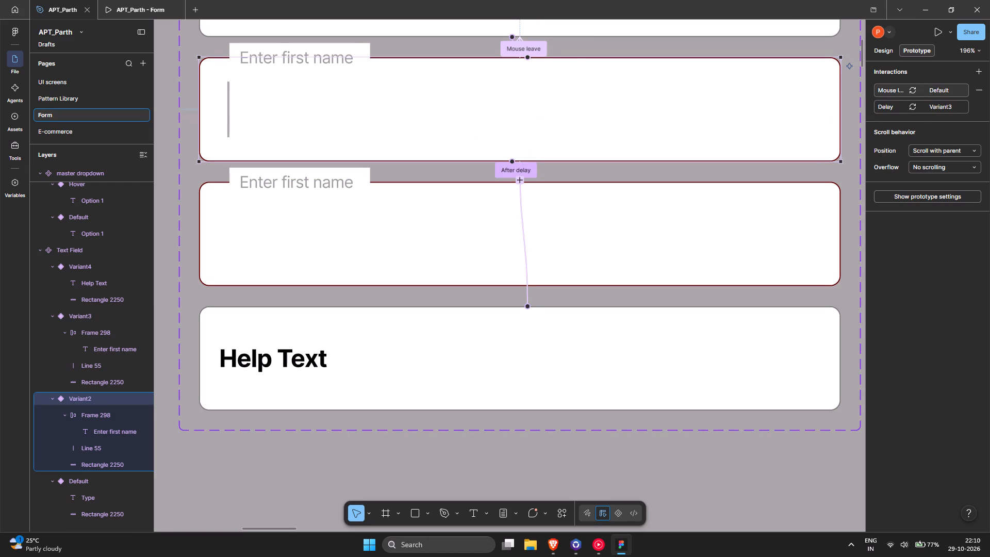
left_click(977, 72)
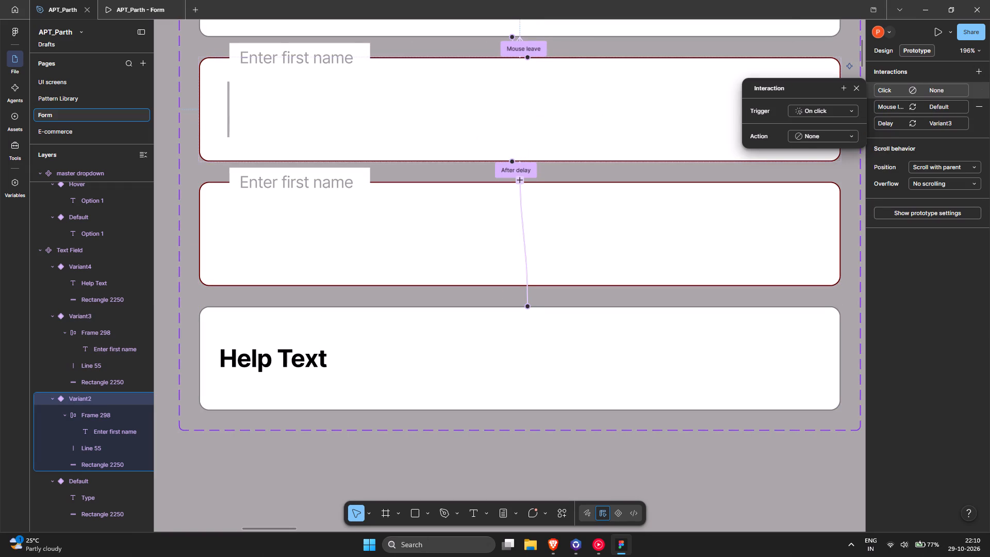
left_click(824, 134)
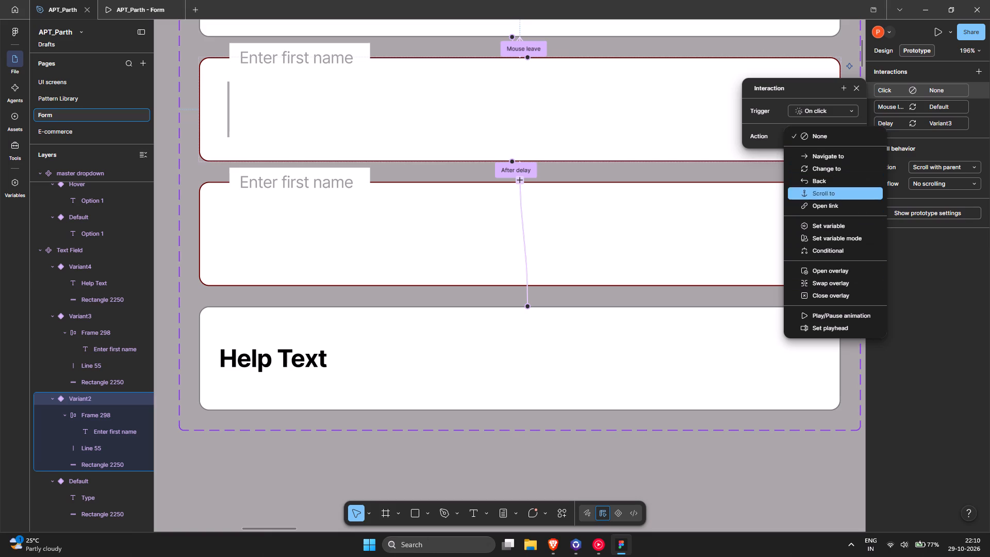
left_click(827, 168)
left_click(821, 154)
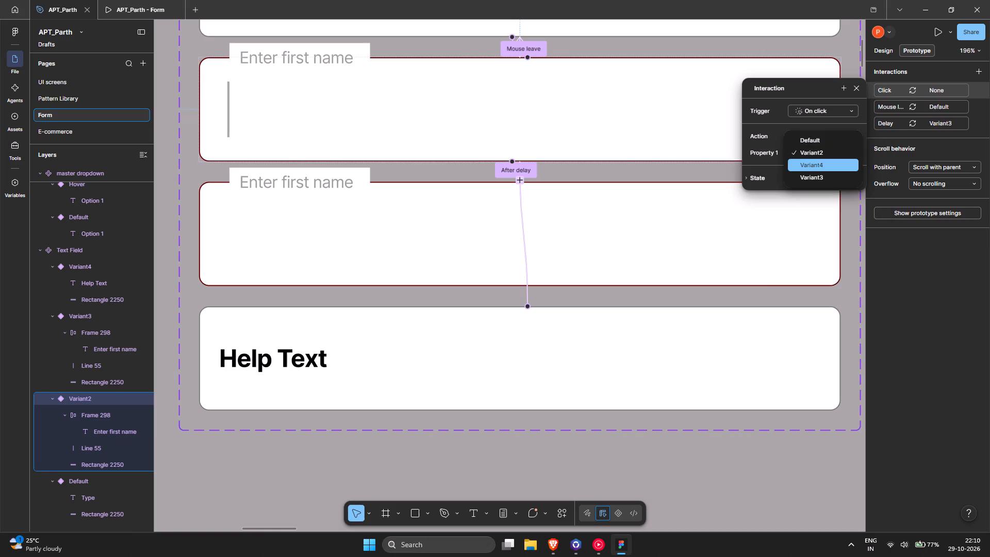
left_click(823, 165)
scroll(614, 167, "down", 3, "ctrl")
left_click(616, 167)
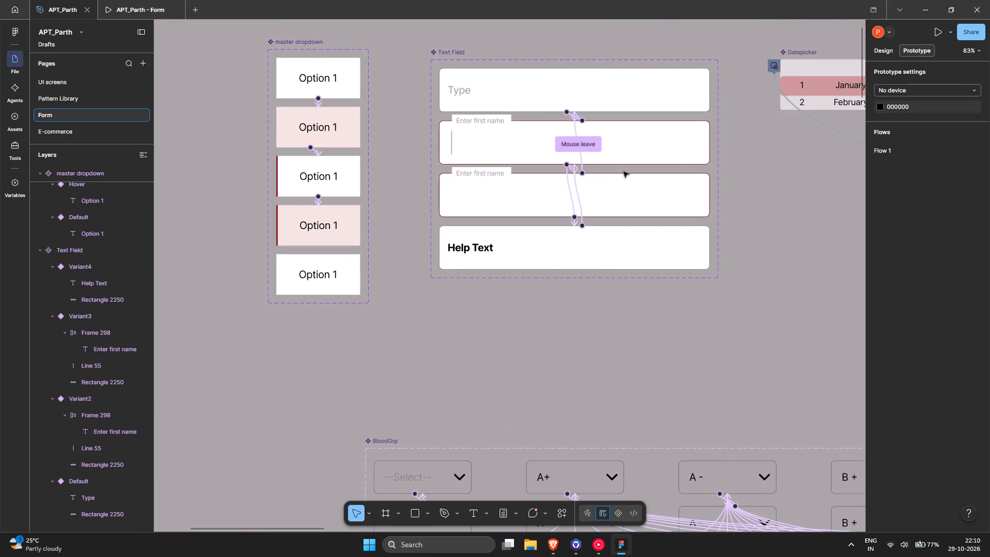
Remove the click interaction on Variant4 that changes it to Variant2.
scroll(544, 163, "up", 3, "ctrl")
middle_click_drag(691, 177, 596, 199)
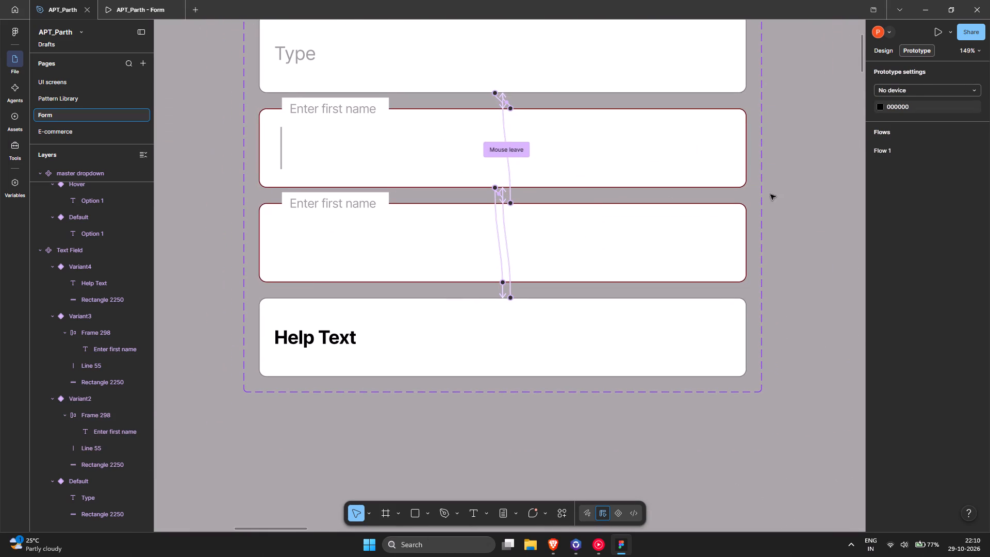
left_click(748, 174)
scroll(497, 258, "up", 4, "ctrl")
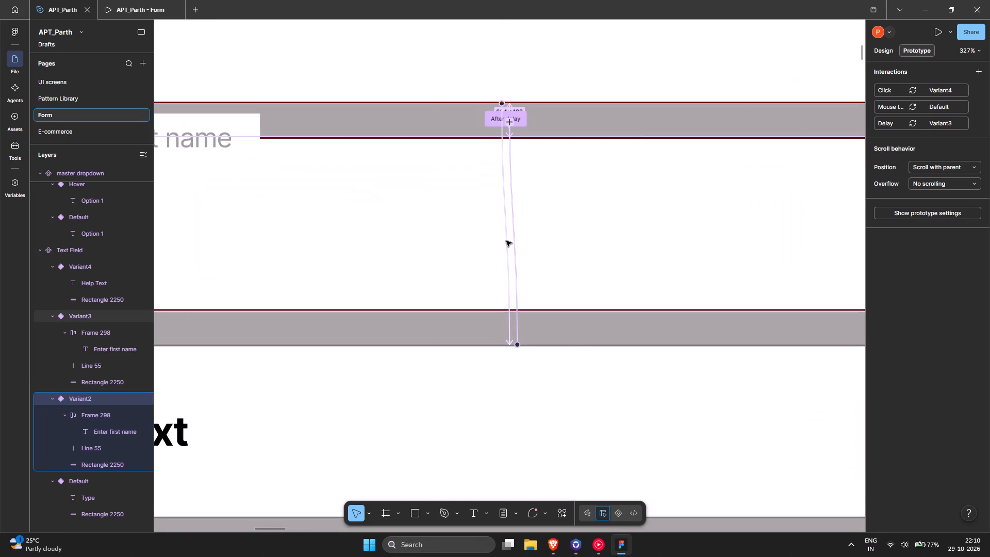
left_click(506, 241)
scroll(513, 239, "down", 5, "ctrl")
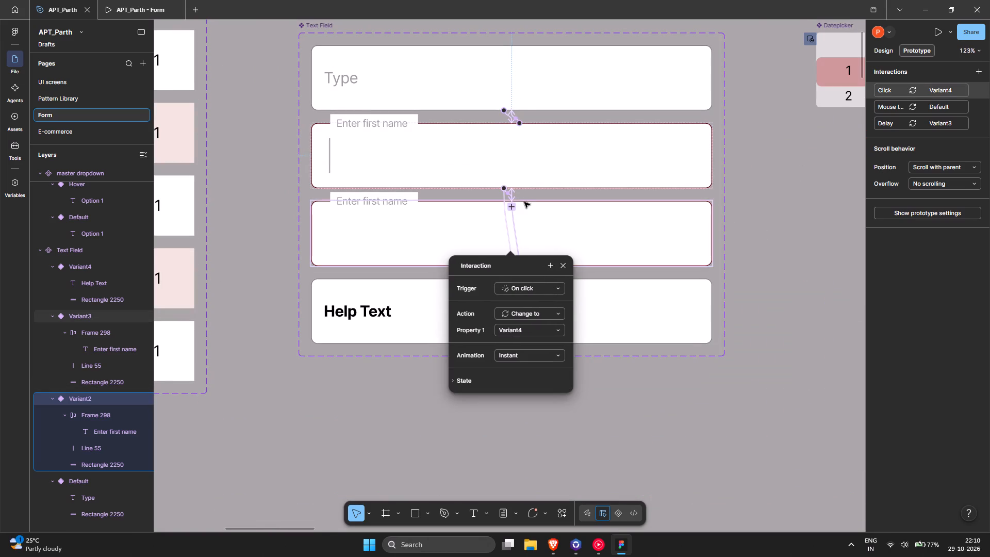
scroll(498, 195, "up", 5, "ctrl")
left_click(535, 225)
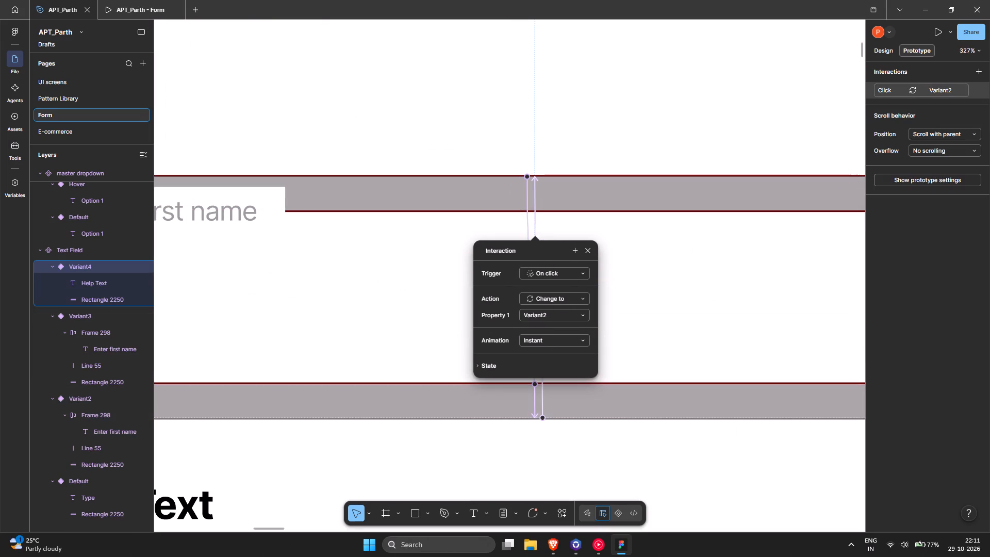
left_click(977, 91)
Present the admission form's first page, restart the prototype and close the preview.
scroll(654, 152, "down", 5, "ctrl")
scroll(667, 197, "down", 3)
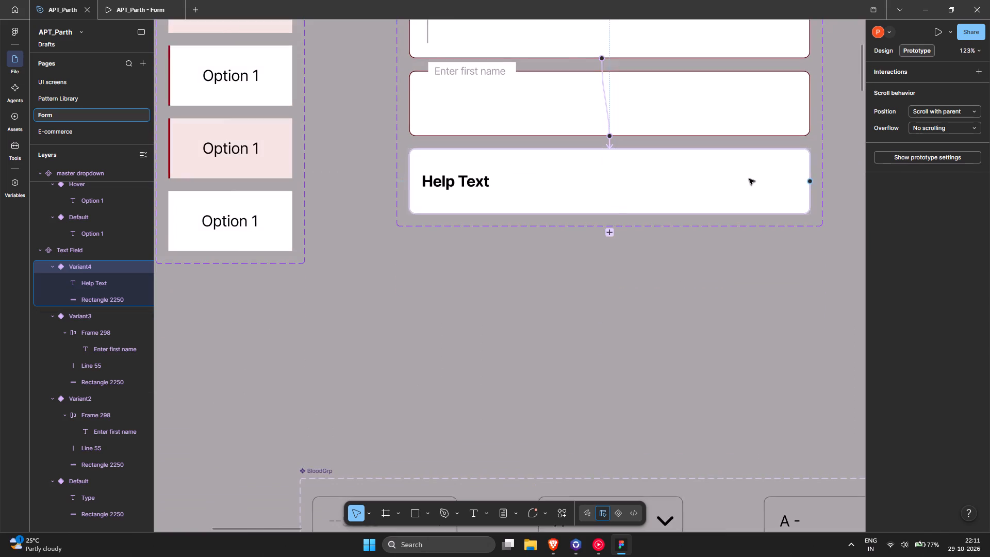
scroll(749, 179, "up", 4, "ctrl")
scroll(453, 178, "up", 3)
scroll(459, 180, "down", 2, "ctrl")
middle_click_drag(525, 212, 576, 250)
scroll(573, 240, "down", 2, "ctrl")
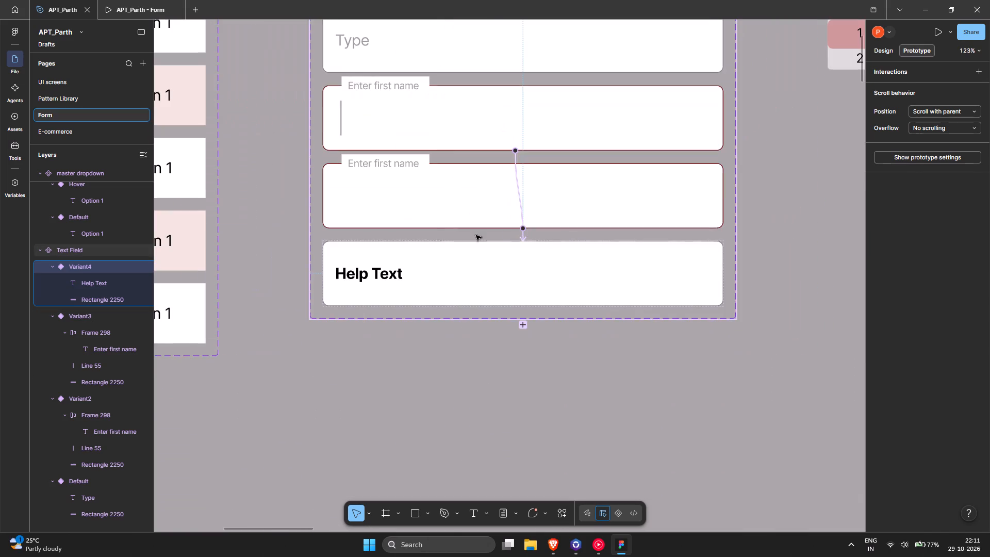
scroll(402, 222, "up", 2)
scroll(419, 127, "down", 11, "ctrl")
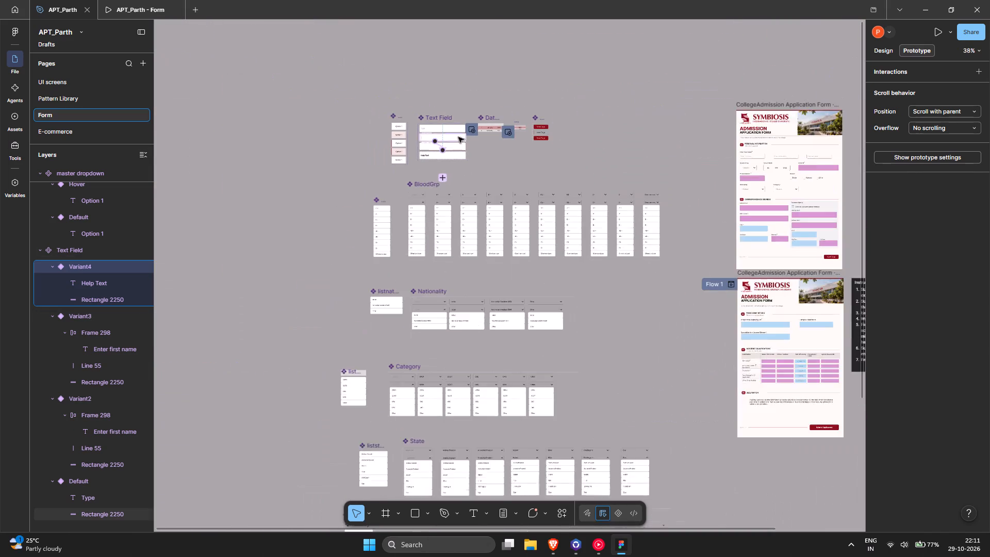
scroll(718, 144, "up", 1)
middle_click_drag(716, 144, 510, 151)
left_click(573, 144)
left_click(939, 31)
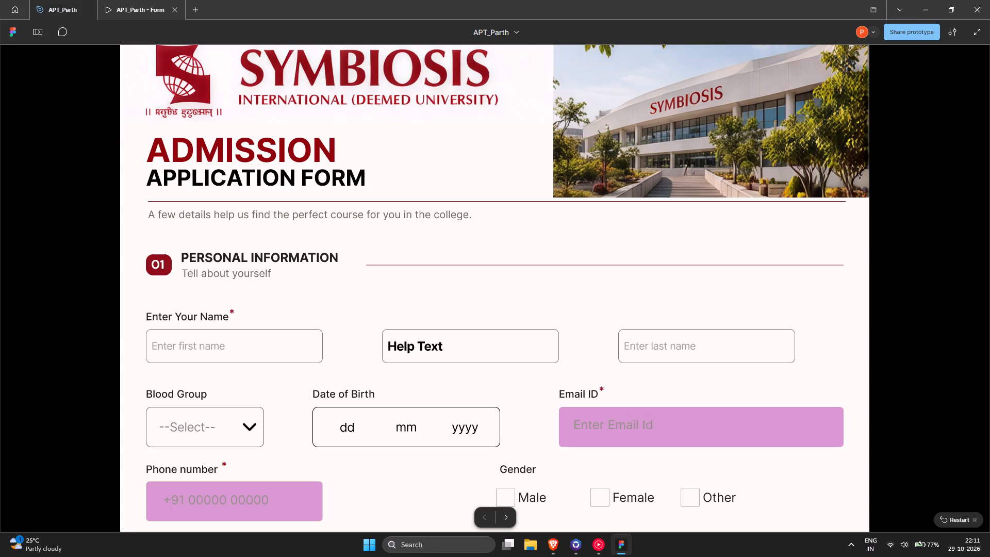
key("r")
left_click(173, 14)
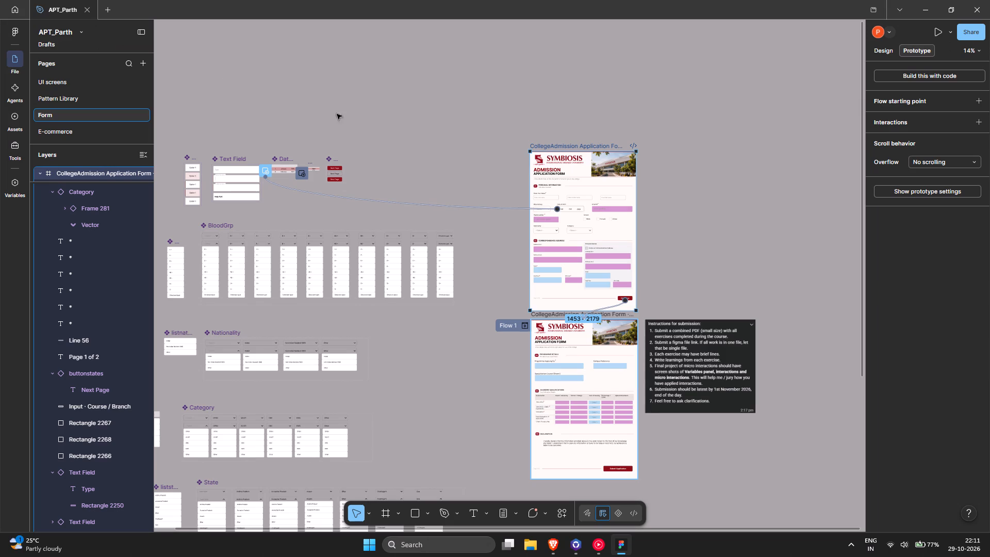
Present the admission form's first page afresh, test the first and middle name fields' click transitions, and close the preview.
left_click(555, 148)
left_click(632, 120)
left_click(558, 142)
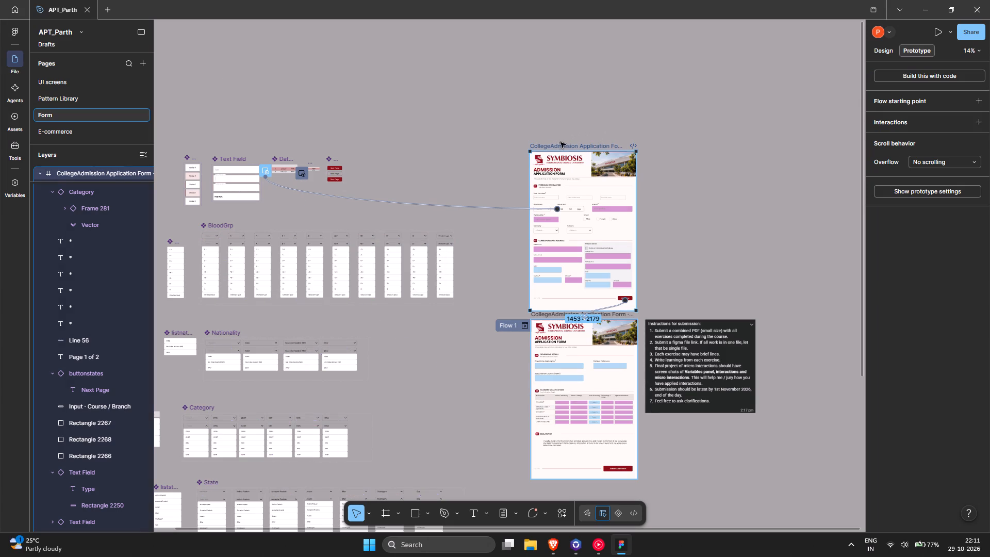
left_click(938, 34)
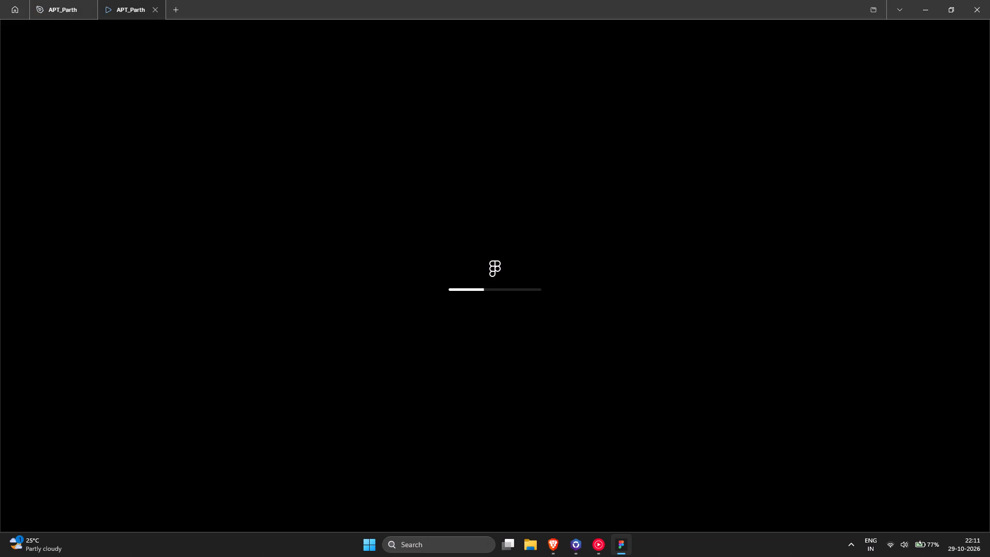
left_click(239, 354)
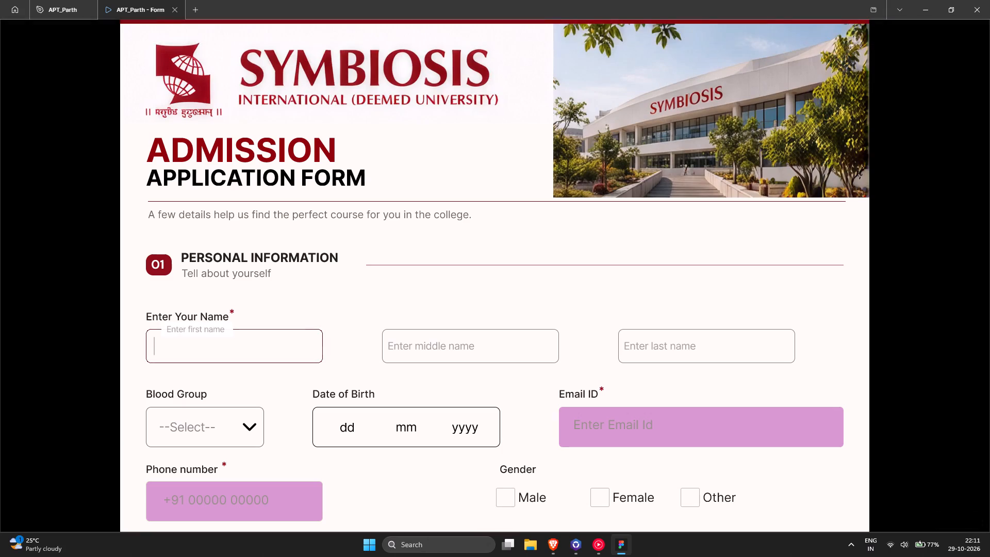
left_click(239, 354)
left_click(240, 354)
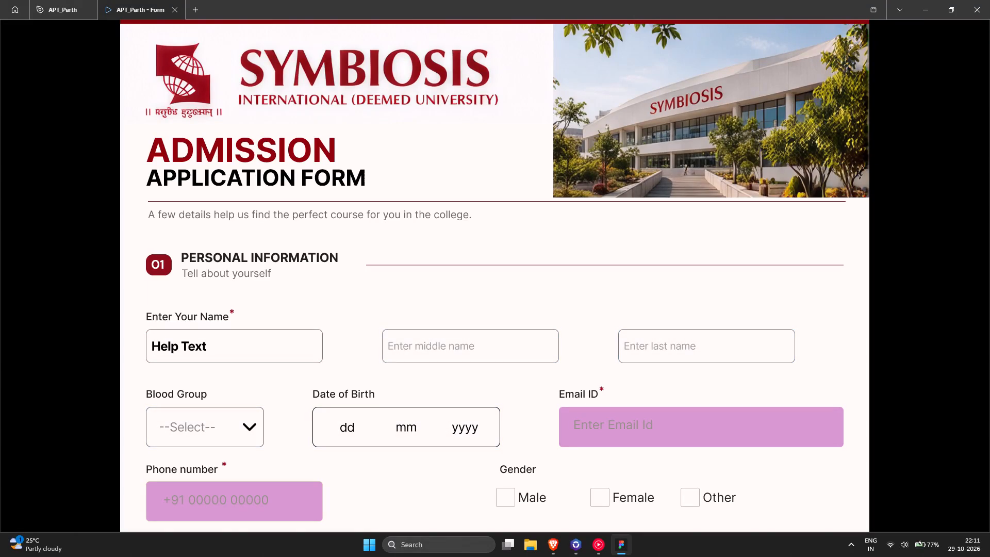
left_click(414, 348)
left_click(176, 12)
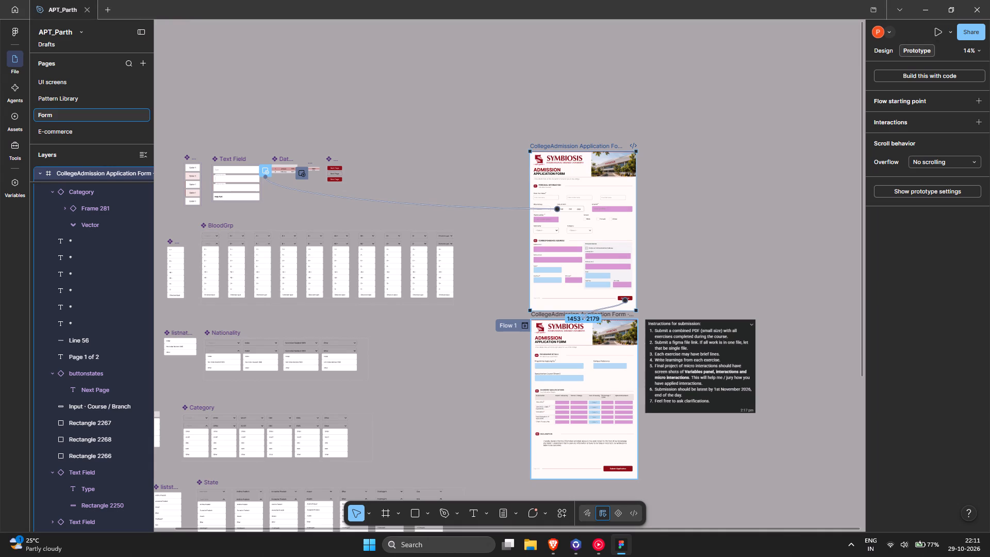
Change the floating label text in the Text Field's Variant2 to "Type here".
middle_click_drag(299, 186, 369, 185)
scroll(483, 186, "up", 5, "ctrl")
left_click(340, 165)
scroll(244, 179, "up", 5, "ctrl")
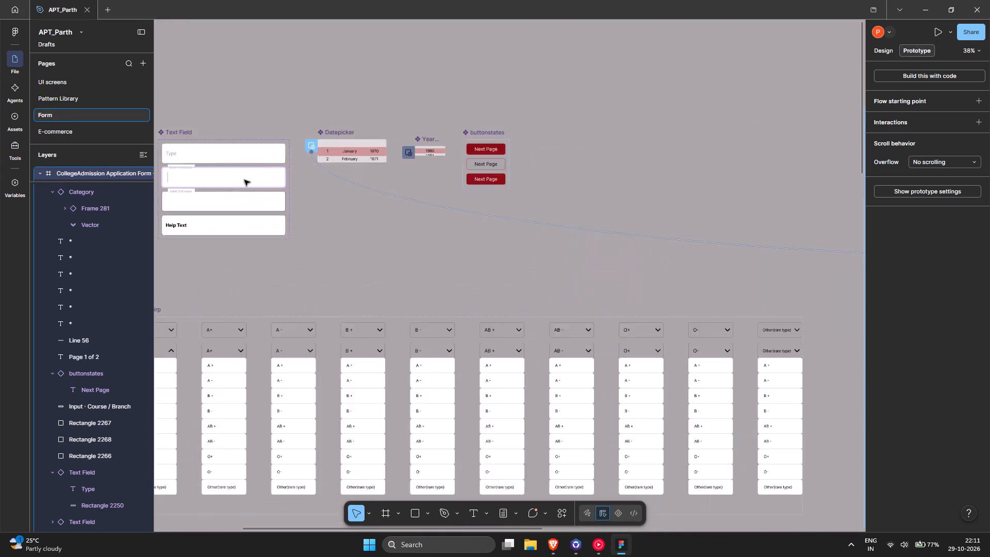
scroll(244, 180, "up", 4, "ctrl")
scroll(189, 175, "down", 5, "ctrl")
middle_click_drag(205, 178, 432, 203)
scroll(397, 176, "up", 6, "ctrl")
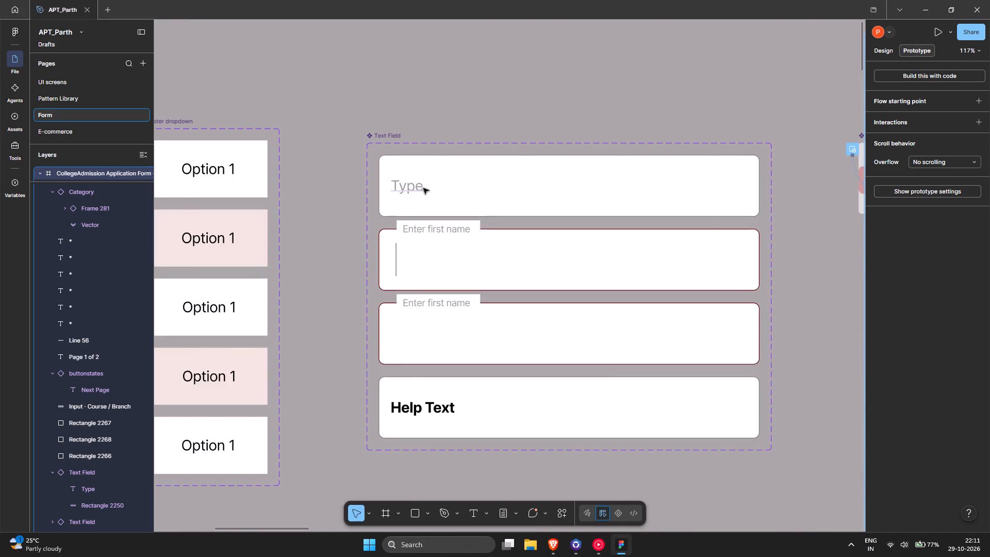
scroll(427, 178, "down", 6, "ctrl")
middle_click_drag(455, 192, 420, 192)
scroll(377, 194, "up", 9, "ctrl")
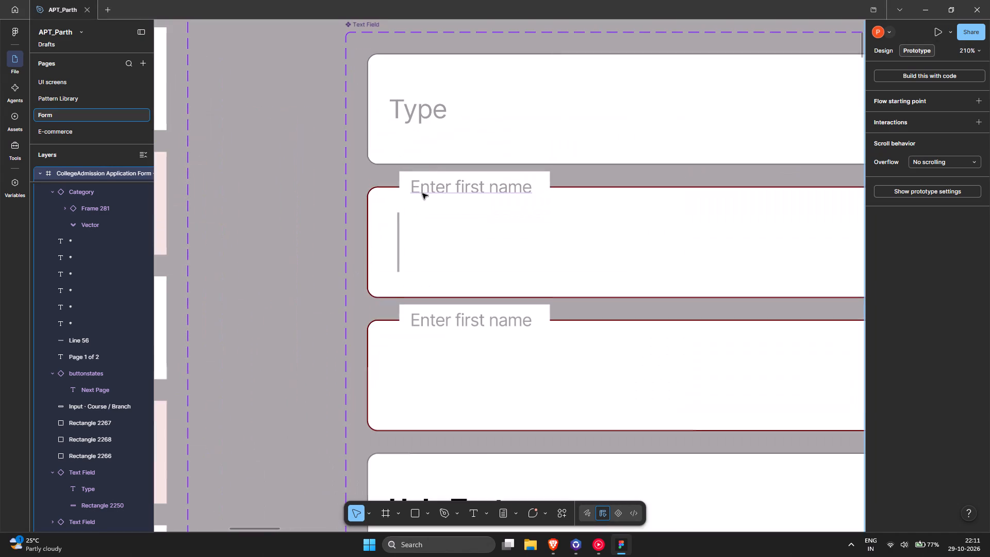
double_click(451, 186)
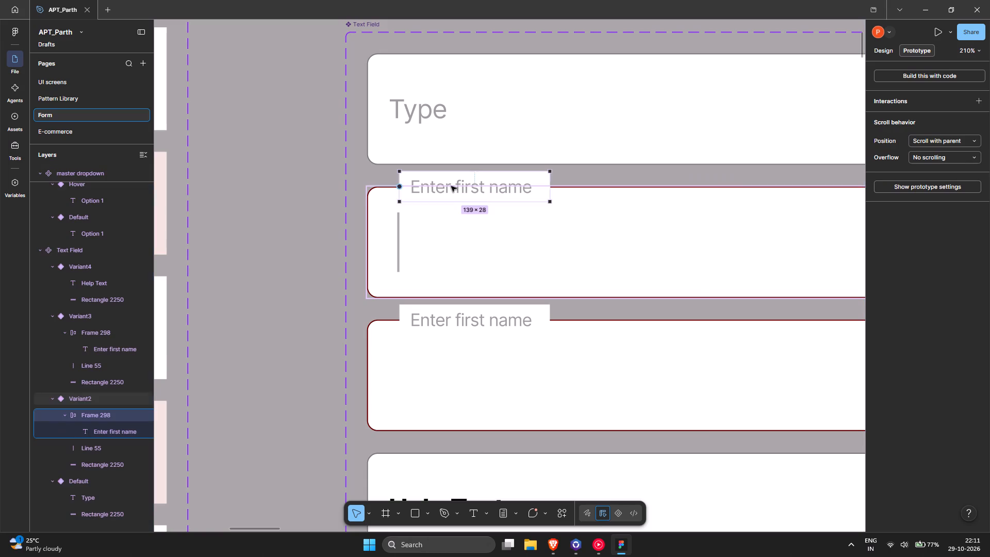
triple_click(465, 186)
left_click(465, 186)
type("Type here")
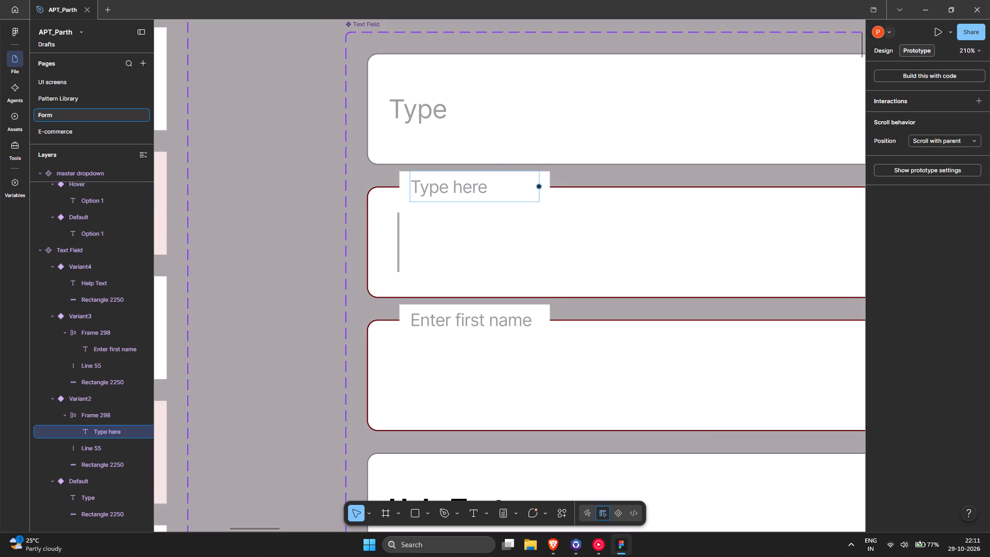
Change the floating label text in the Text Field's Variant3 to "Type here".
scroll(533, 227, "down", 3)
left_click_drag(528, 210, 307, 212)
key("shift+r")
key("shift+BackSpace")
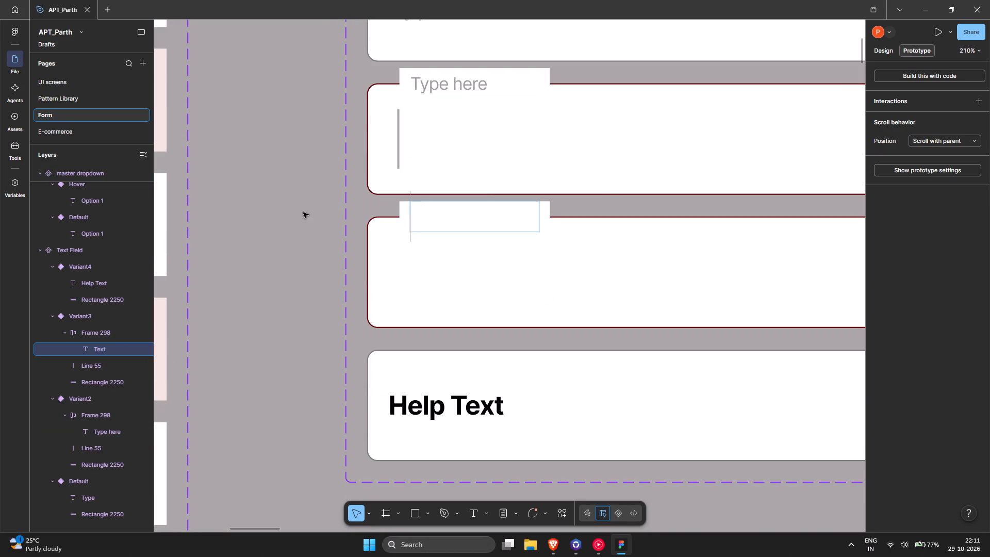
type("Type here")
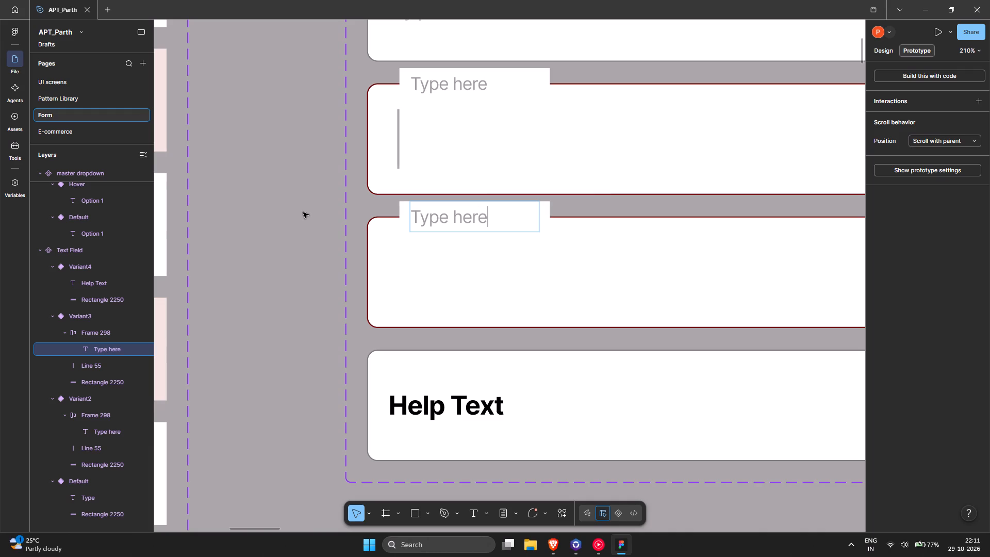
Change the placeholder text in the Text Field's Default variant to "Enter Name".
scroll(303, 212, "up", 7)
left_click_drag(456, 250, 330, 247)
type("Enter Namwe")
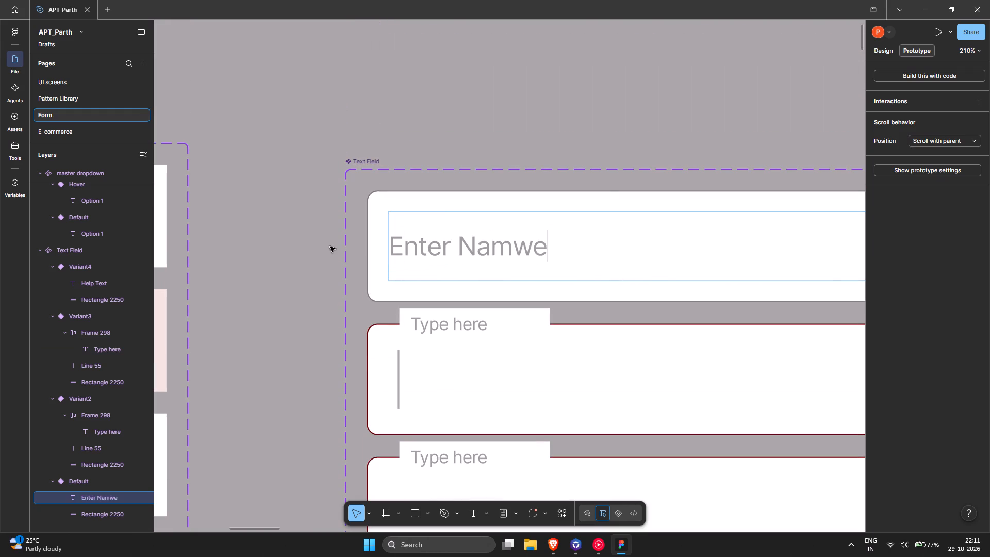
key("BackSpace")
key("BackSpace")
key("e")
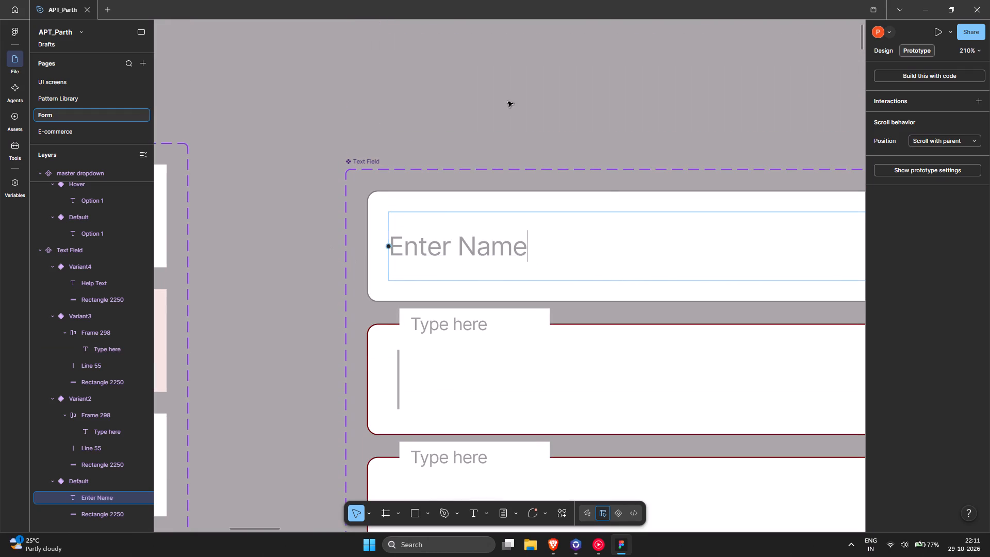
left_click(508, 102)
Narrow the floating label frames of the Text Field's Variant2 and Variant3 together to about 95 wide.
scroll(501, 109, "down", 7, "ctrl")
scroll(504, 159, "up", 10, "ctrl")
left_click(517, 173)
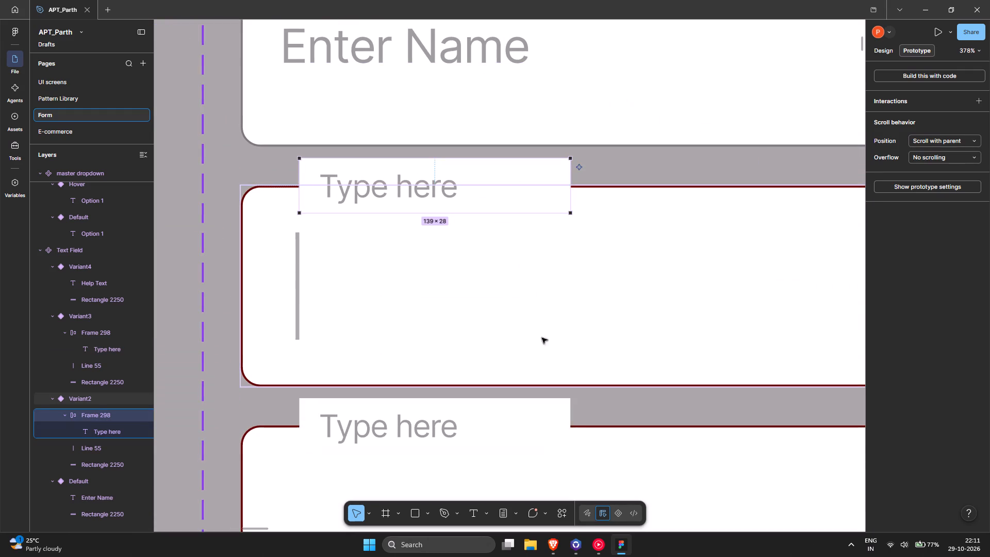
left_click(546, 414, "shift")
left_click_drag(571, 416, 532, 418)
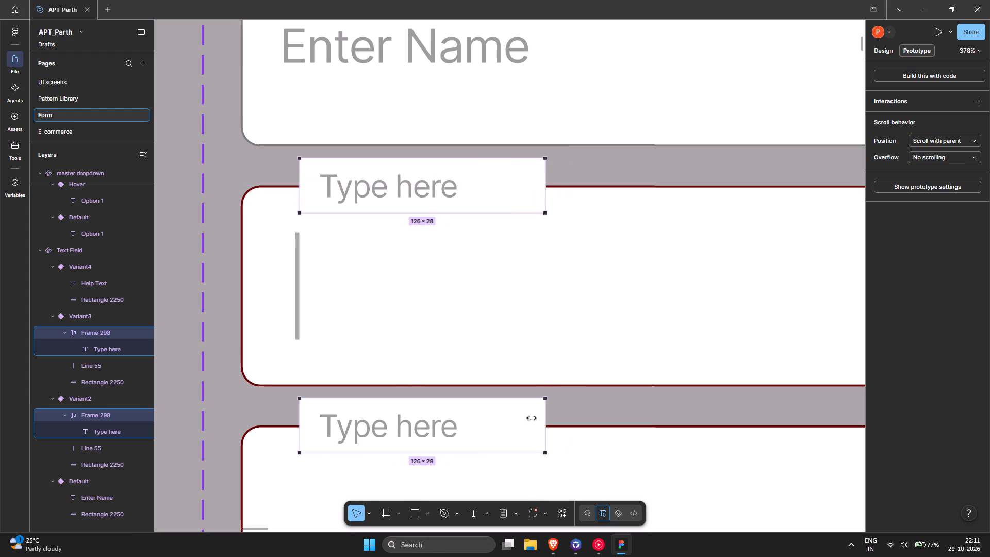
left_click_drag(532, 418, 490, 419)
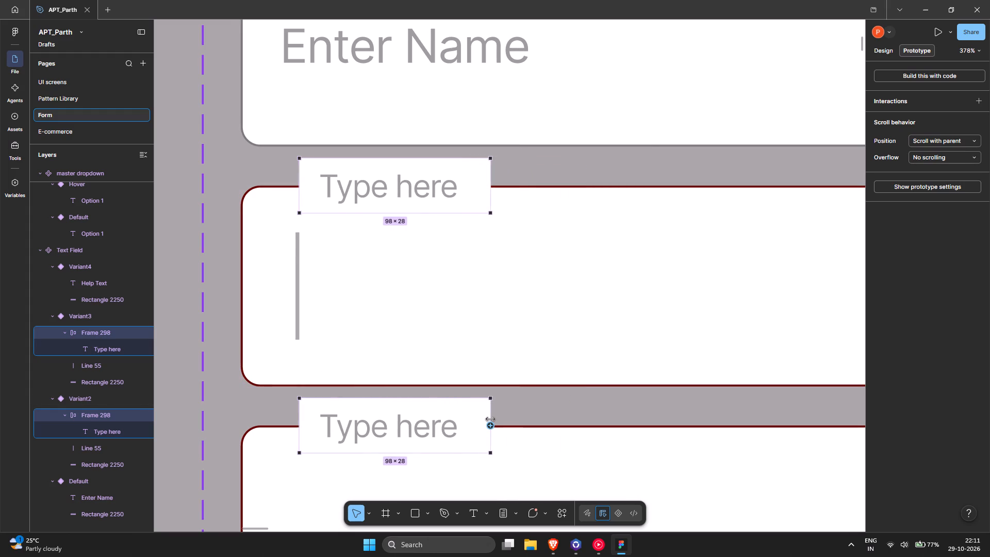
left_click_drag(490, 419, 485, 420)
Center-align the "Type here" text horizontally inside the floating labels of Variant2 and Variant3.
double_click(442, 182)
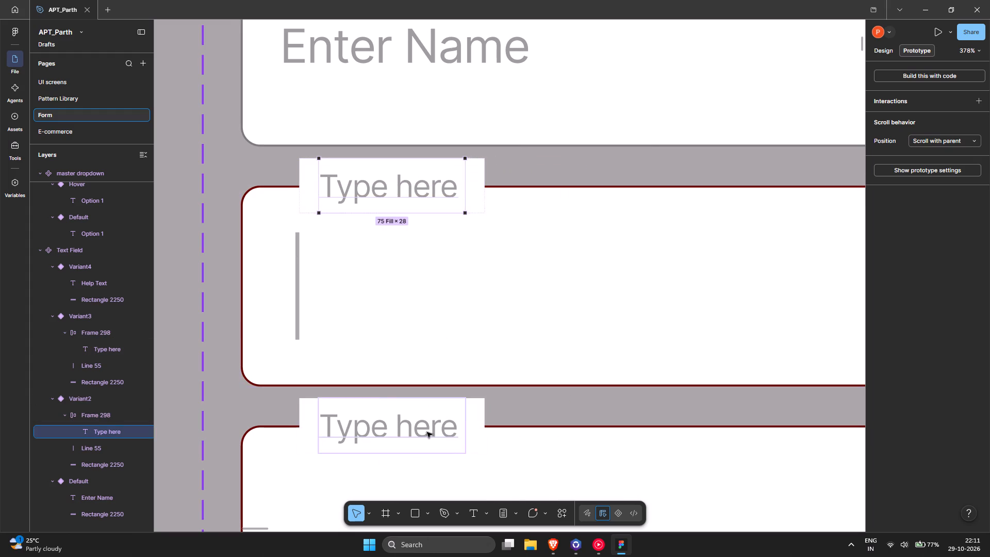
left_click(427, 432, "shift")
left_click(483, 412)
left_click(483, 186, "shift")
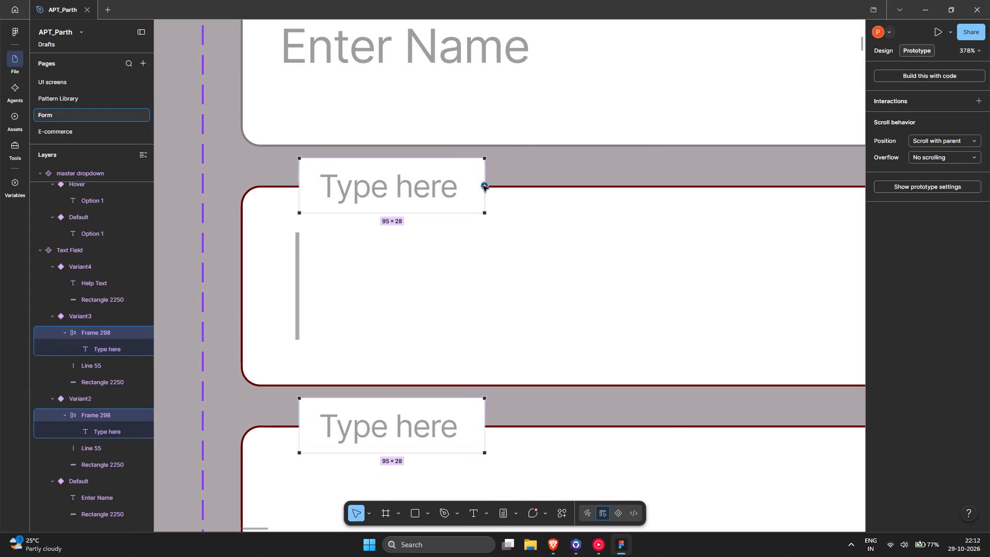
left_click(890, 53)
double_click(895, 329)
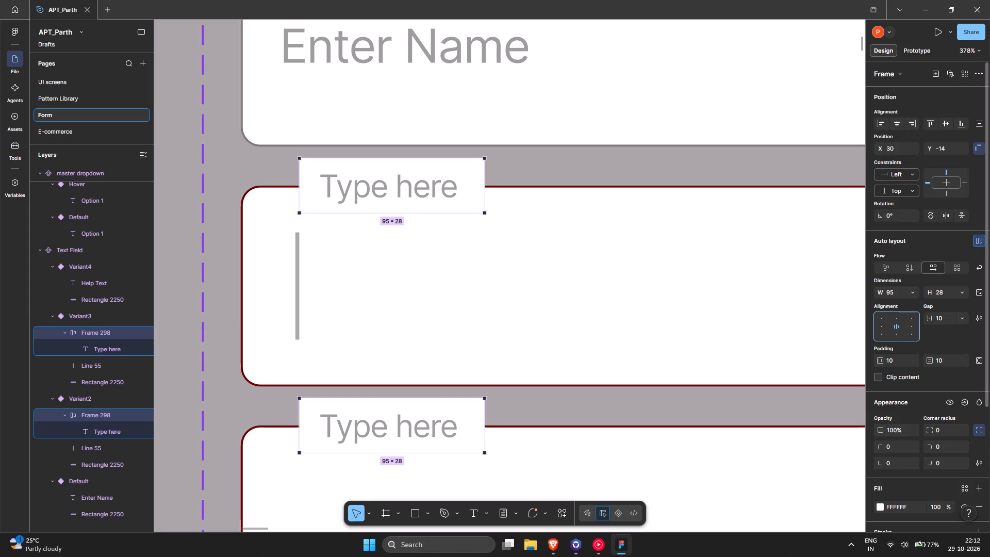
double_click(895, 329)
left_click(415, 192)
left_click(420, 190)
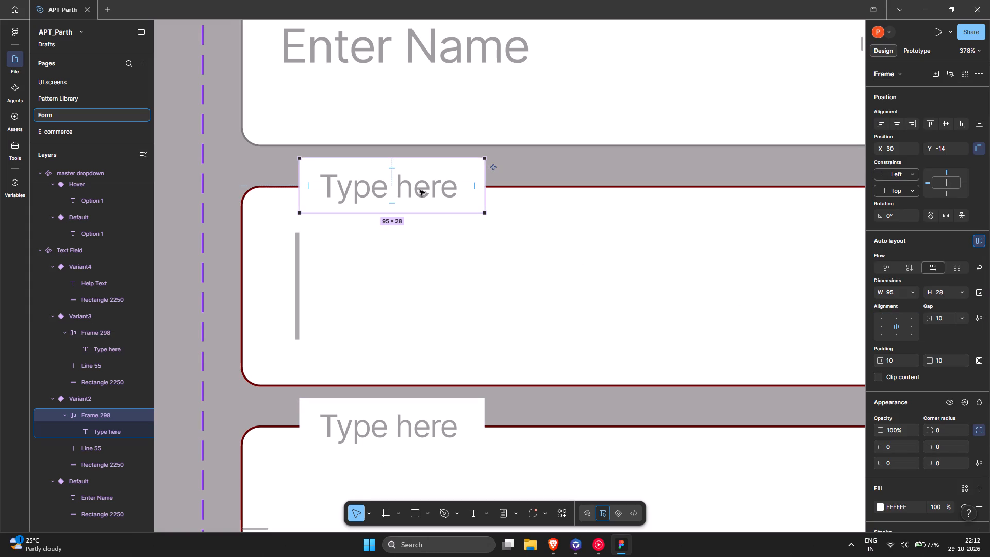
double_click(420, 190)
left_click(431, 436, "shift")
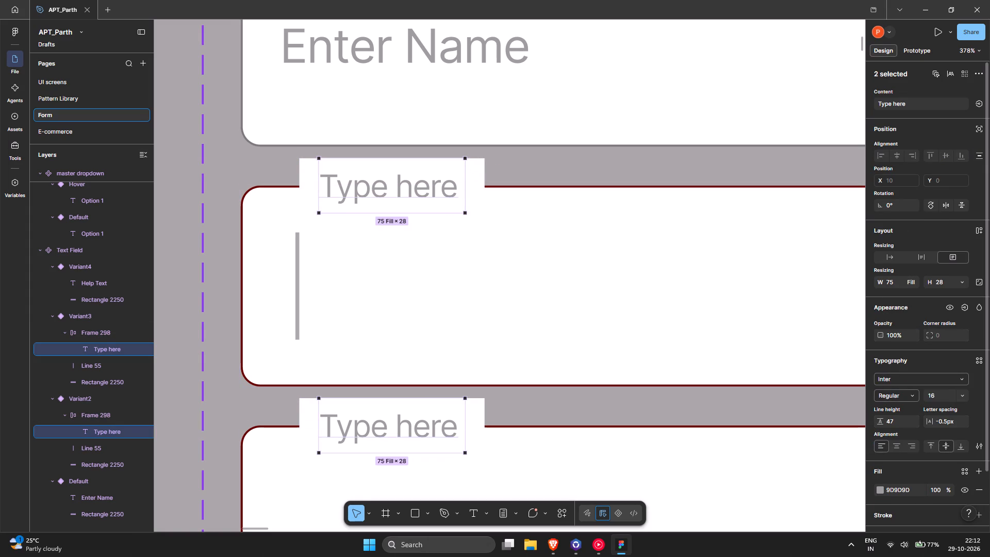
left_click(897, 449)
left_click(617, 386)
Change the "Enter Your Name" label on the admission form's first page to "First Name".
scroll(554, 347, "down", 9, "ctrl")
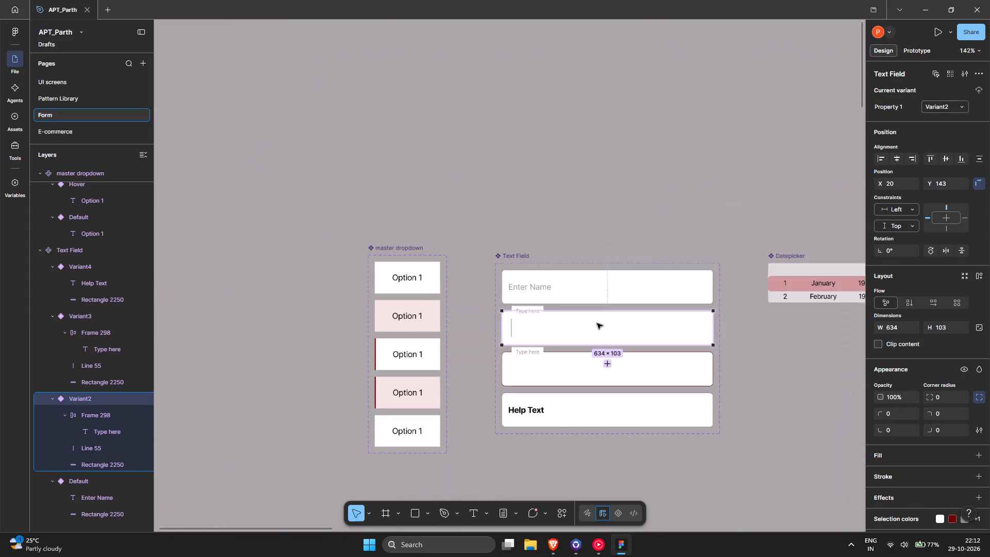
middle_click_drag(617, 320, 101, 197)
scroll(62, 188, "down", 1)
middle_click_drag(453, 232, 152, 247)
scroll(550, 237, "down", 7, "ctrl")
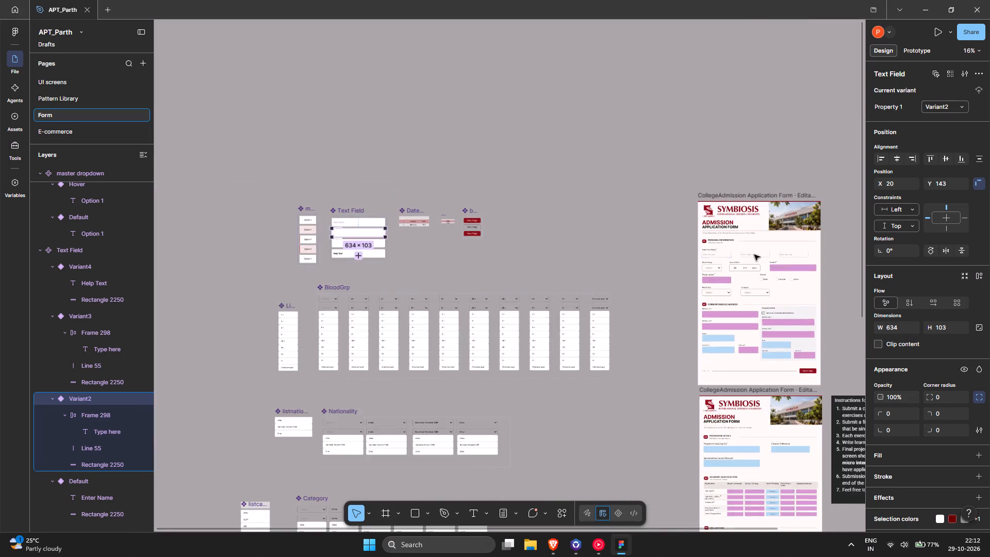
scroll(777, 253, "up", 9, "ctrl")
scroll(687, 251, "down", 3, "ctrl")
middle_click_drag(688, 253, 370, 235)
scroll(395, 223, "down", 1, "ctrl")
scroll(396, 223, "up", 5, "ctrl")
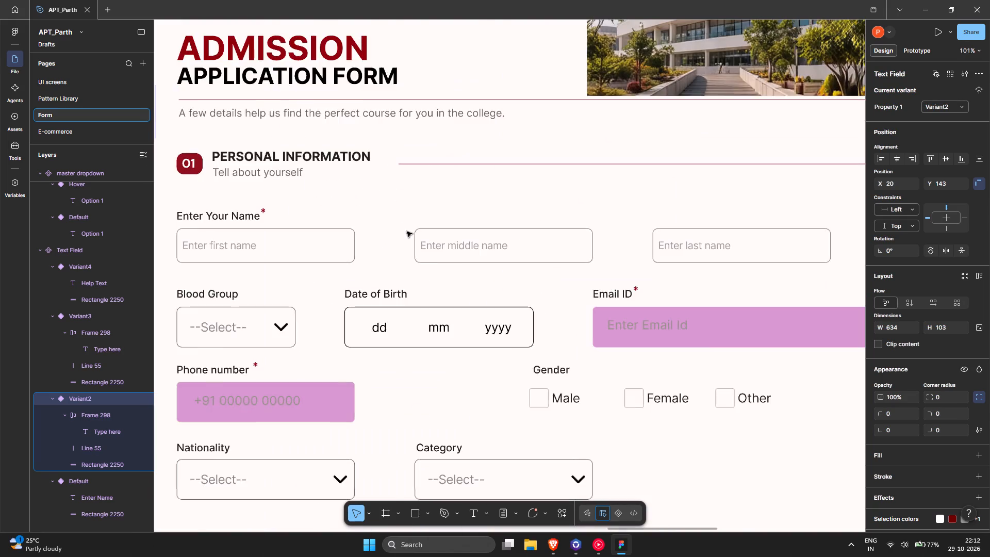
scroll(407, 232, "down", 1, "ctrl")
middle_click_drag(407, 232, 486, 228)
scroll(466, 225, "up", 2, "ctrl")
scroll(466, 225, "down", 5, "ctrl")
scroll(396, 234, "up", 5, "ctrl")
left_click(393, 198)
double_click(393, 198)
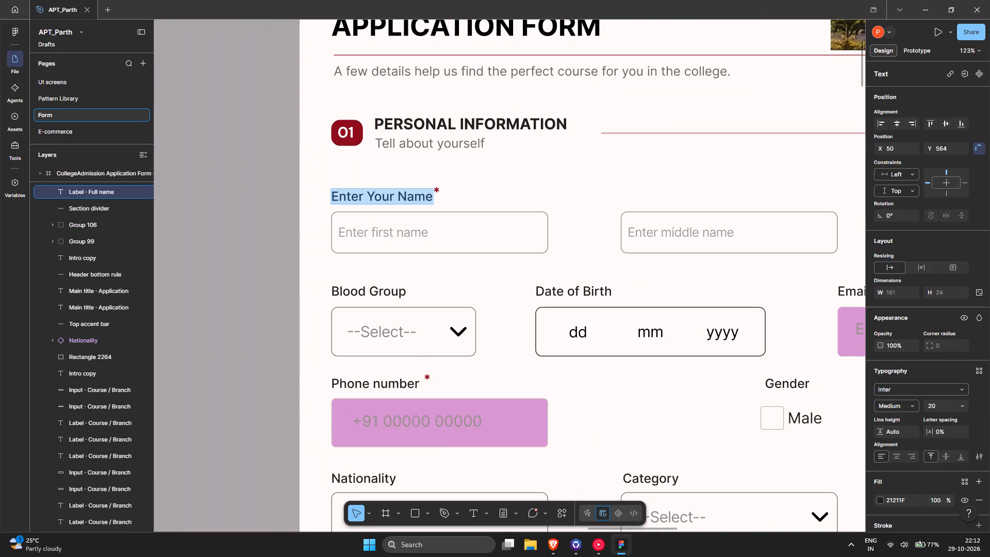
left_click_drag(430, 198, 360, 203)
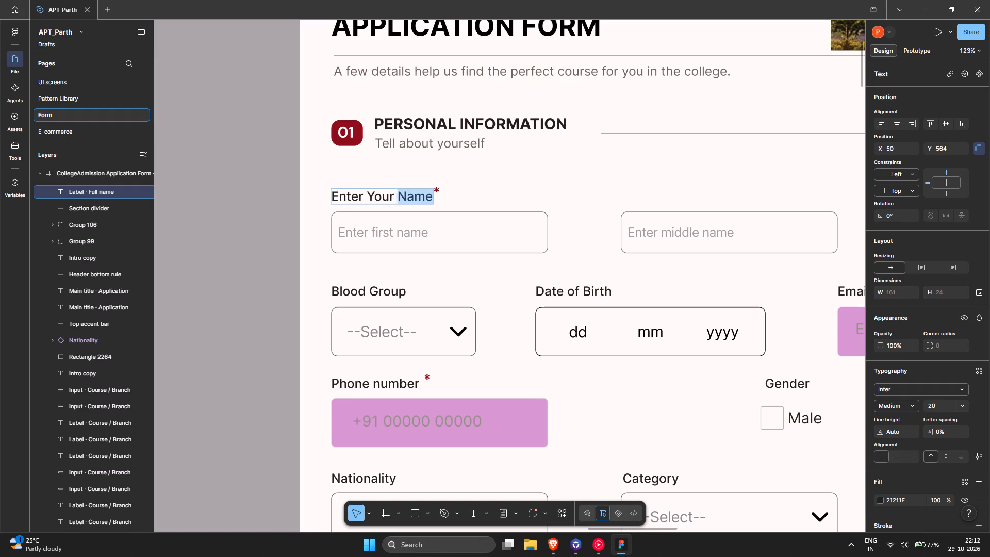
left_click_drag(360, 203, 330, 202)
type("First")
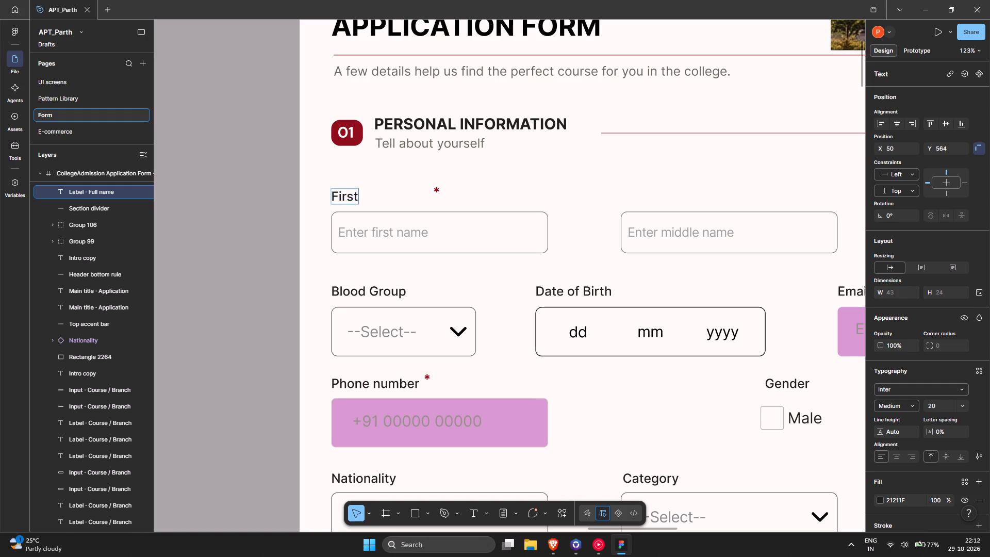
key("ctrl+BackSpace")
type("Enter")
key("ctrl+BackSpace")
type("First")
key("space")
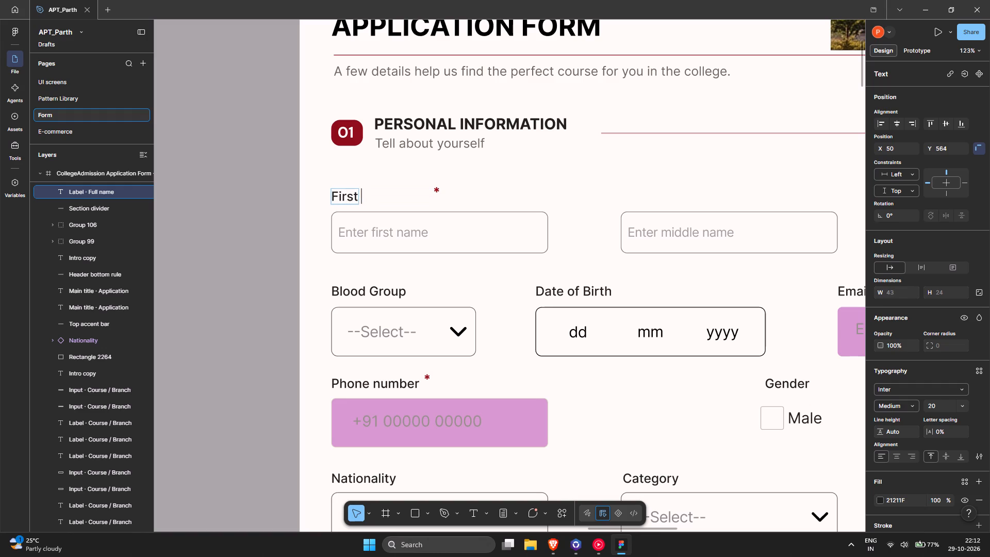
type("Namwe")
key("BackSpace")
key("BackSpace")
key("e")
left_click(451, 177)
Duplicate the First Name label above the middle name field at X 508 and above the last name field at X 966.
middle_click_drag(469, 179, 397, 185)
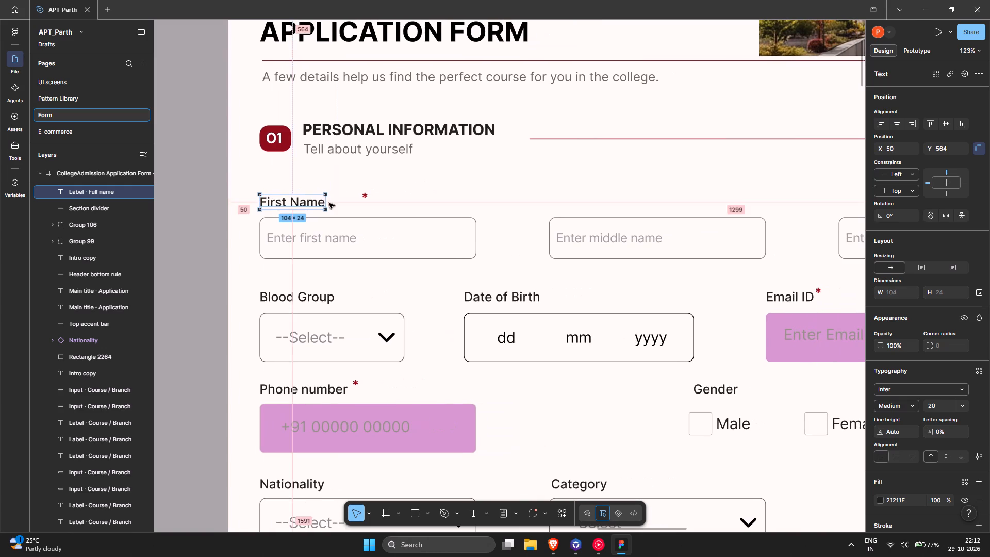
left_click_drag(319, 206, 601, 207, "alt")
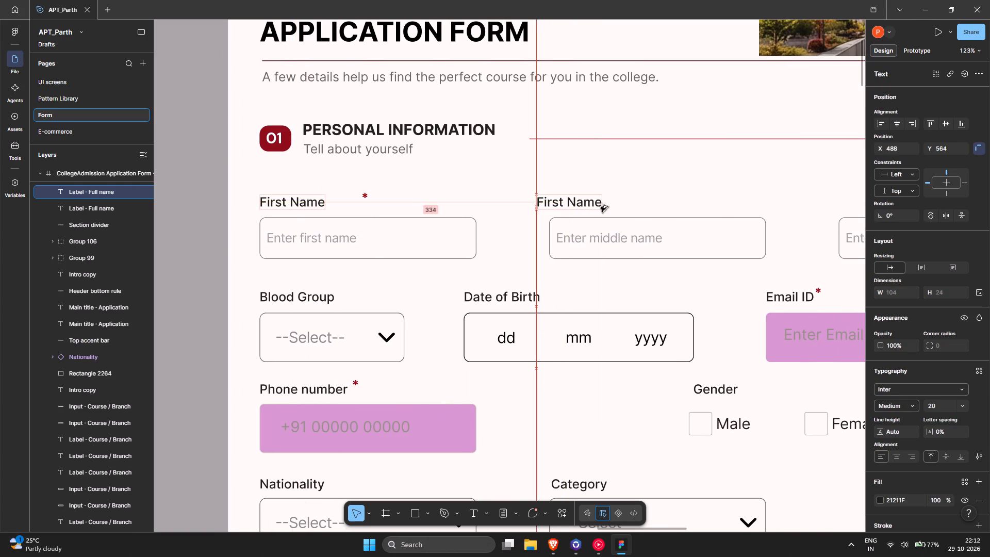
left_click_drag(601, 207, 608, 209, "alt")
middle_click_drag(652, 205, 475, 216)
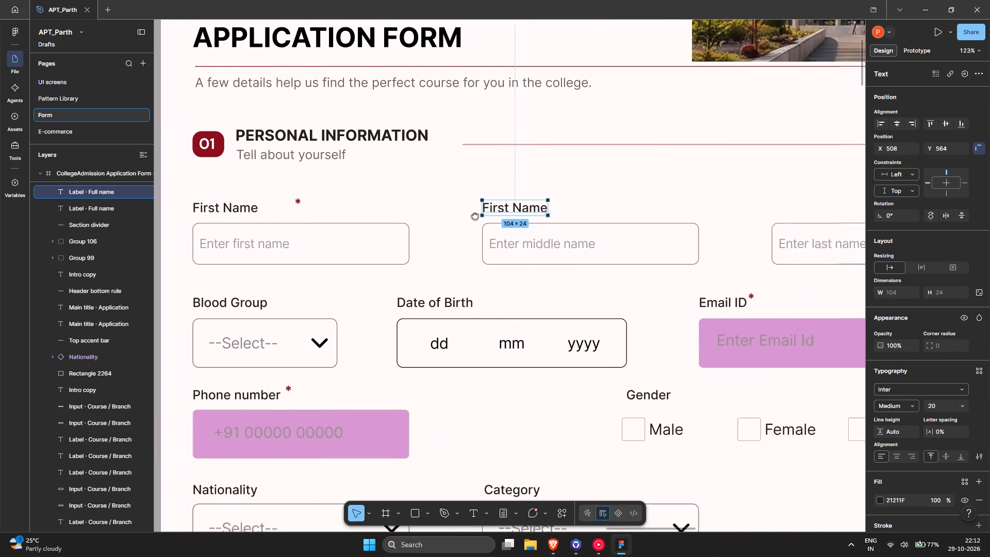
middle_click_drag(475, 216, 450, 216)
key("ctrl+d")
Change the duplicated label above the middle name field to "Middle Name".
middle_click_drag(423, 206, 618, 202)
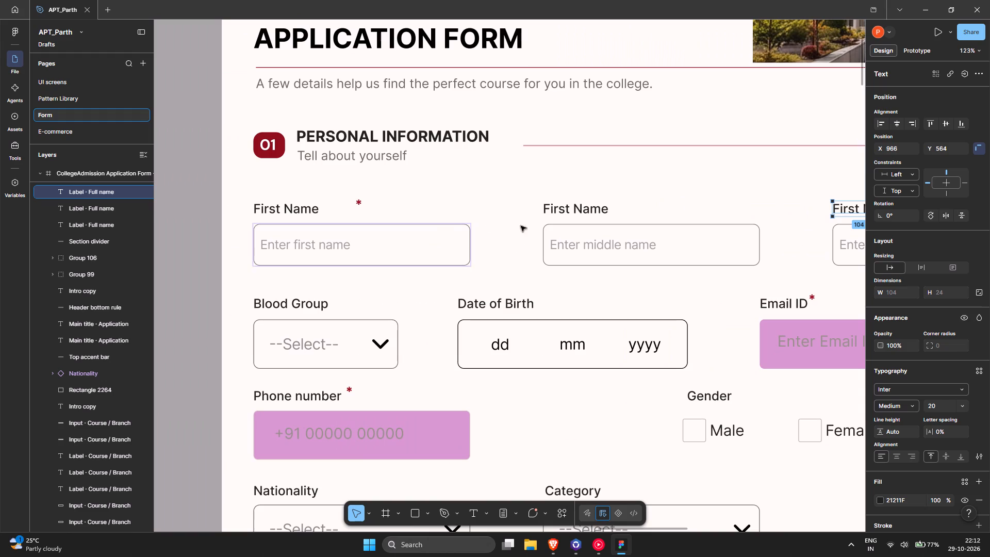
double_click(557, 215)
left_click(572, 209)
key("ctrl+BackSpace")
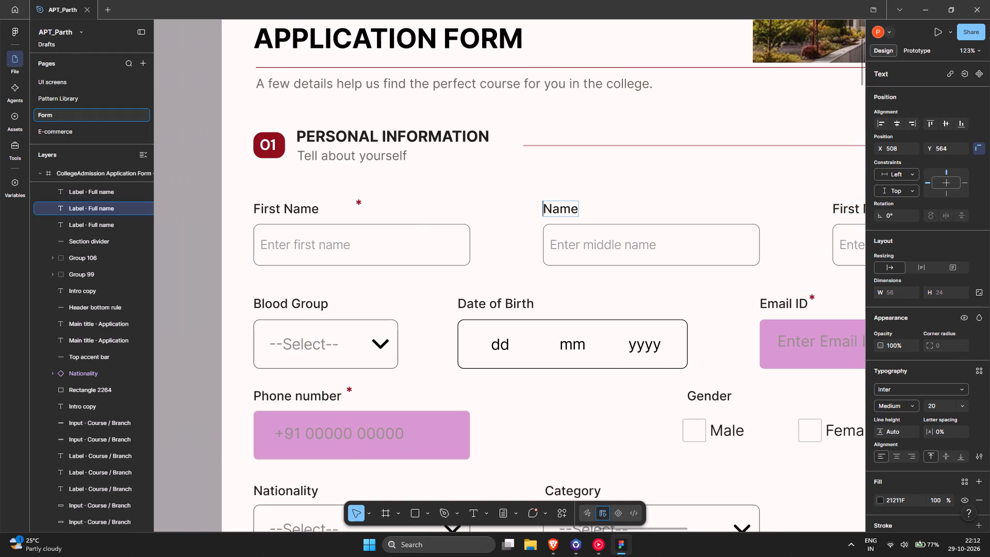
type("Middlre")
key("space")
key("BackSpace")
key("BackSpace")
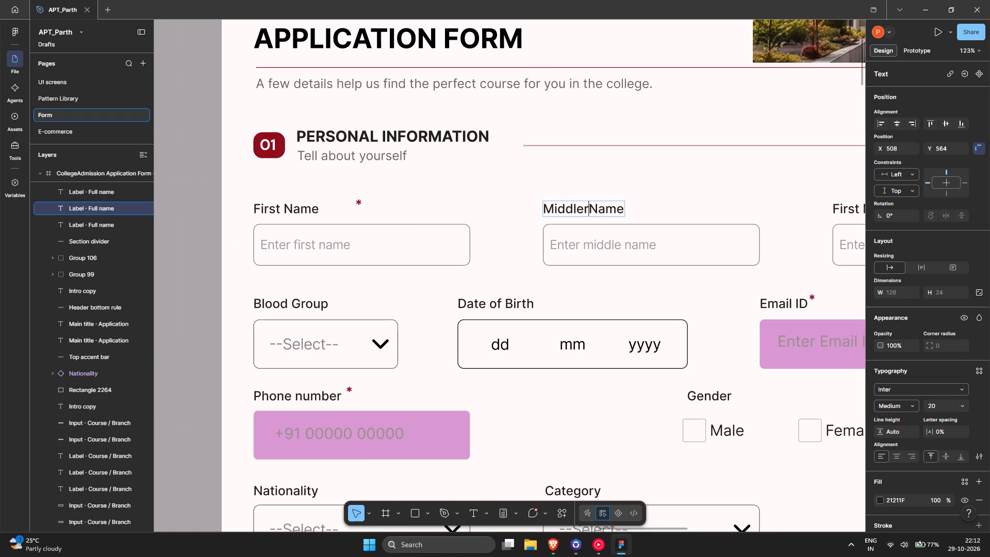
key("space")
Change the duplicated label above the last name field to "Last Name".
middle_click_drag(669, 192, 386, 204)
left_click_drag(577, 220, 502, 223)
type("Las")
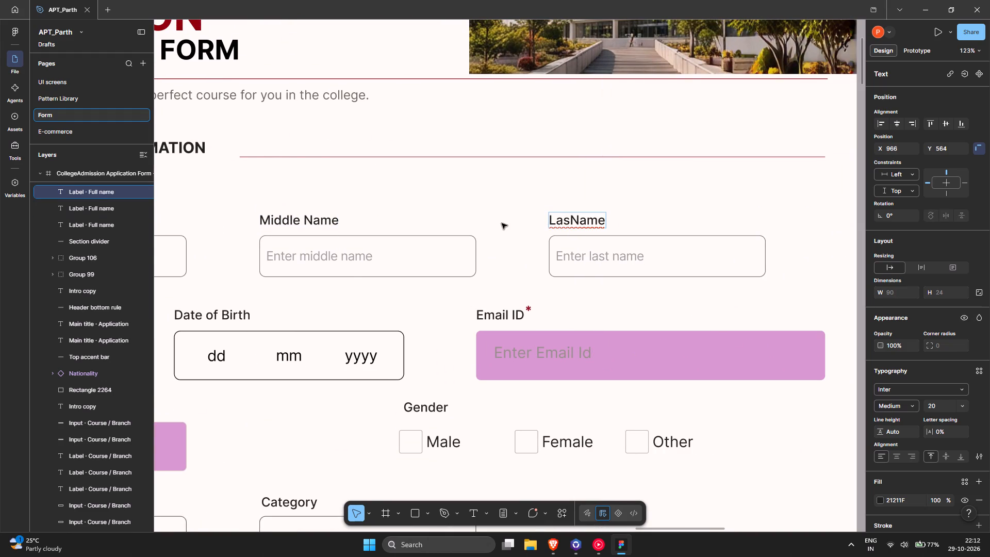
type("t")
key("space")
left_click(502, 223)
Move the red required asterisk right beside the end of the First Name label, at about X 154.
middle_click_drag(502, 223, 615, 225)
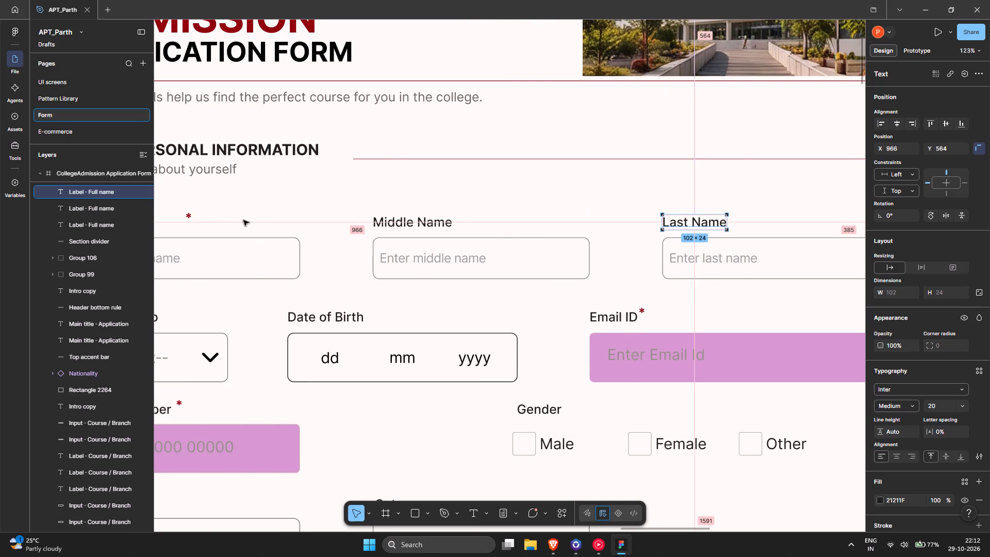
middle_click_drag(255, 222, 492, 226)
left_click_drag(421, 219, 388, 221)
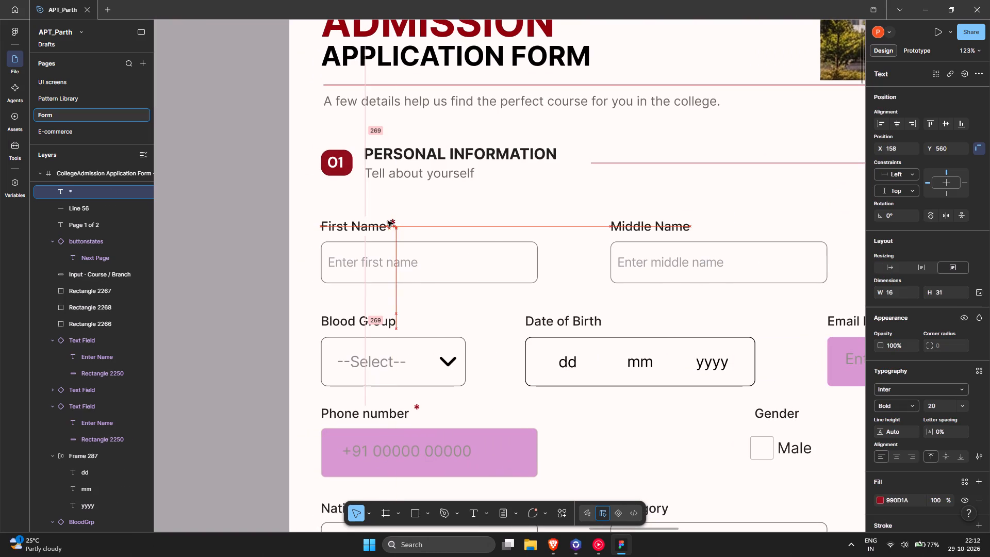
left_click_drag(388, 221, 385, 217)
scroll(385, 217, "up", 5, "ctrl")
left_click_drag(394, 221, 394, 223)
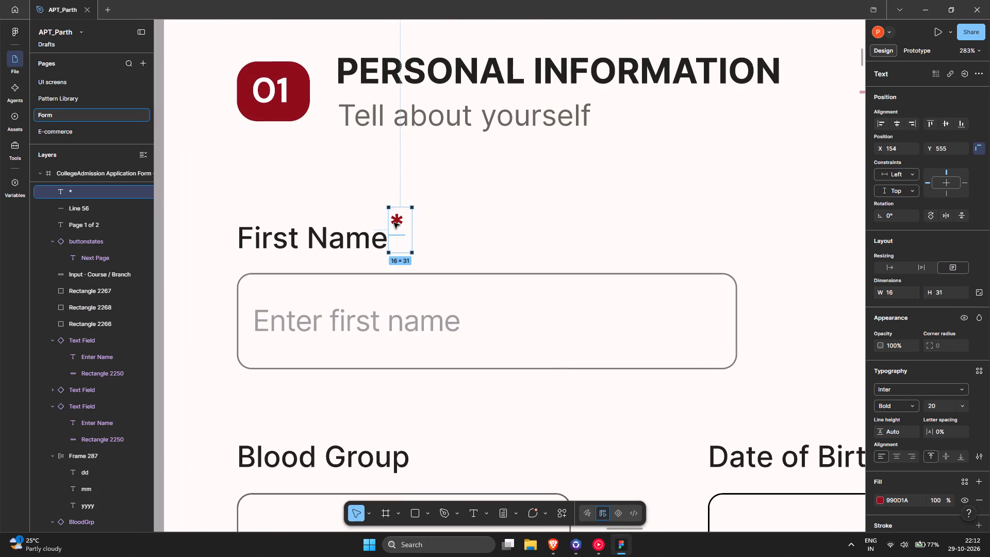
left_click_drag(394, 223, 394, 226)
Duplicate the red asterisk beside the Middle Name label at about X 634 and beside the Last Name label at about X 1068.
scroll(438, 220, "down", 4, "ctrl")
left_click_drag(418, 222, 787, 223, "alt")
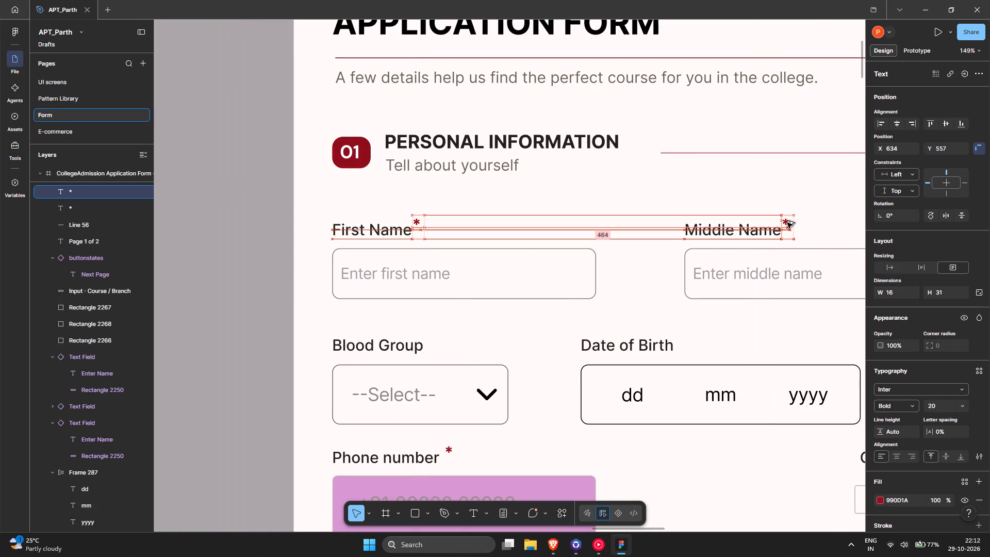
left_click_drag(787, 223, 786, 223, "alt")
middle_click_drag(814, 220, 210, 229)
key("ctrl+d")
scroll(457, 236, "up", 5, "ctrl")
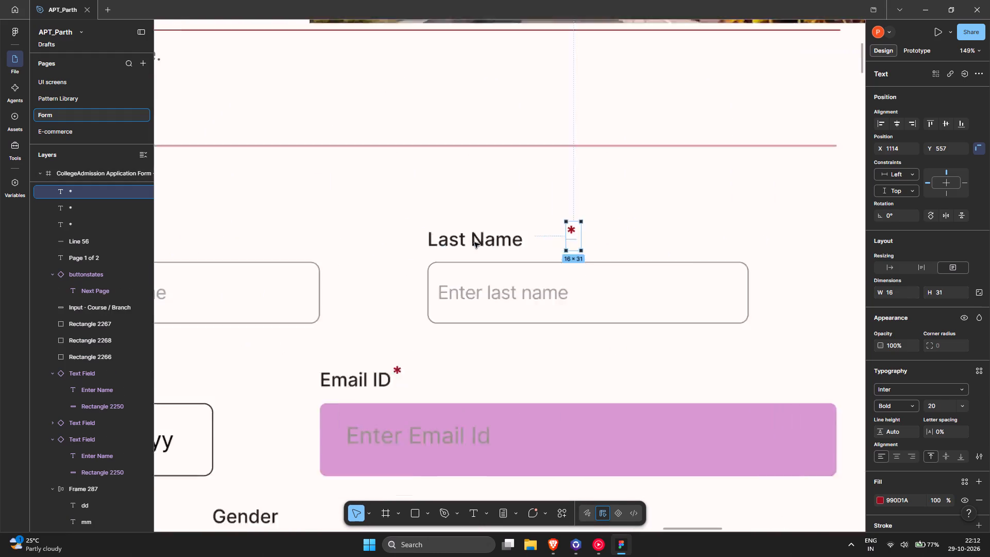
left_click_drag(661, 219, 579, 223)
Show the layout guides to check the name fields' alignment, hide them again and review the Personal Information section.
scroll(600, 220, "down", 5, "ctrl")
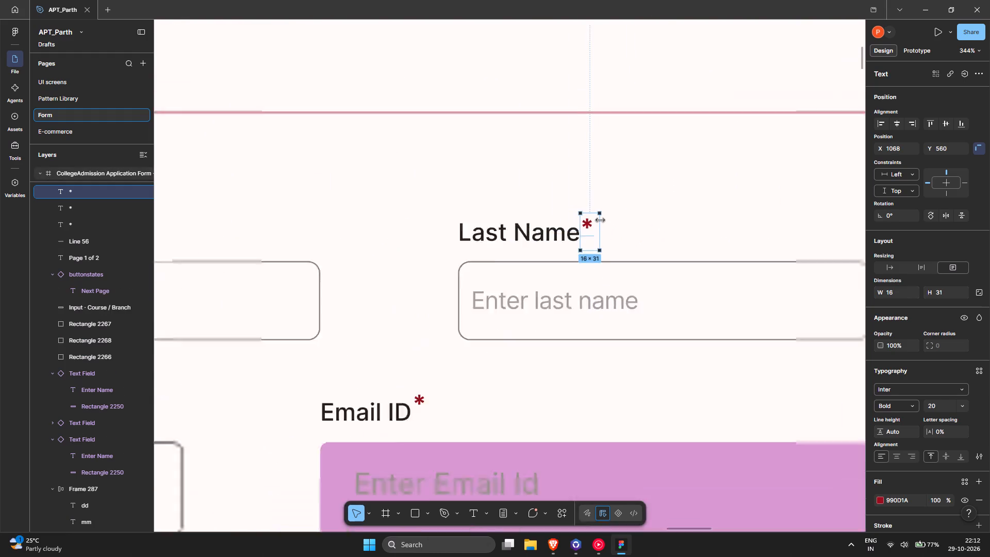
key("shift+g")
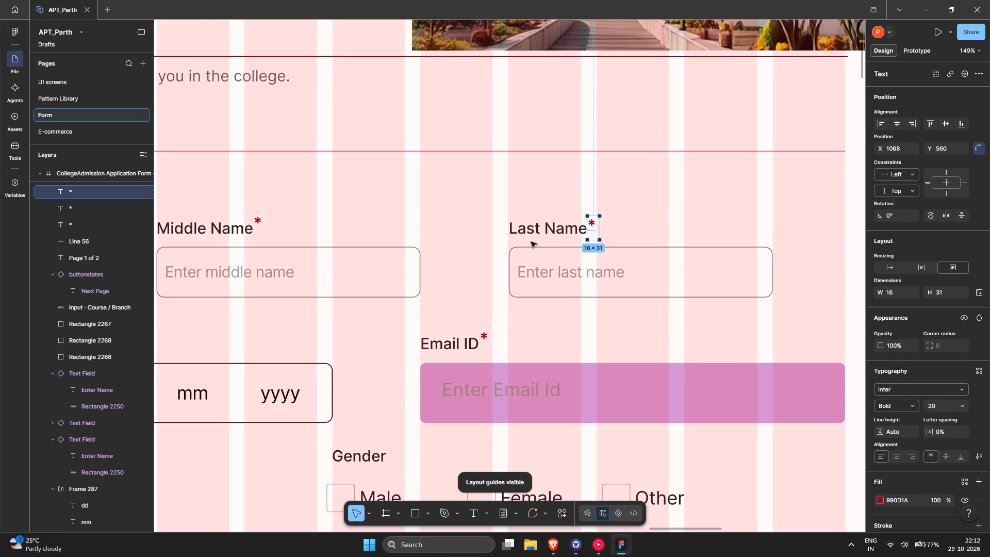
key("shift+g")
scroll(530, 242, "down", 10, "ctrl")
scroll(448, 152, "up", 5, "ctrl")
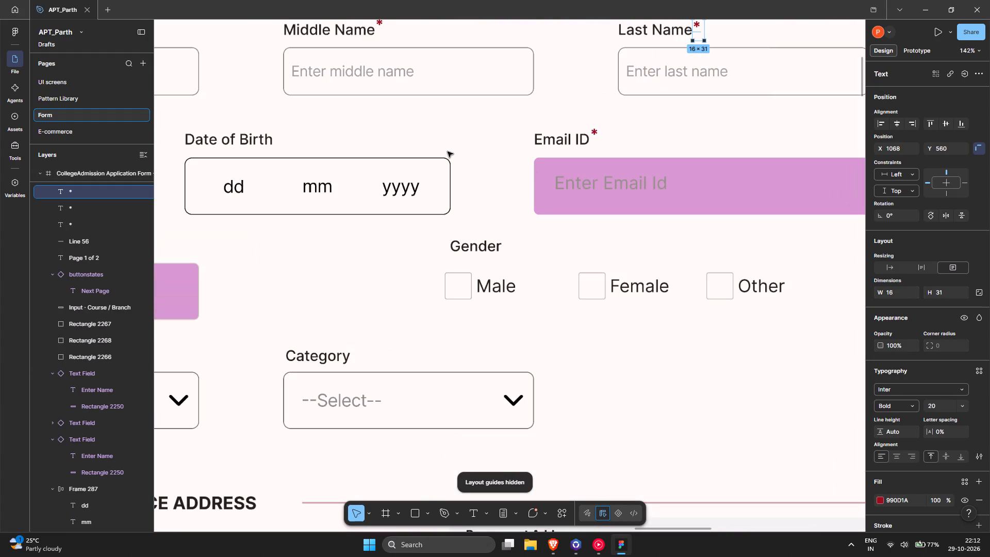
scroll(448, 152, "down", 4, "ctrl")
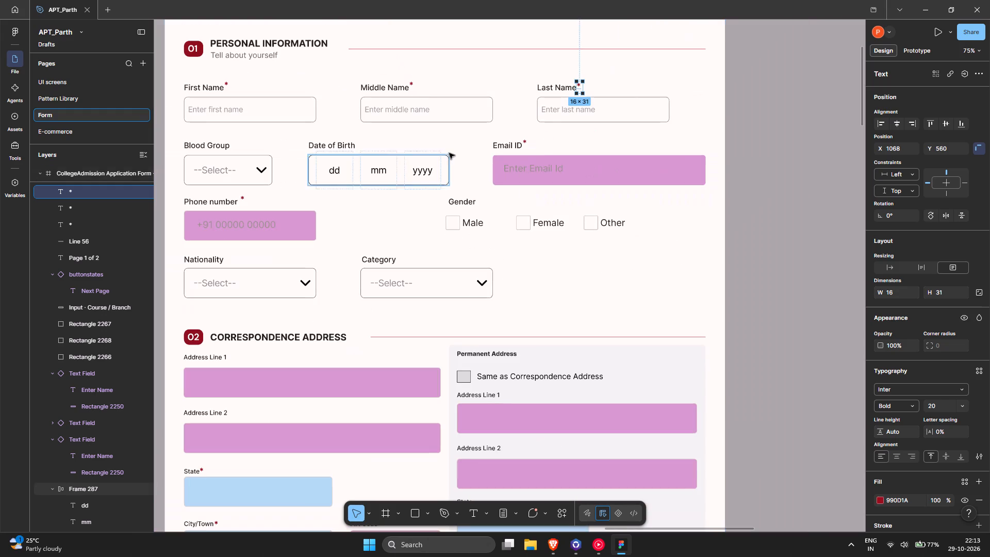
Preview the admission form as a prototype, test the First Name field's click state, and close the preview.
scroll(388, 179, "down", 4, "ctrl")
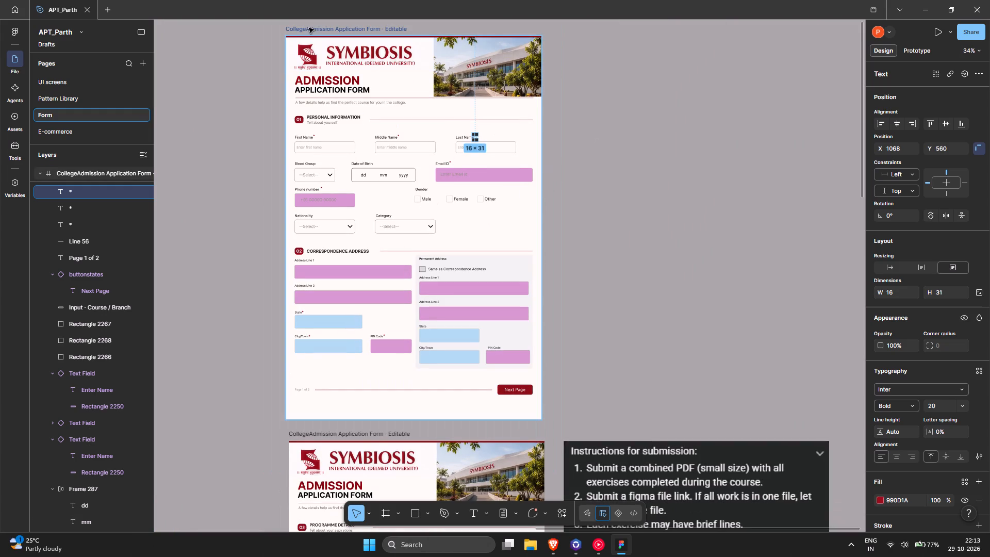
left_click(345, 31)
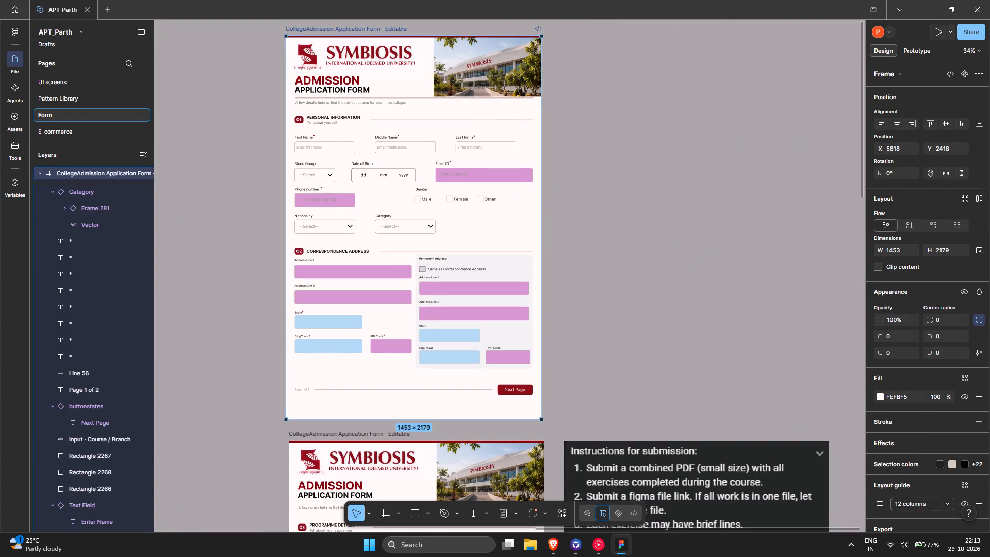
left_click(941, 34)
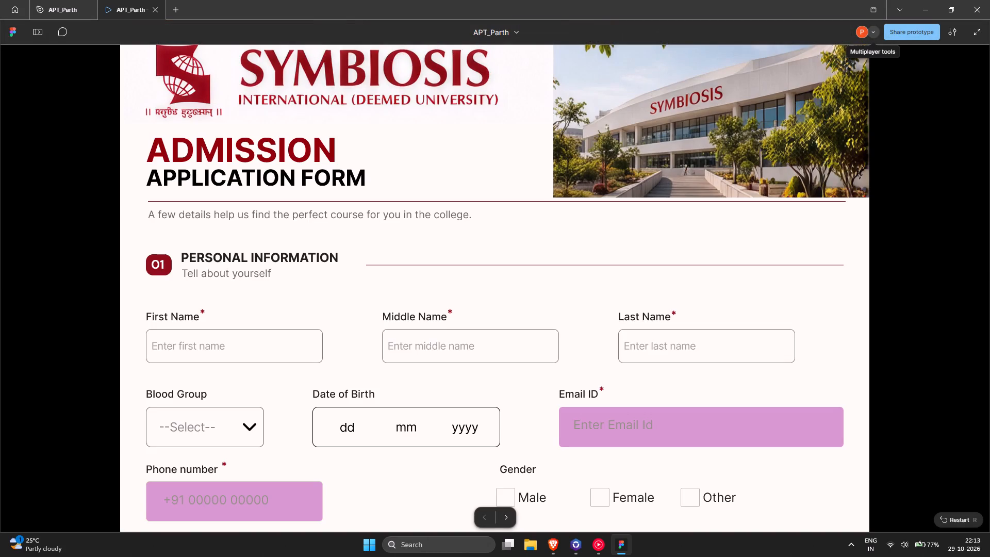
left_click(288, 329)
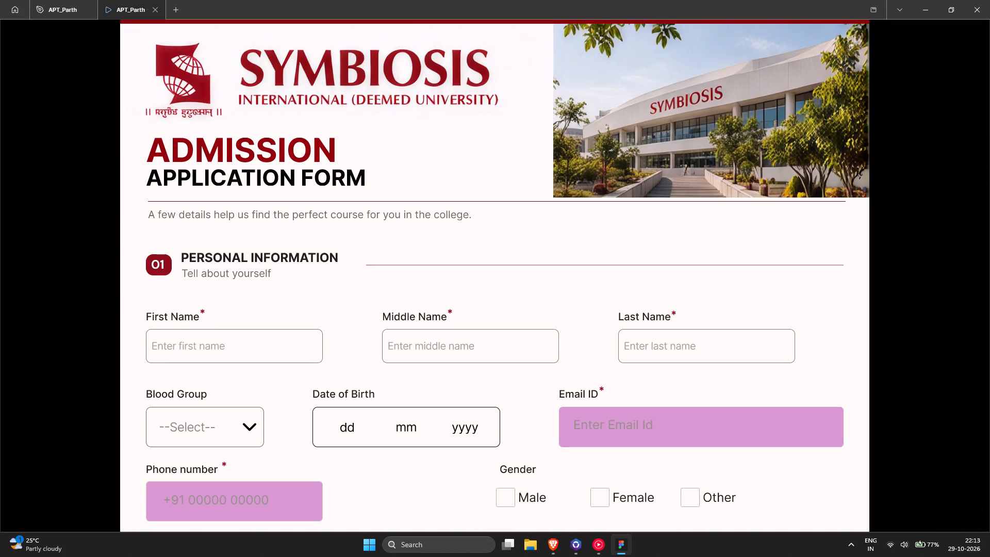
left_click(246, 345)
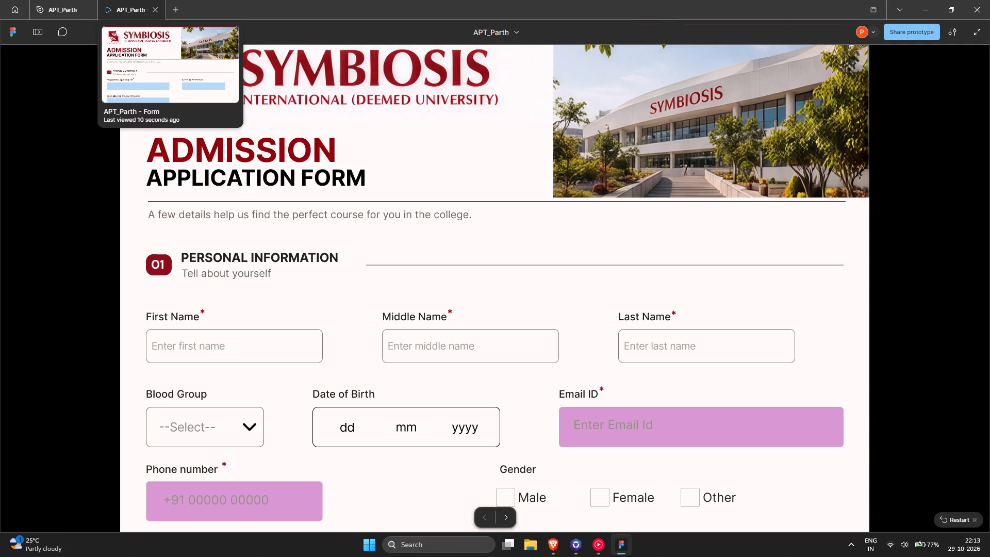
left_click(243, 340)
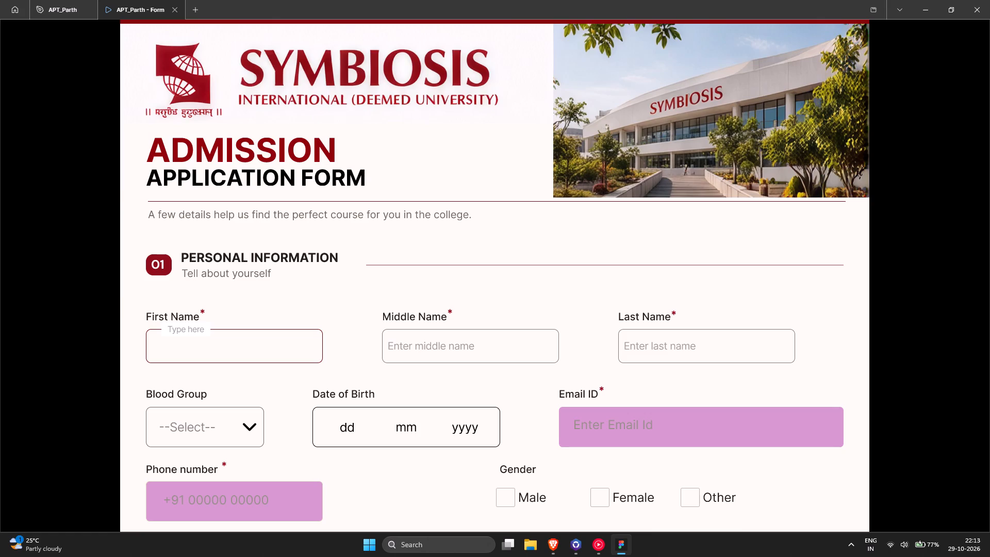
scroll(192, 334, "up", 4, "ctrl")
scroll(192, 334, "down", 3, "ctrl")
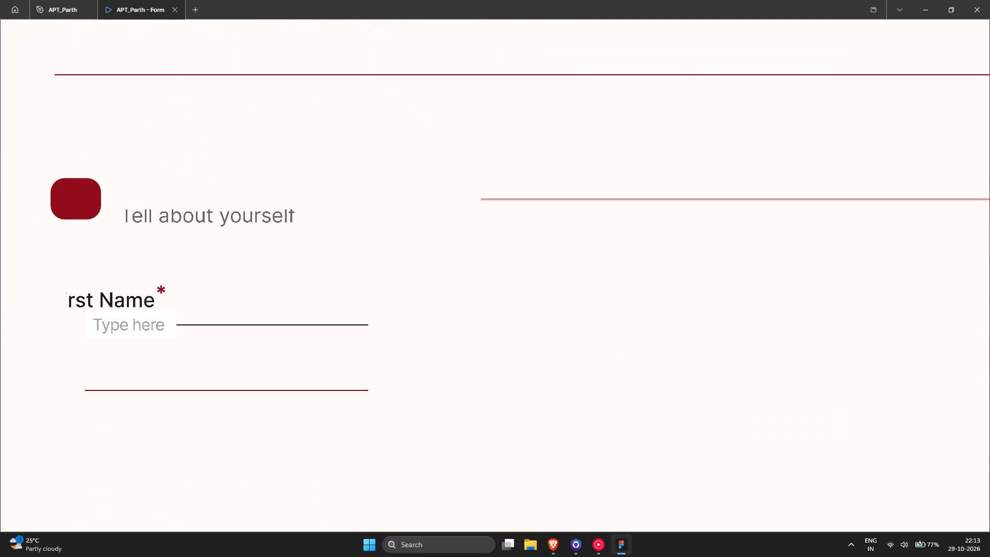
scroll(136, 331, "up", 1, "ctrl")
scroll(136, 331, "down", 6, "ctrl")
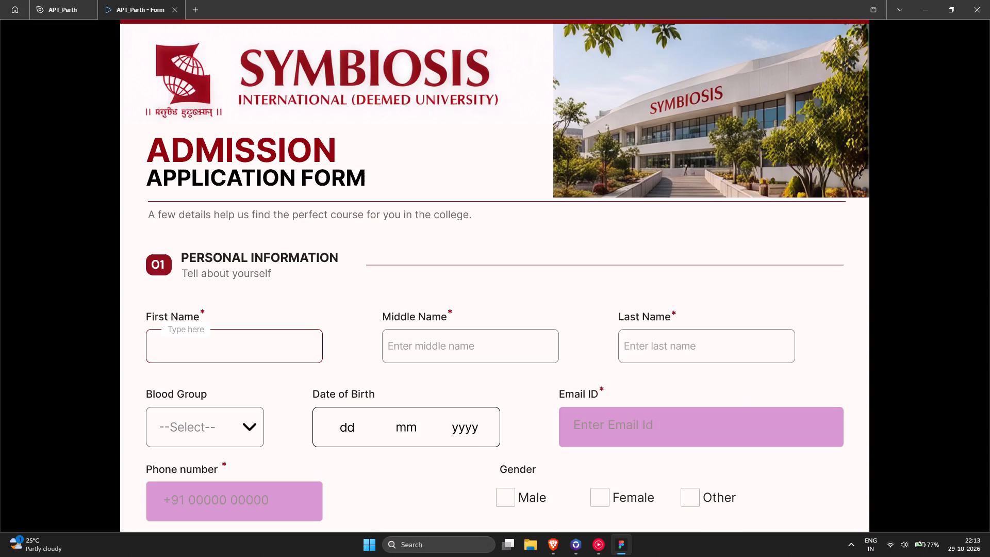
left_click(175, 15)
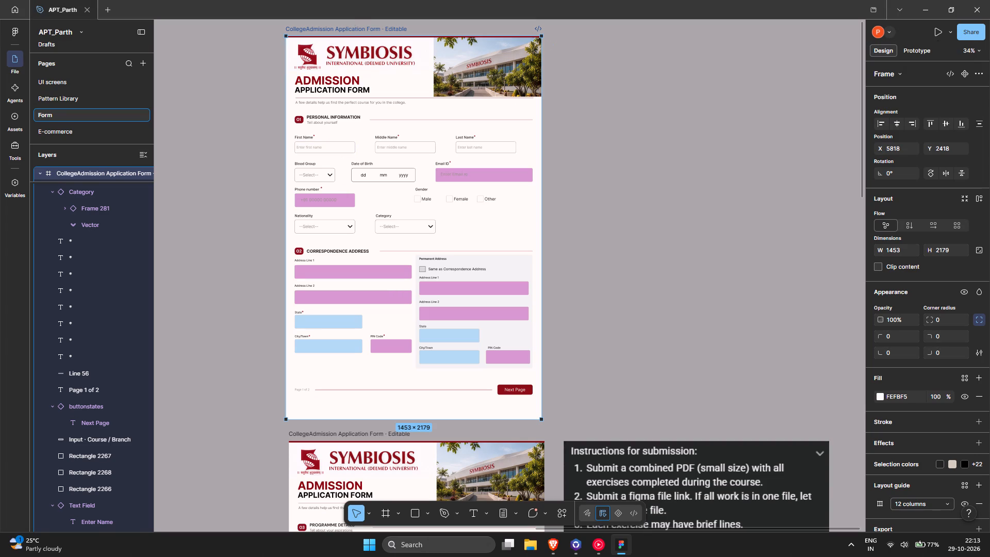
Copy the form frame's fill colour FEFBF5 and apply it to both "Type here" label frames in the Text Field component.
left_click(346, 29)
left_click(902, 397)
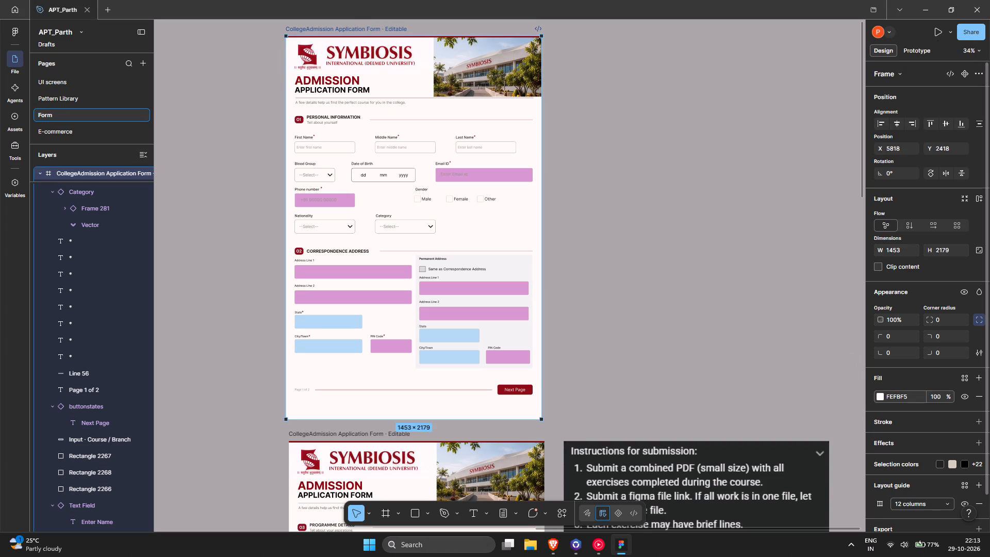
left_click(902, 397)
key("ctrl+a")
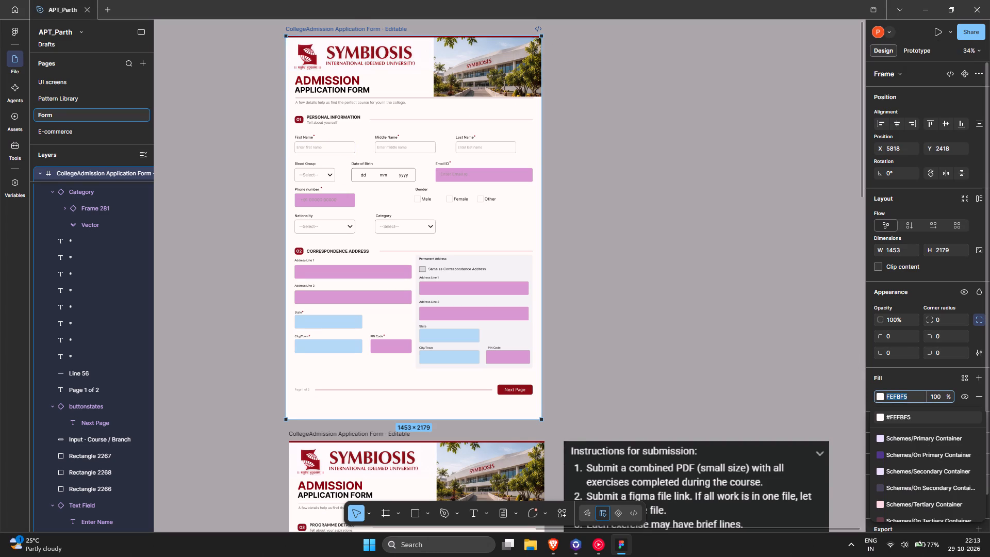
key("ctrl+c")
scroll(244, 294, "down", 7, "ctrl")
middle_click_drag(249, 292, 917, 327)
scroll(671, 228, "up", 8, "ctrl")
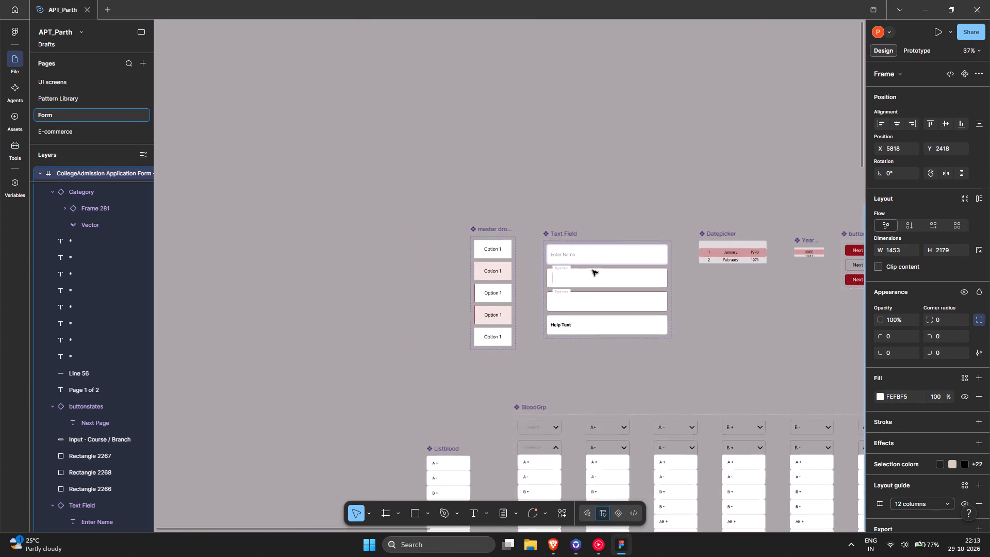
scroll(592, 270, "up", 6, "ctrl")
left_click(489, 234)
scroll(489, 234, "down", 5, "ctrl")
scroll(483, 266, "up", 6, "ctrl")
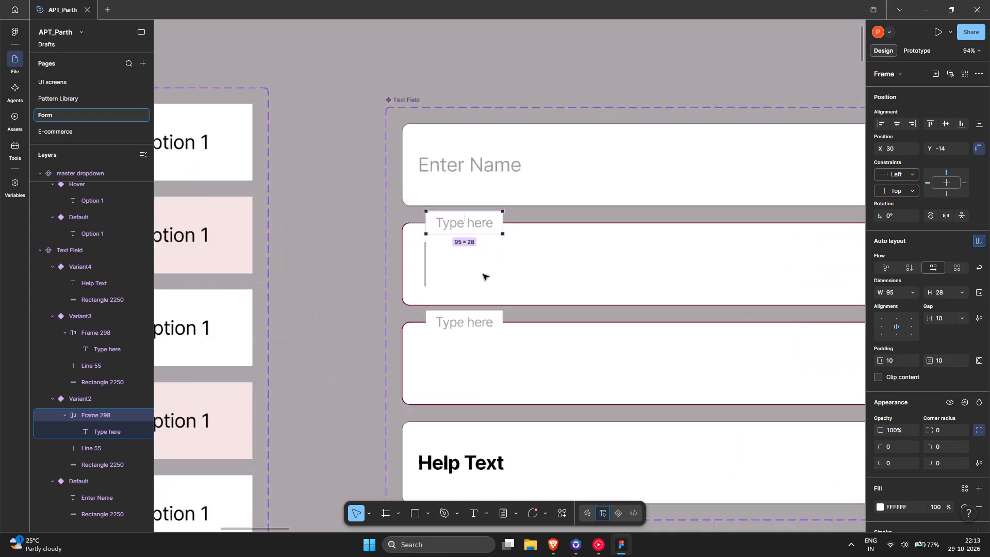
left_click(499, 331, "shift")
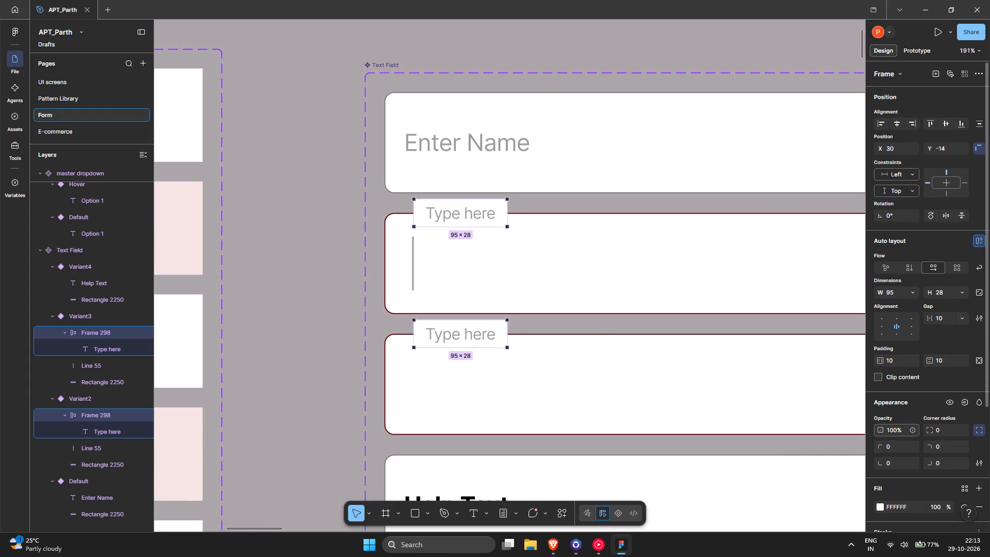
scroll(898, 457, "down", 5)
left_click(913, 349)
key("ctrl+v")
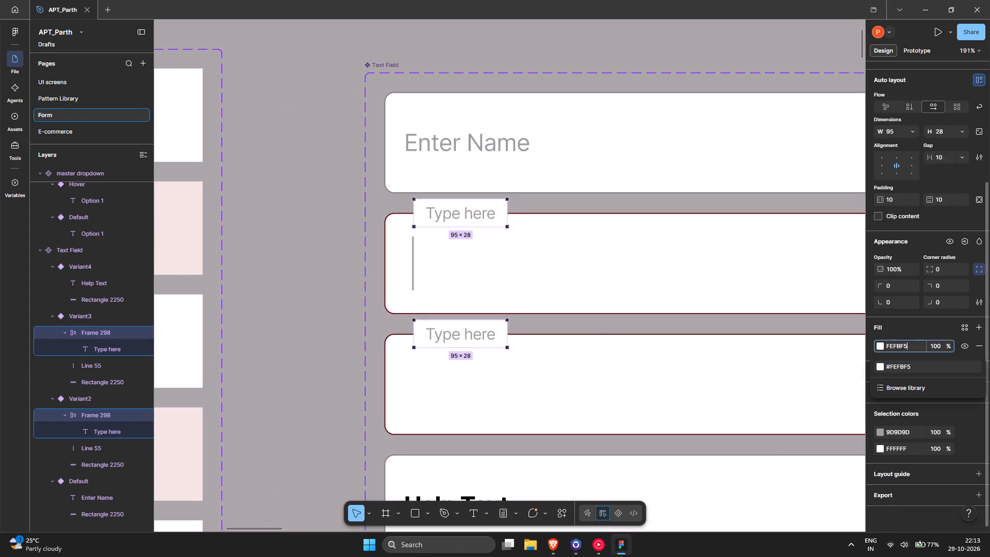
key("Return")
Remove the white fill from the background rectangle in all four Text Field variants, keeping their strokes.
left_click(646, 130)
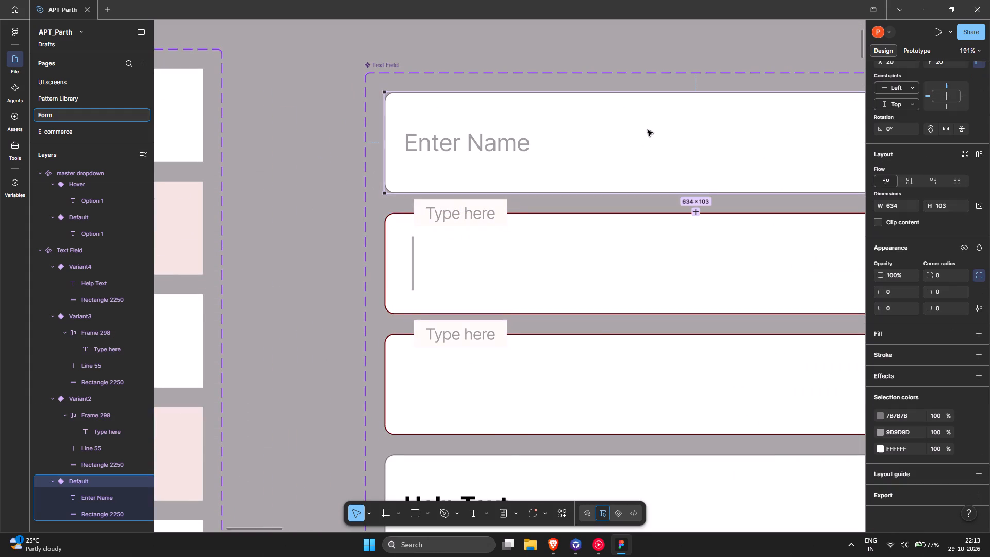
scroll(648, 130, "down", 5, "ctrl")
middle_click_drag(662, 130, 529, 139)
double_click(563, 137)
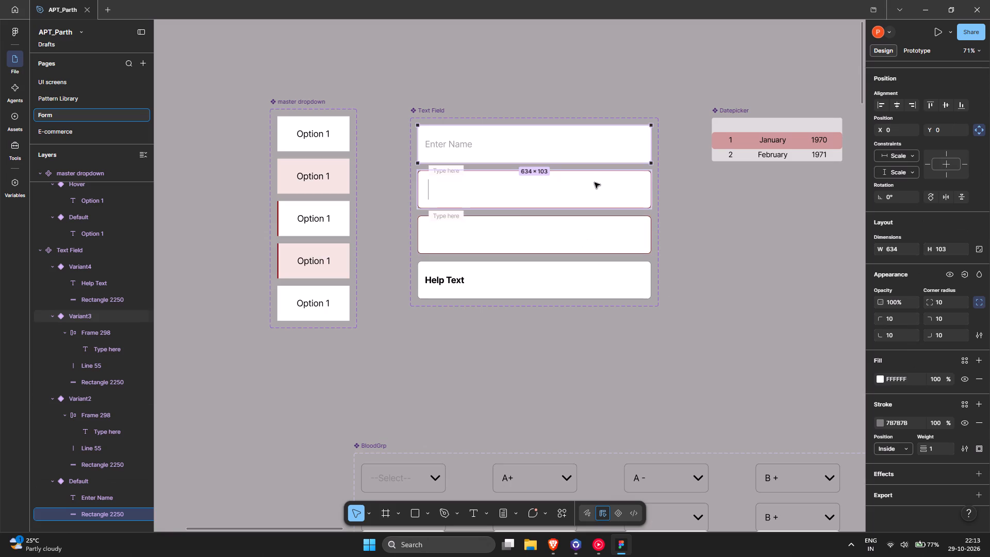
left_click(596, 179)
scroll(957, 456, "down", 5)
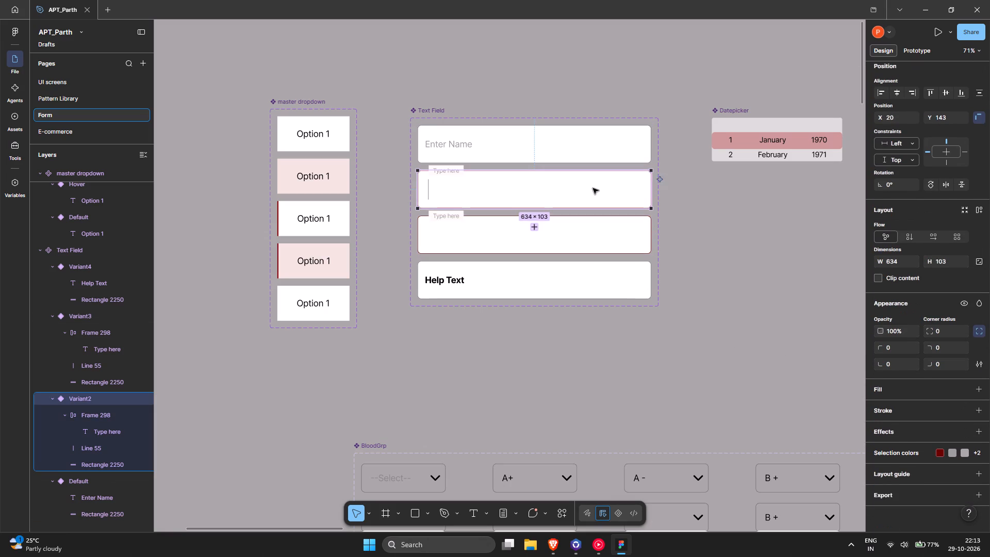
double_click(593, 188)
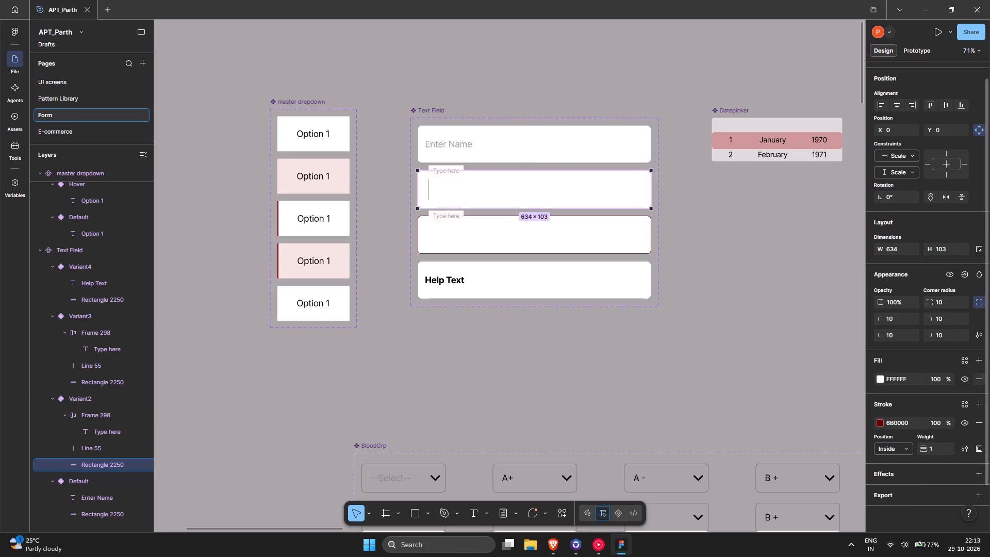
left_click(980, 380)
double_click(559, 144)
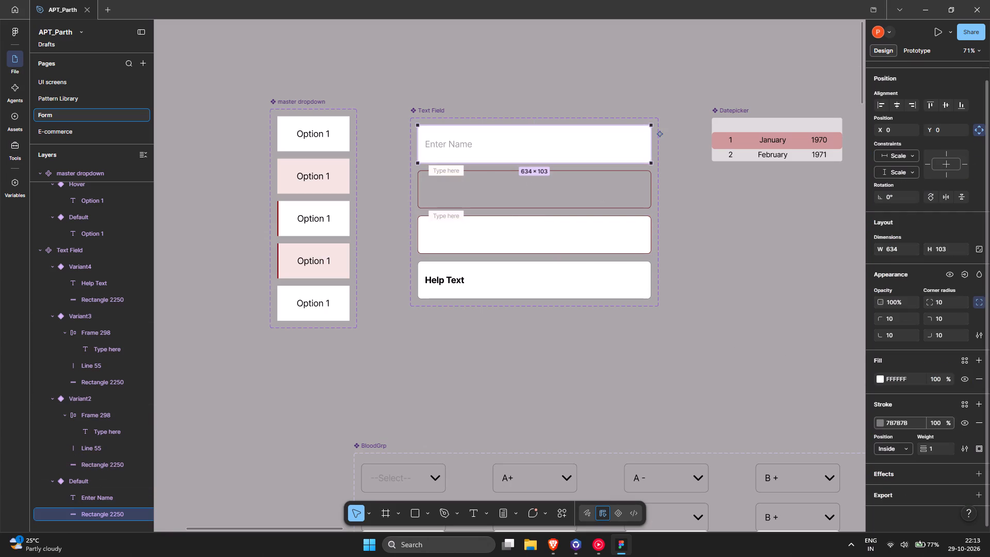
left_click(979, 376)
double_click(603, 243)
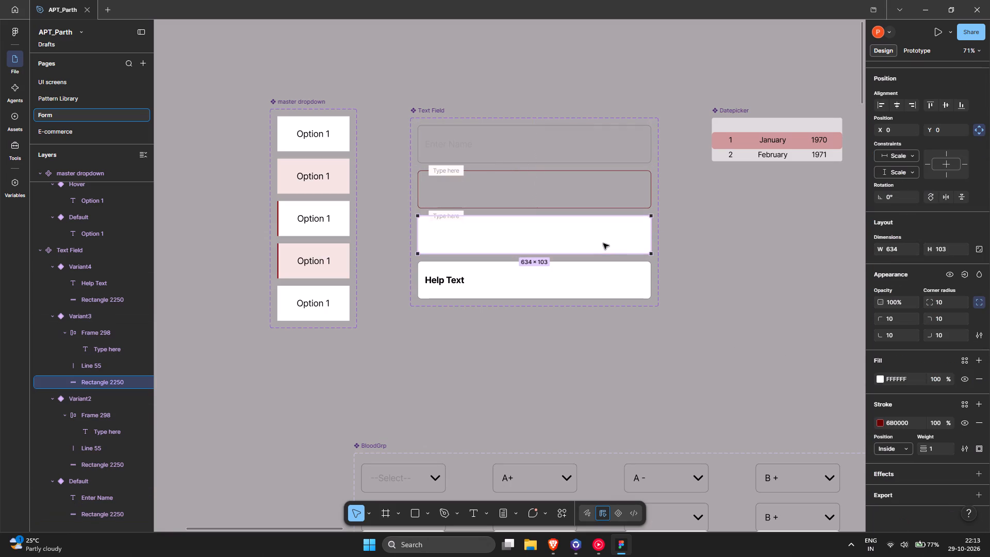
left_click(984, 379)
double_click(612, 278)
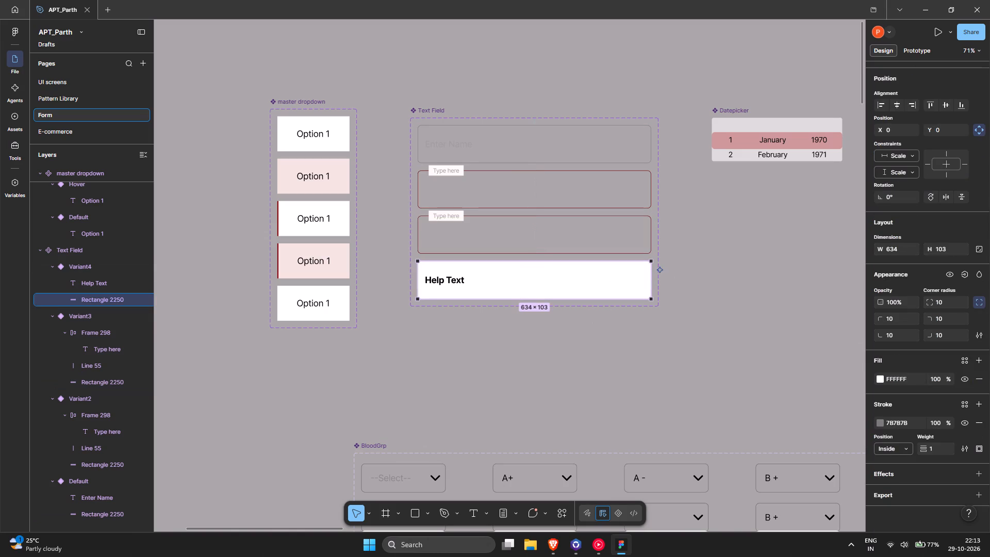
left_click(977, 381)
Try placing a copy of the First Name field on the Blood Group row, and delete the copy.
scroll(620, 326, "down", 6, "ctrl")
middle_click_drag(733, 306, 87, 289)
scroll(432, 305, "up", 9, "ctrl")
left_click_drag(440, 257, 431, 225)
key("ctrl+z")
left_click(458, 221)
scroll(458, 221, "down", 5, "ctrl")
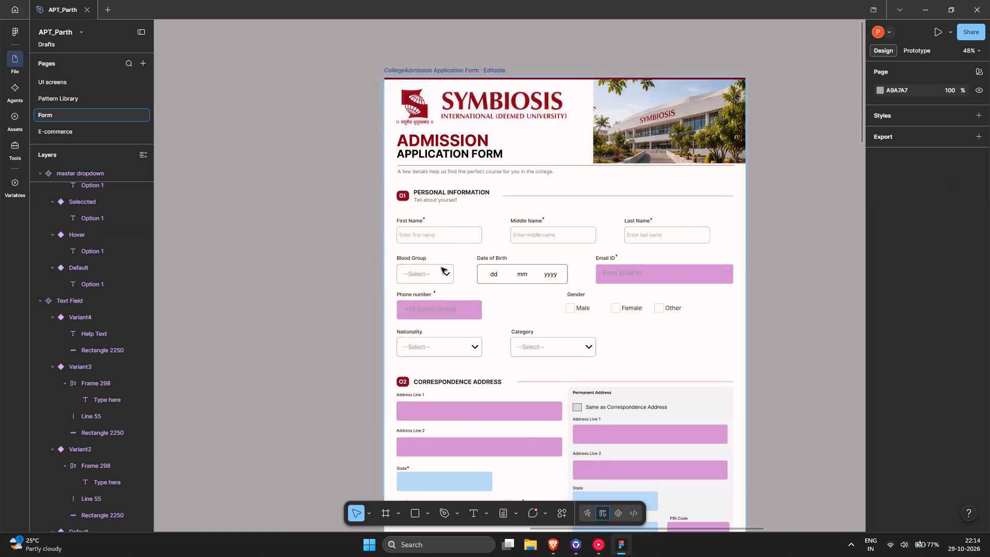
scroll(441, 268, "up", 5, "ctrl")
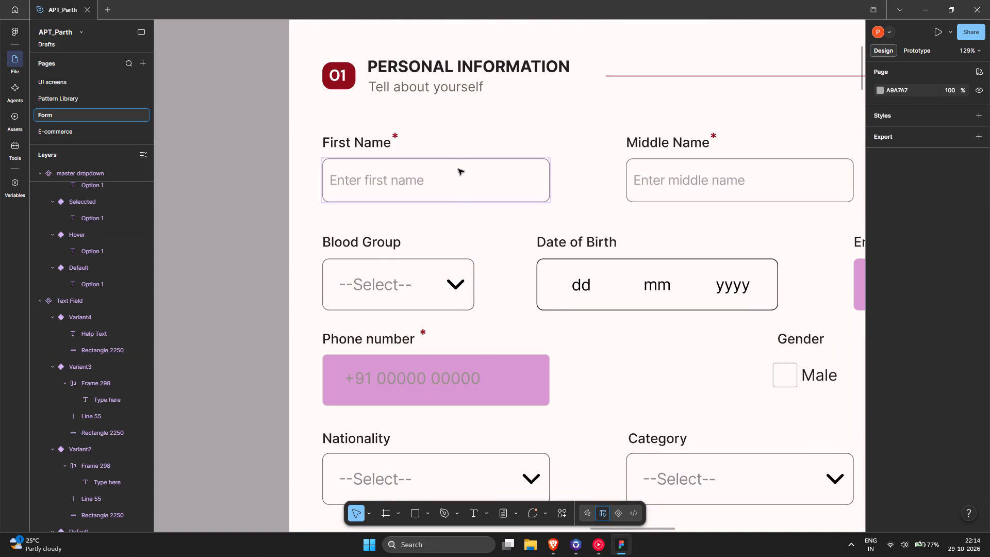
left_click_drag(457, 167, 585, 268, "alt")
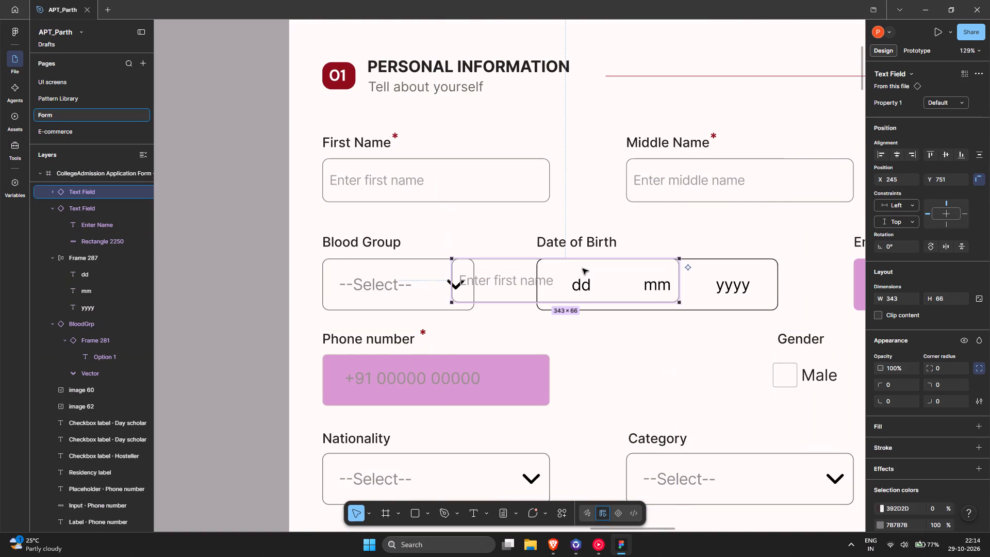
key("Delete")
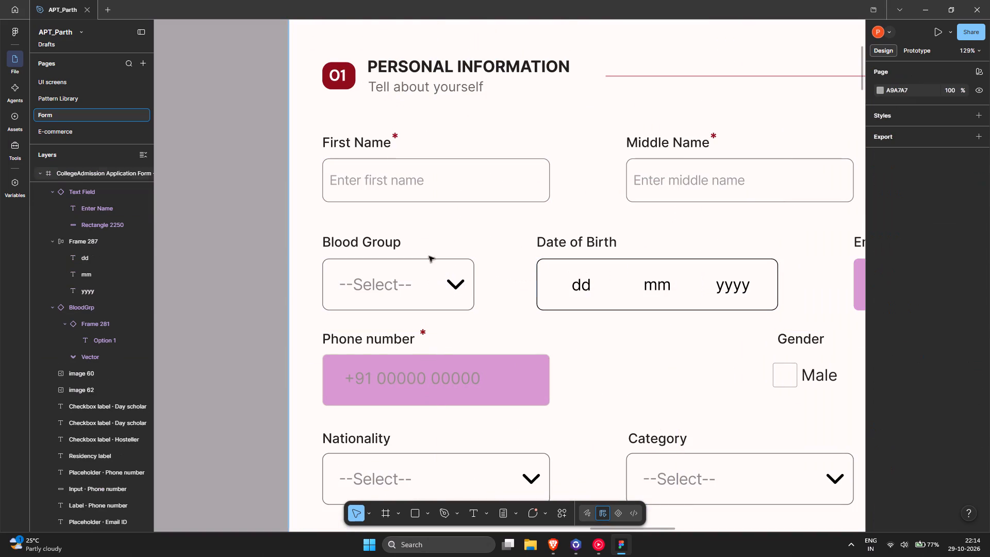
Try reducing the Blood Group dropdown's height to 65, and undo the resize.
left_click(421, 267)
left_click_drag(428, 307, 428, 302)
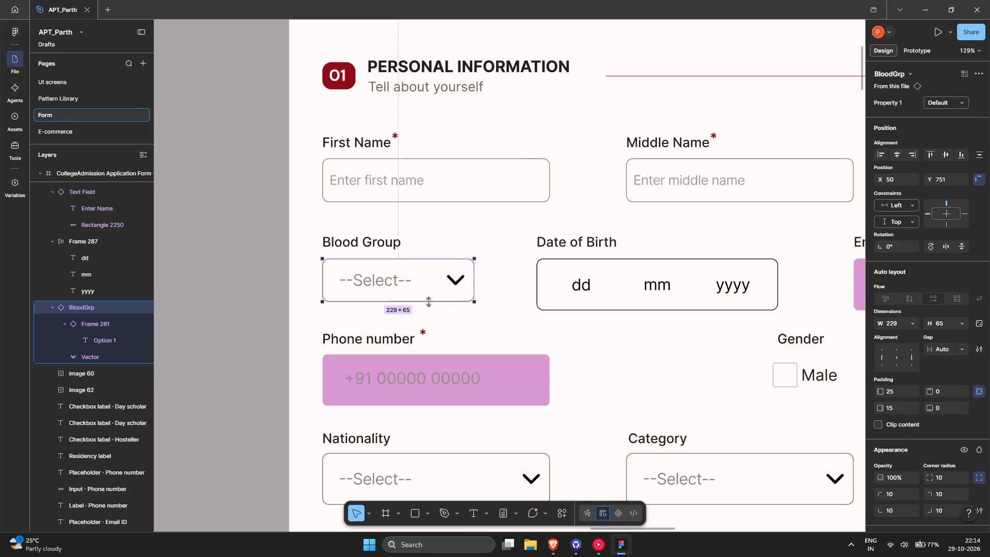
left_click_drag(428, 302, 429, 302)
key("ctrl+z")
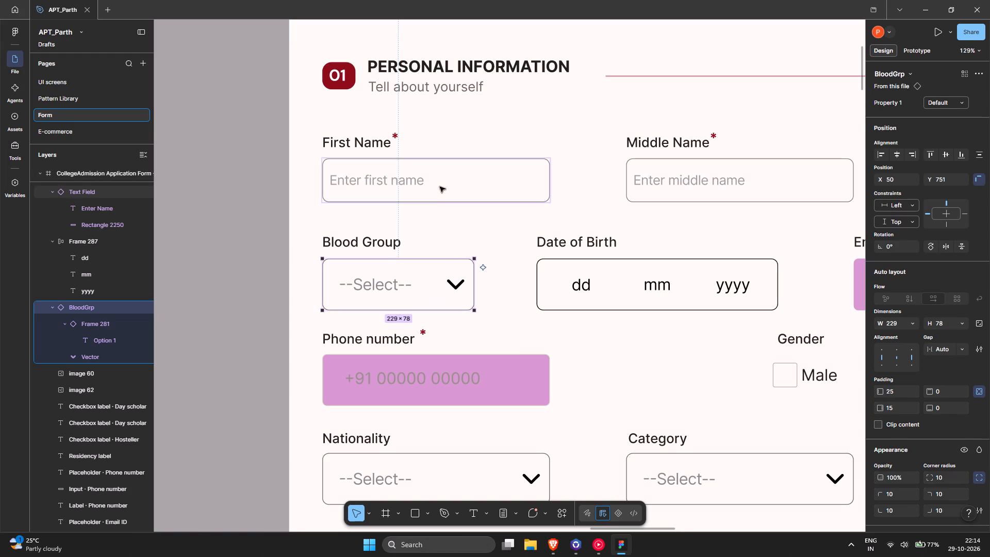
Duplicate the First Name text field onto the row below, overlapping the Blood Group and Date of Birth fields.
scroll(481, 205, "down", 3, "ctrl")
middle_click_drag(530, 212, 427, 206)
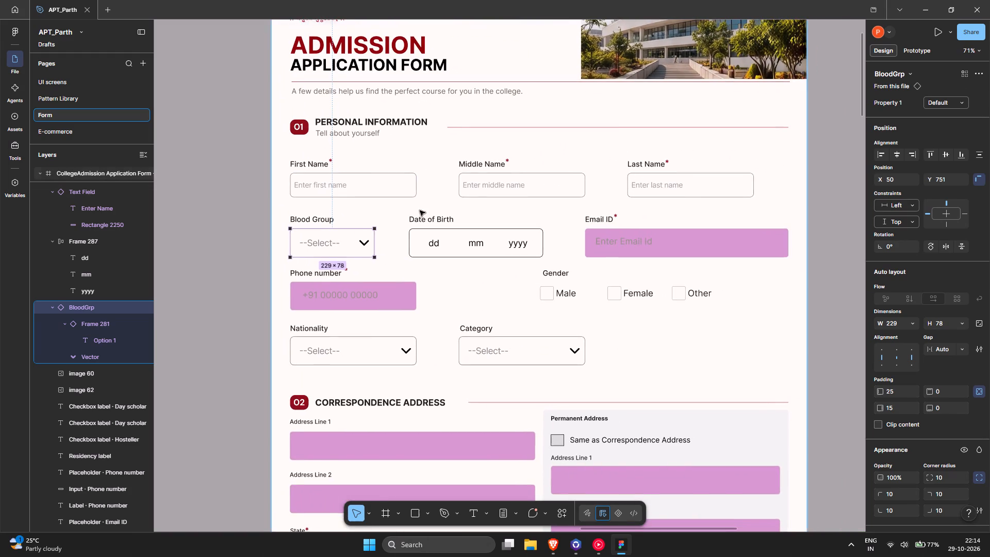
scroll(367, 211, "up", 3, "ctrl")
left_click_drag(366, 164, 491, 264, "alt")
Reduce the Blood Group dropdown and the Date of Birth field to a height of 66, matching the text field copy.
scroll(324, 293, "up", 5, "ctrl")
left_click(329, 290)
left_click_drag(330, 298, 334, 279)
scroll(336, 278, "down", 5, "ctrl")
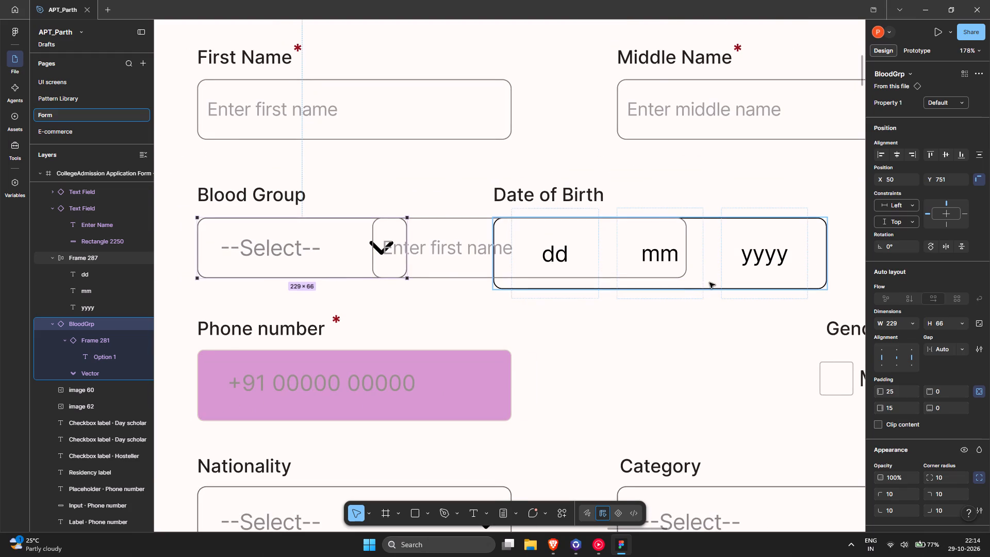
left_click(709, 283)
left_click_drag(709, 288, 709, 278)
scroll(679, 298, "down", 4, "ctrl")
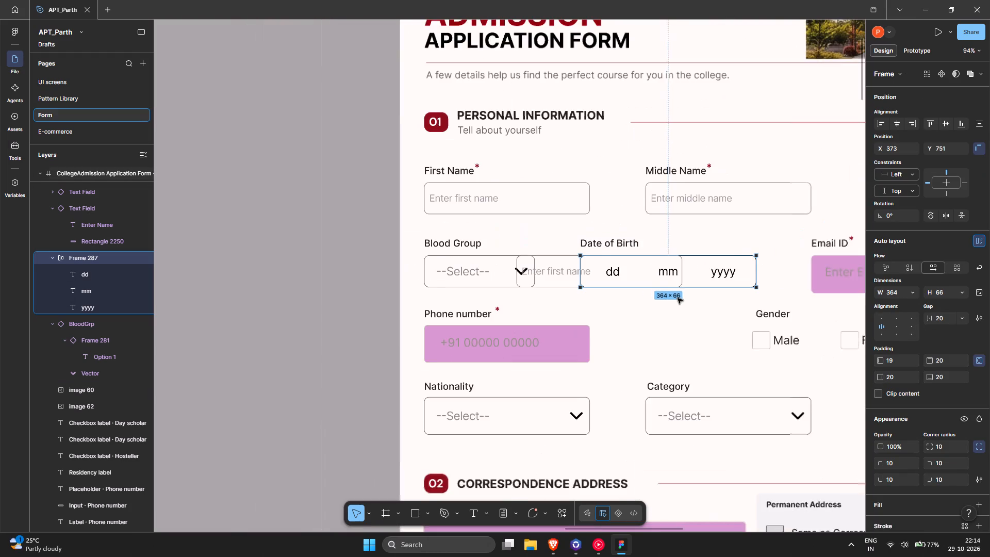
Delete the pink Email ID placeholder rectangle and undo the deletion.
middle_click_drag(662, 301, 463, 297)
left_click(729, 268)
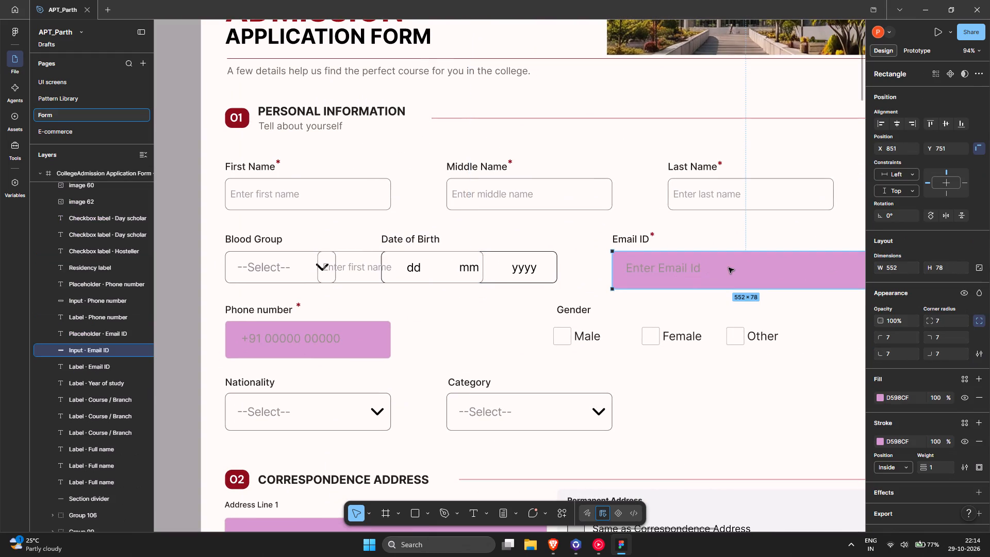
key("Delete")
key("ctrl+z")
Move the copied text field under the Email ID label at X 851, Y 751, and delete the pink rectangle behind it.
middle_click_drag(443, 275, 319, 277)
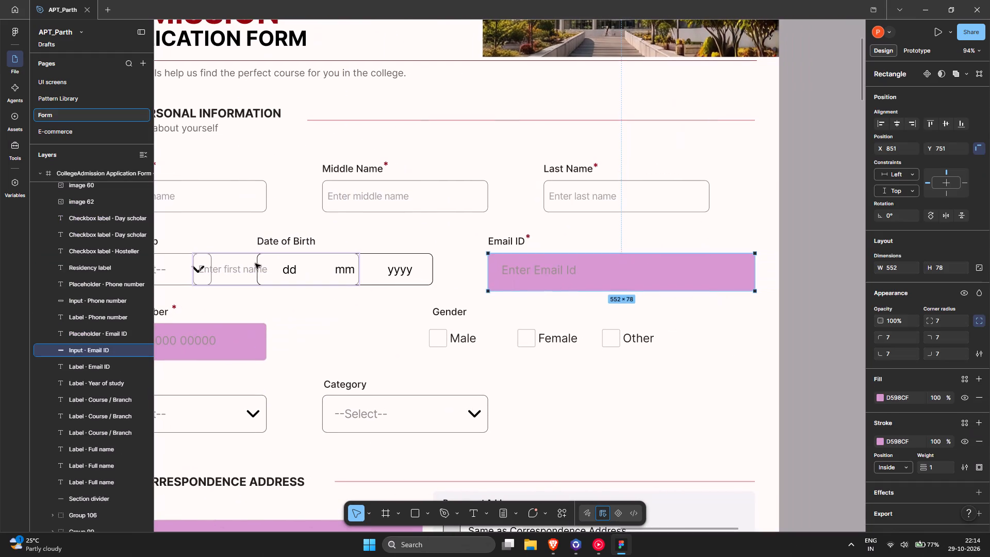
left_click_drag(235, 262, 529, 259)
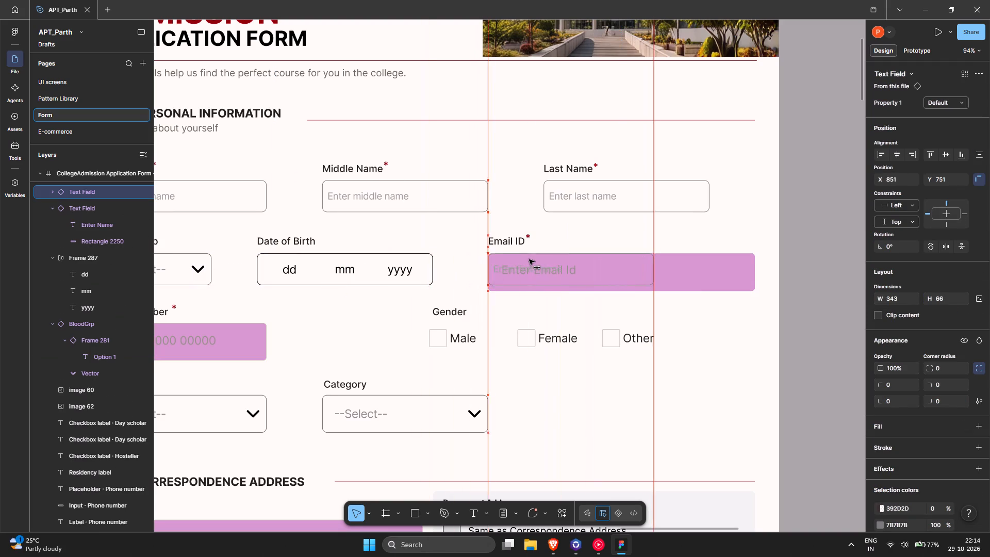
left_click_drag(529, 259, 531, 259)
left_click(699, 267)
key("Delete")
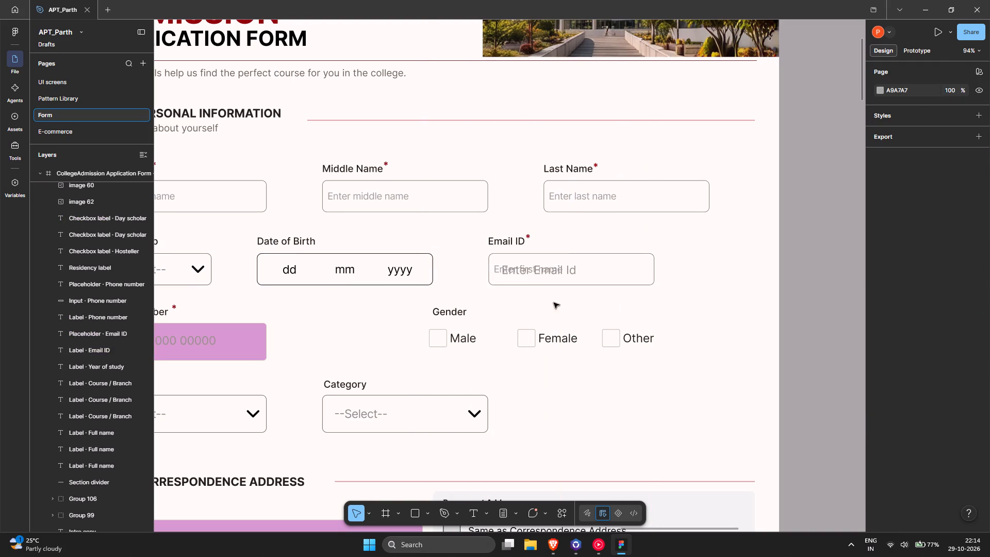
Delete the old "Enter Email Id" placeholder text under the Email ID label, moving the text field aside and back to X 852, Y 751.
left_click(543, 271)
left_click_drag(545, 263, 544, 228, "shift")
left_click(540, 274)
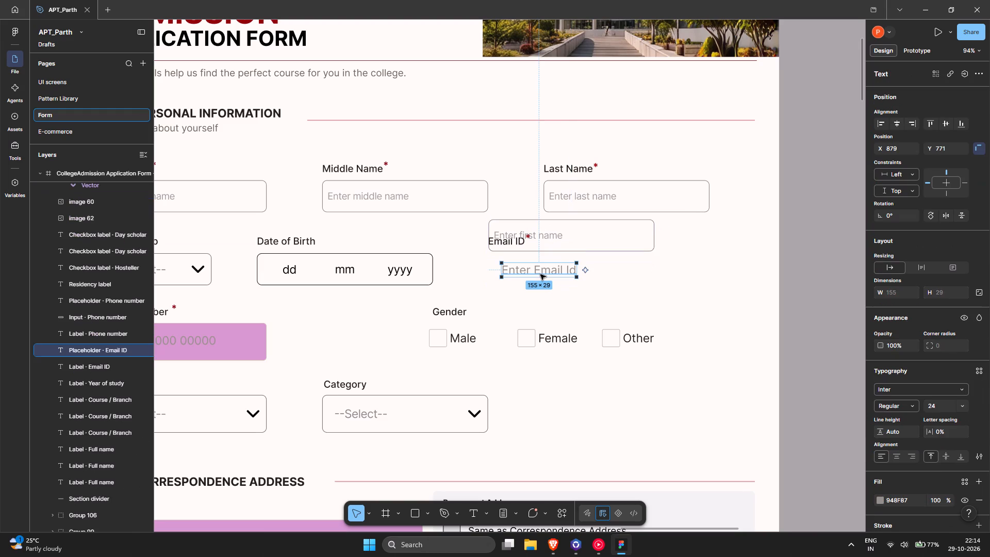
key("Delete")
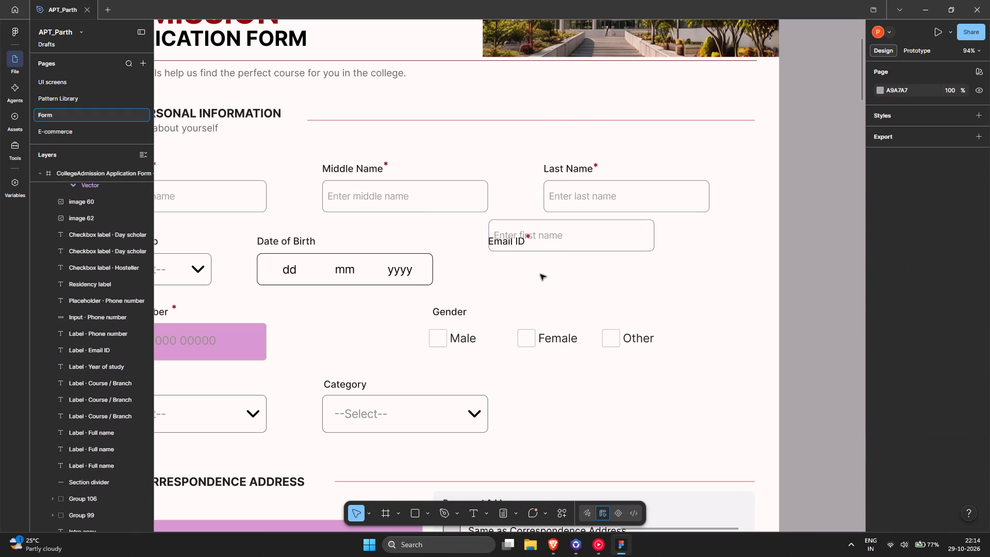
left_click_drag(578, 237, 576, 270, "shift")
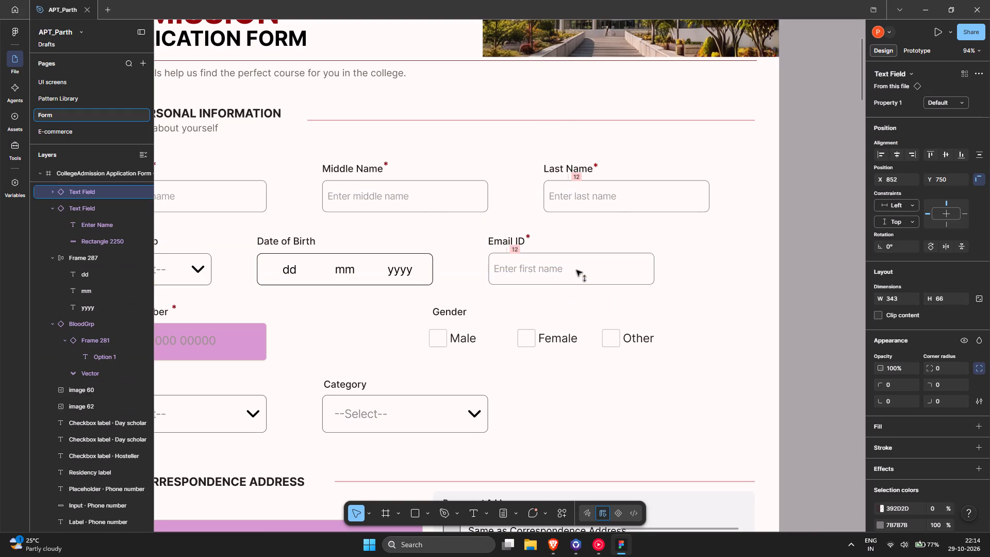
left_click_drag(576, 270, 576, 272, "shift")
Show the layout guides and widen the Email ID text field to 457, ending level with the Last Name field.
key("shift+g")
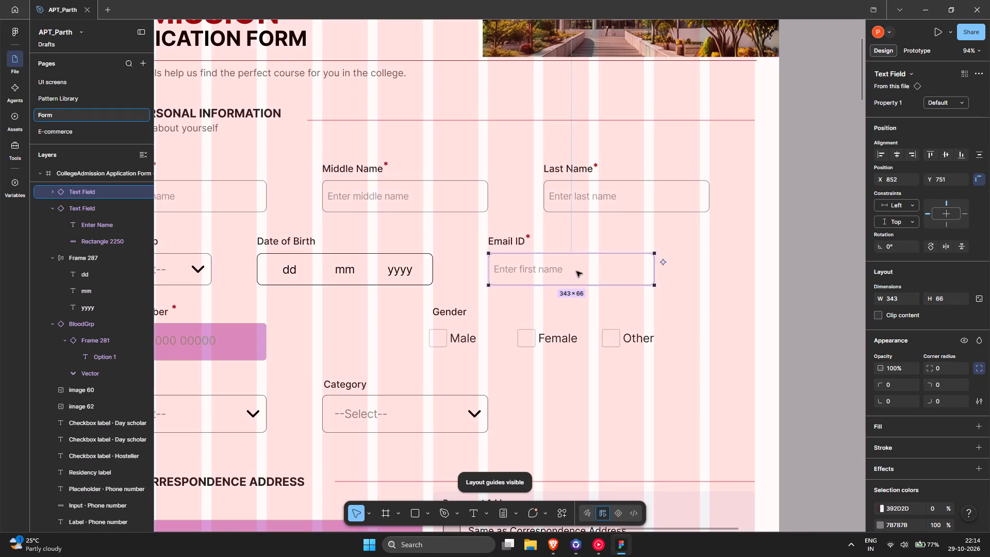
scroll(586, 270, "up", 4, "ctrl")
scroll(721, 270, "down", 1, "ctrl")
left_click_drag(719, 270, 792, 268)
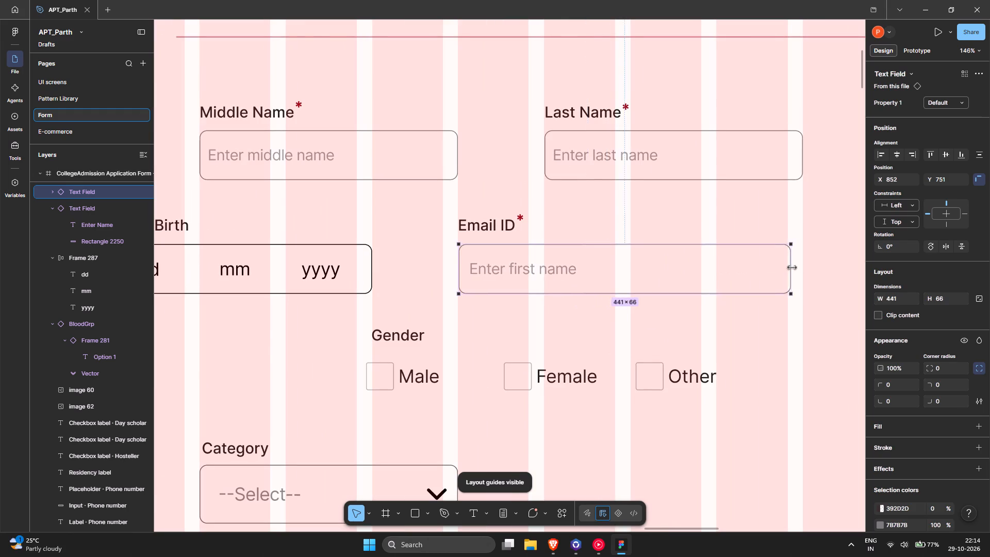
left_click_drag(792, 268, 802, 268)
Change the Email ID field's placeholder text to "Enter Email ID".
triple_click(552, 274)
double_click(552, 274)
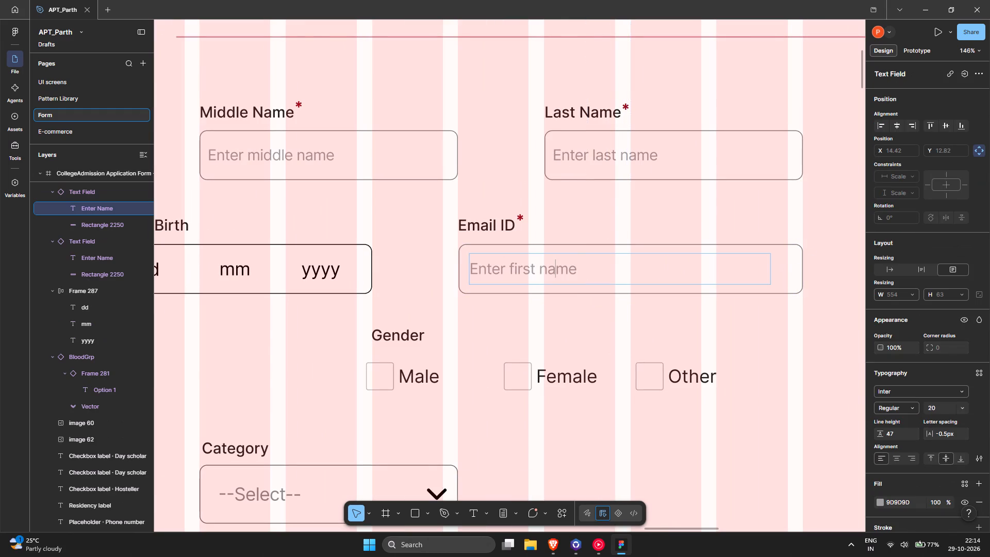
left_click_drag(580, 272, 304, 271)
type("Enter Email ID")
left_click(325, 225)
Duplicate the Email ID text field onto the Phone number row, beside the pink placeholder at X 395, Y 894.
scroll(326, 224, "down", 2, "ctrl")
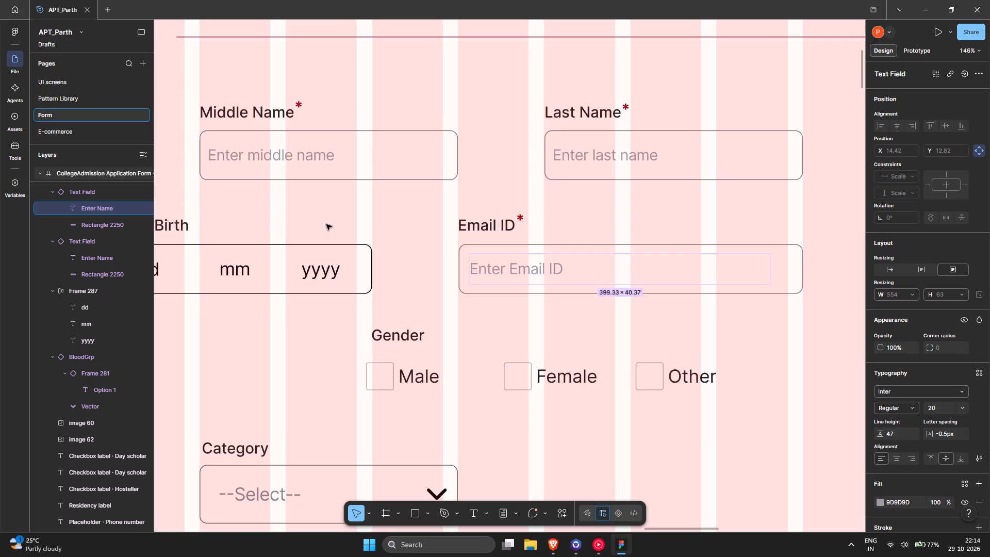
scroll(326, 224, "down", 1, "ctrl")
middle_click_drag(330, 224, 581, 201)
left_click(726, 208)
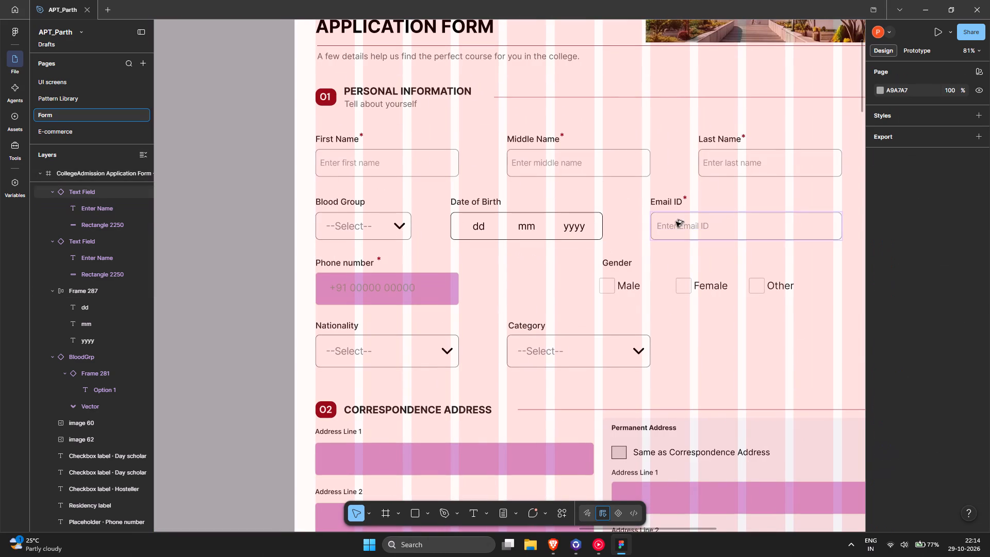
left_click_drag(669, 220, 480, 280, "alt")
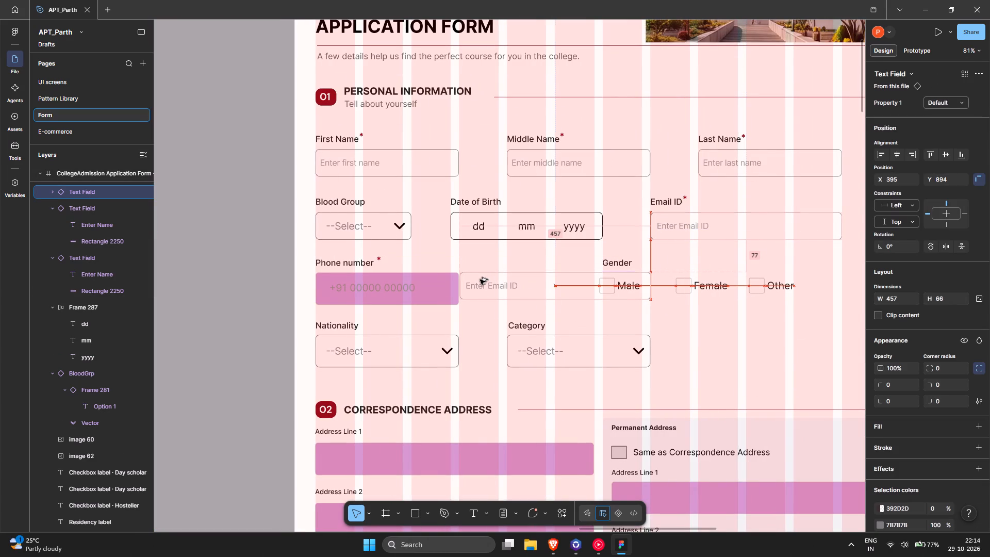
scroll(400, 267, "up", 4, "ctrl")
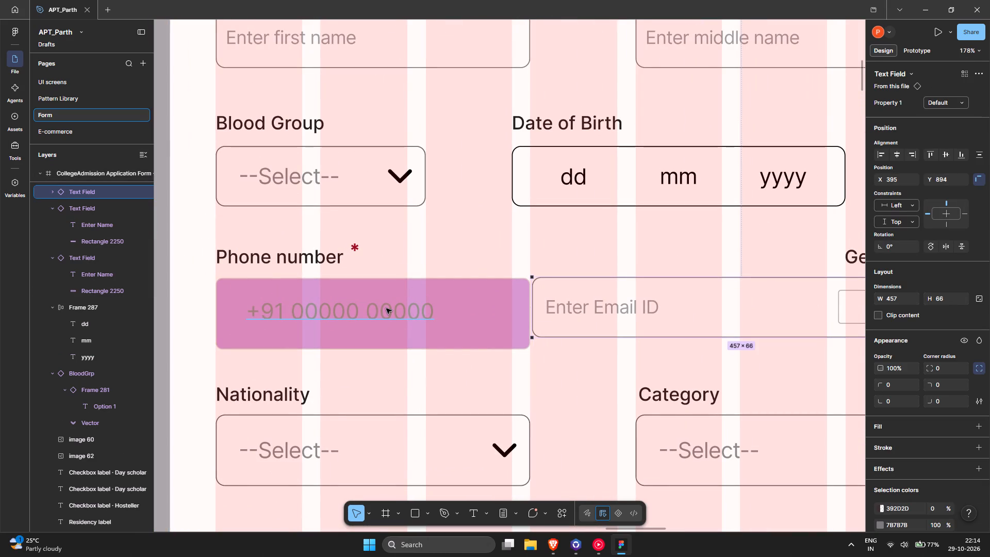
double_click(387, 309, "ctrl")
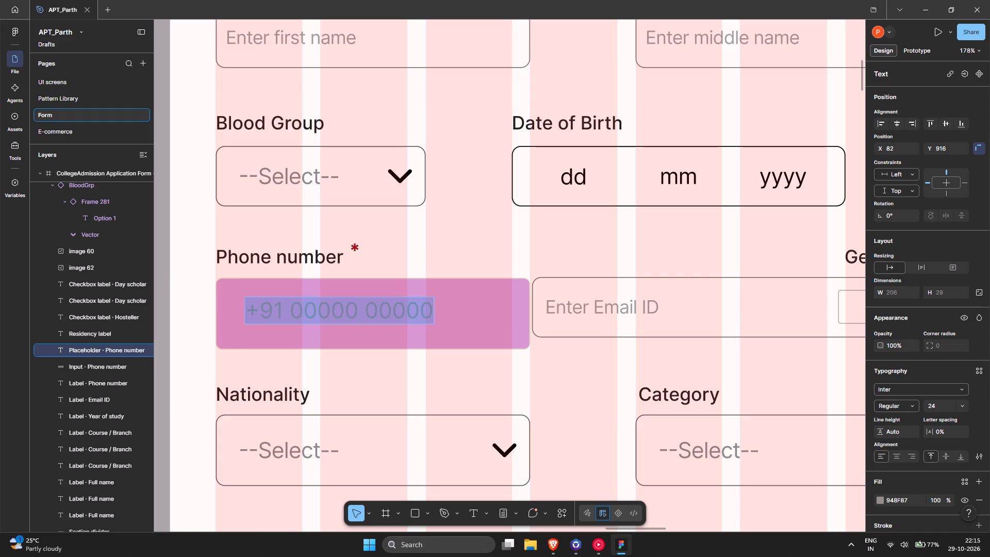
key("ctrl+x")
left_click(478, 307)
key("Delete")
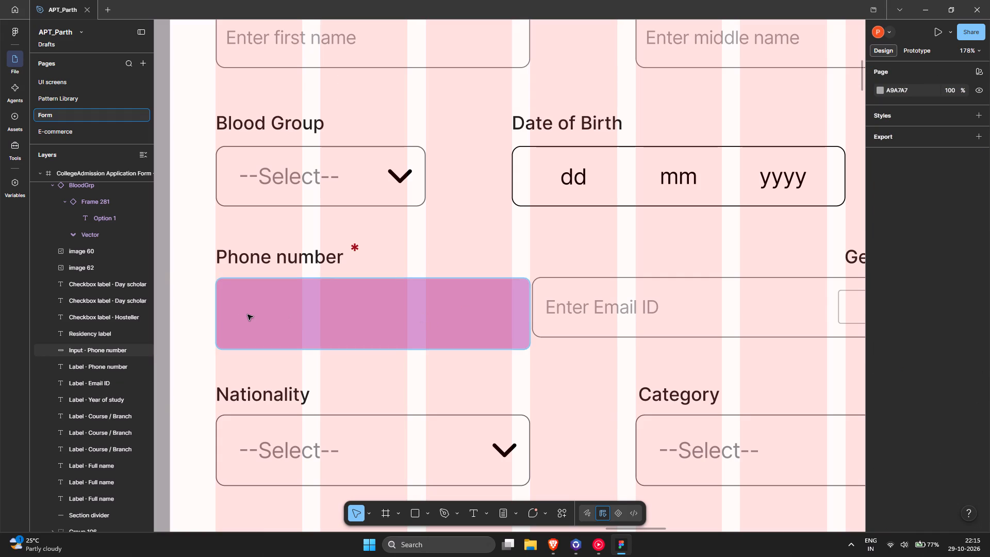
key("Delete")
left_click(241, 308)
key("Delete")
left_click_drag(204, 288, 349, 341)
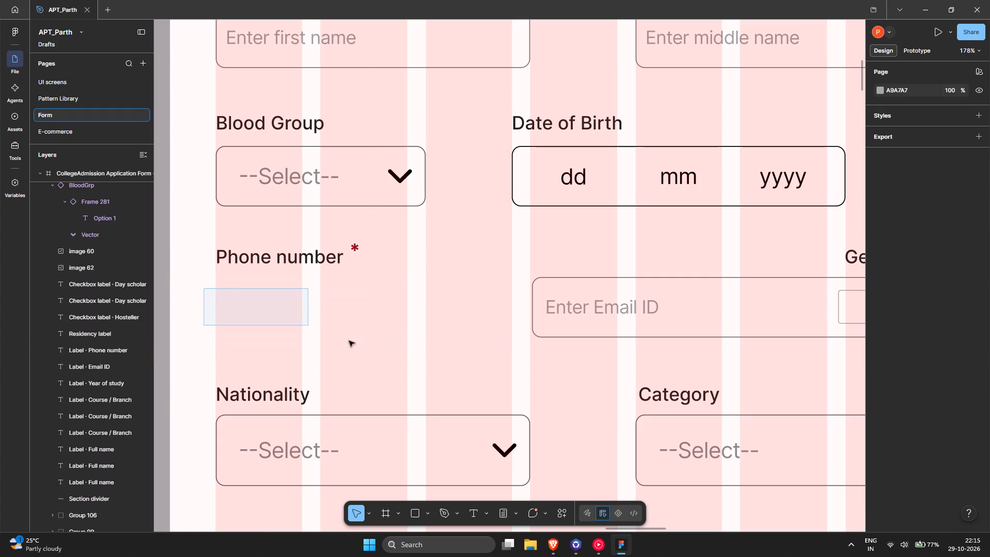
left_click_drag(349, 341, 508, 365)
Move the copied text field under the Phone number label at X 50, Y 894.
left_click_drag(633, 284, 508, 291)
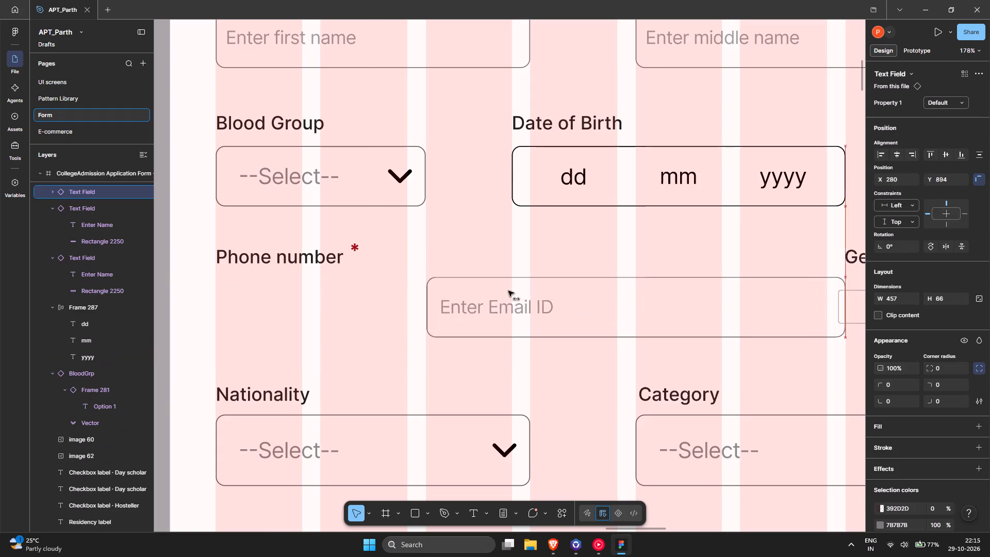
left_click_drag(508, 291, 316, 284)
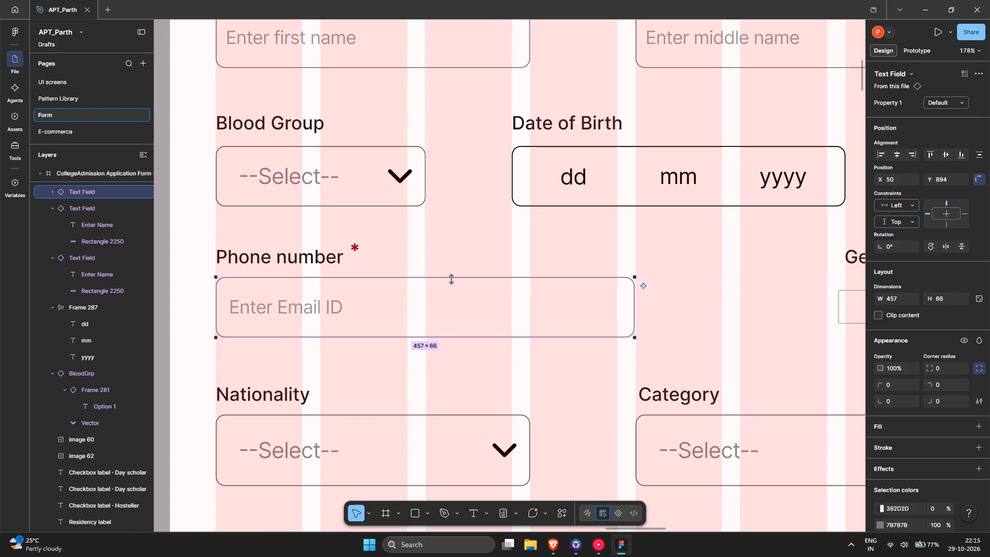
triple_click(311, 304)
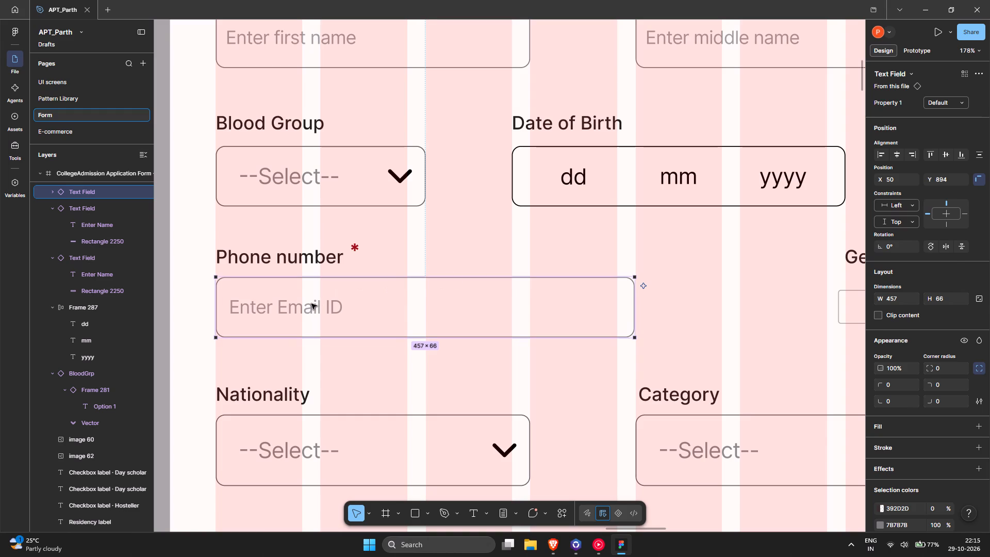
double_click(311, 304)
key("ctrl+a")
key("ctrl+v")
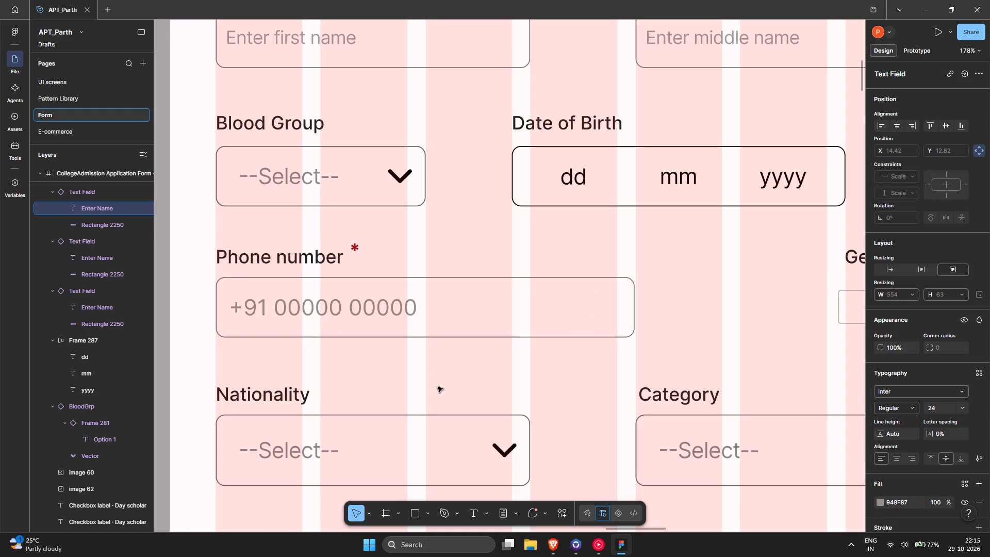
left_click(441, 389)
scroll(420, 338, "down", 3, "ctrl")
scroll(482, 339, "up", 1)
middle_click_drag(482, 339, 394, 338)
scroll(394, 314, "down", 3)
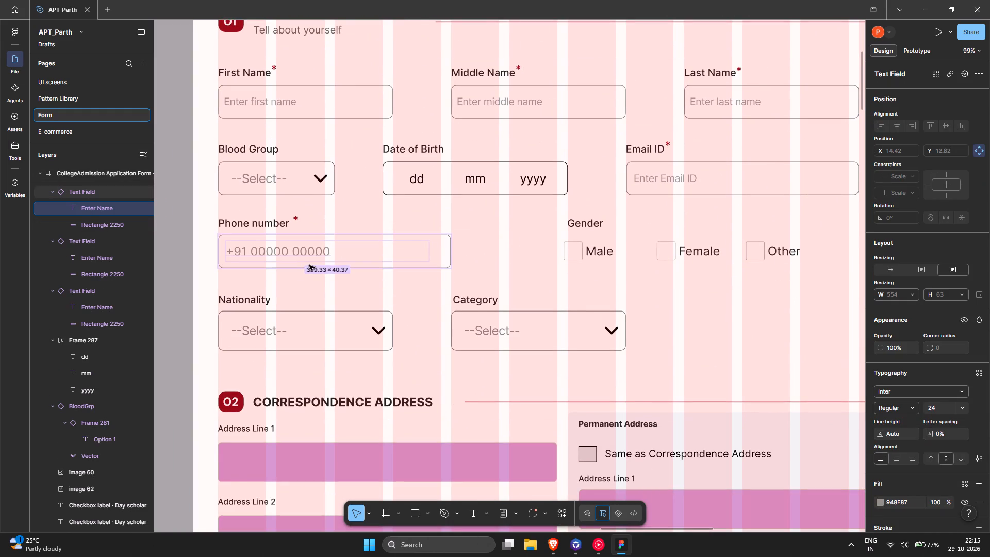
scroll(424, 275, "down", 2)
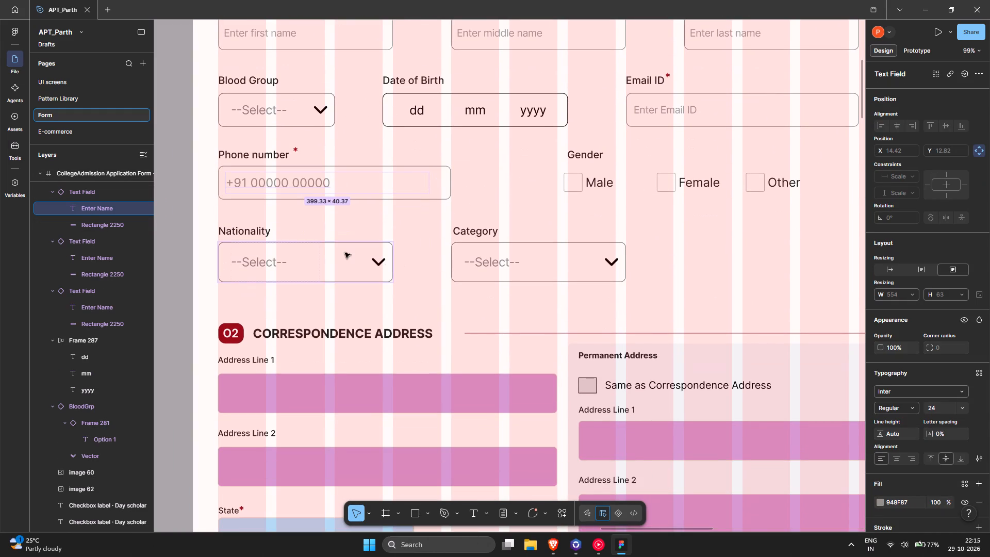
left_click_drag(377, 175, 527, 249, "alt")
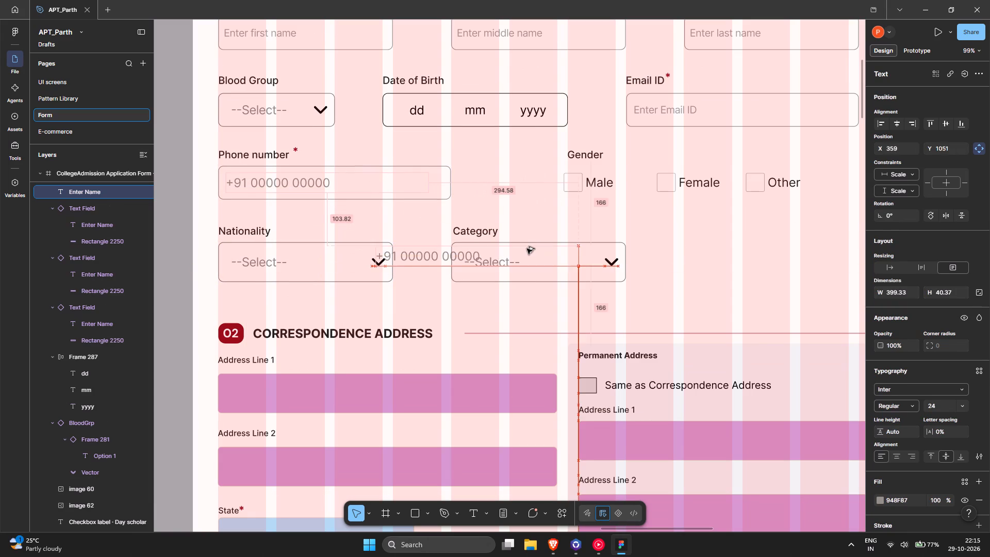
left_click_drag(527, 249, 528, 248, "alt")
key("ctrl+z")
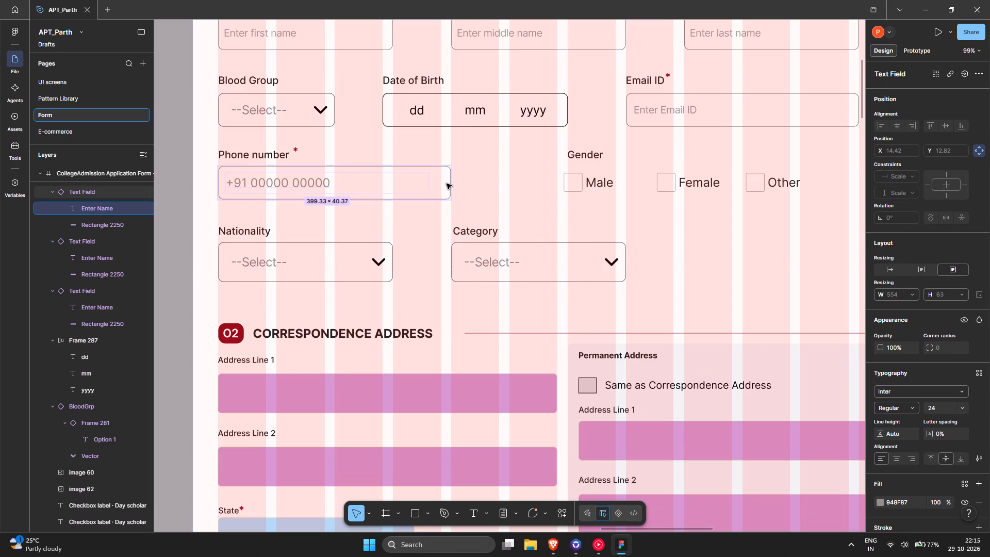
Duplicate the Phone number field onto the row below as a size guide and reduce the Nationality and Category dropdowns to its height.
left_click_drag(447, 182, 618, 259, "alt")
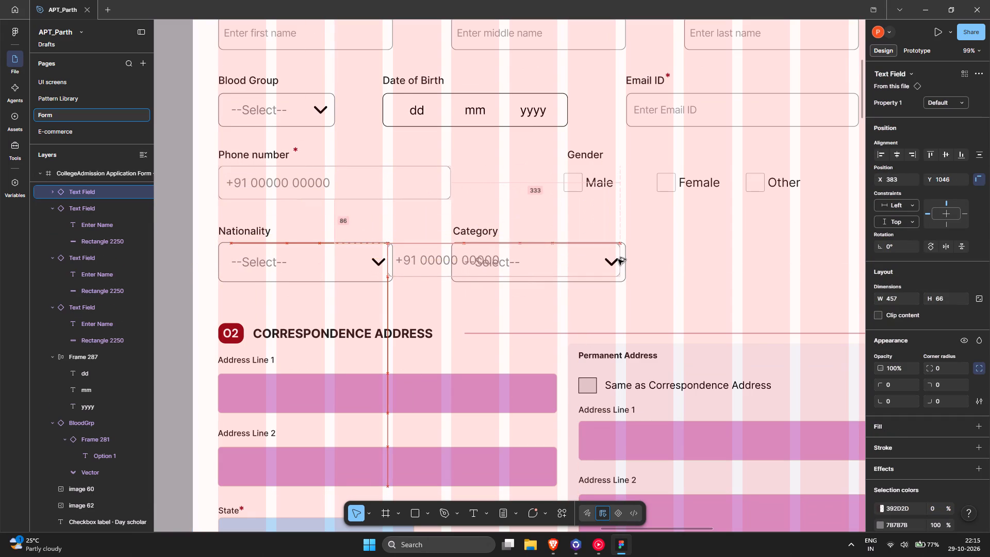
left_click_drag(618, 259, 621, 258, "alt")
scroll(395, 273, "up", 4, "ctrl")
left_click(338, 270)
left_click_drag(356, 290, 357, 277)
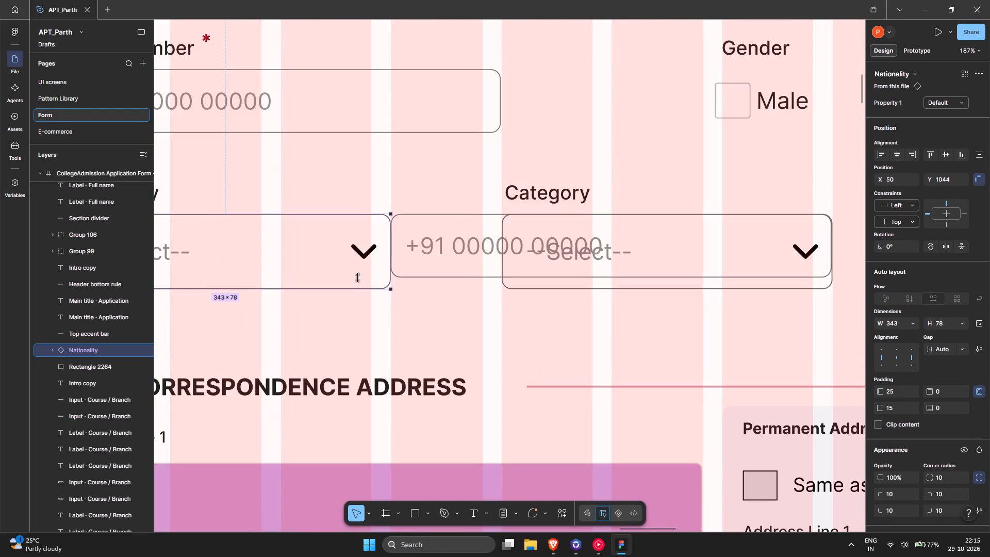
left_click_drag(357, 277, 358, 276)
left_click(567, 290)
left_click_drag(575, 290, 576, 282)
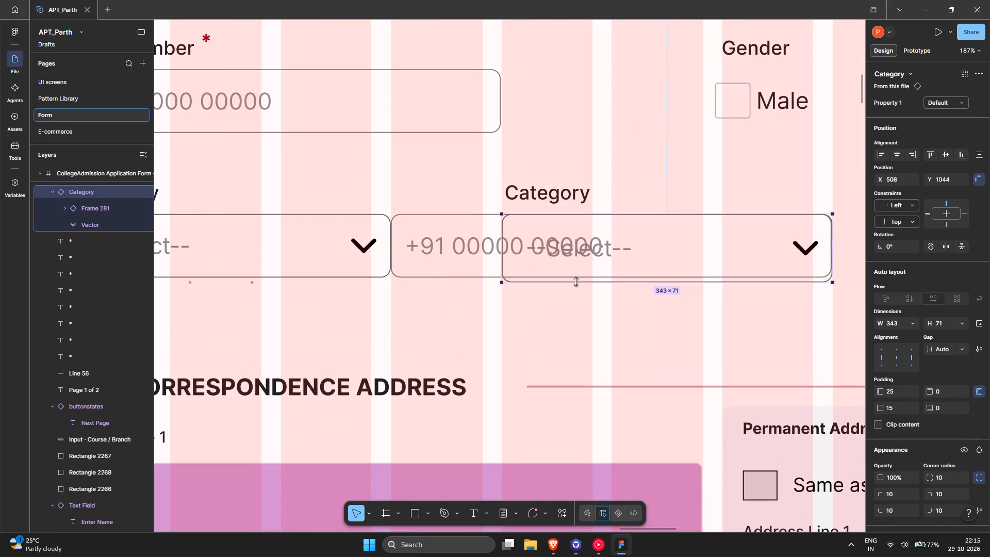
left_click_drag(576, 282, 578, 277)
Delete the guide copy of the Phone number field between the Nationality and Category dropdowns.
scroll(518, 242, "down", 5, "ctrl")
left_click(485, 214)
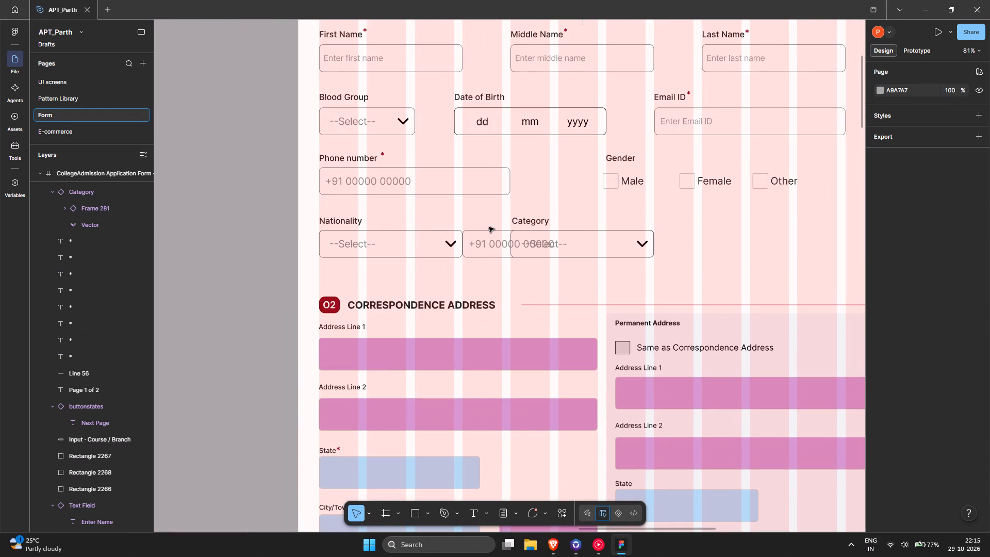
left_click(488, 233)
key("Delete")
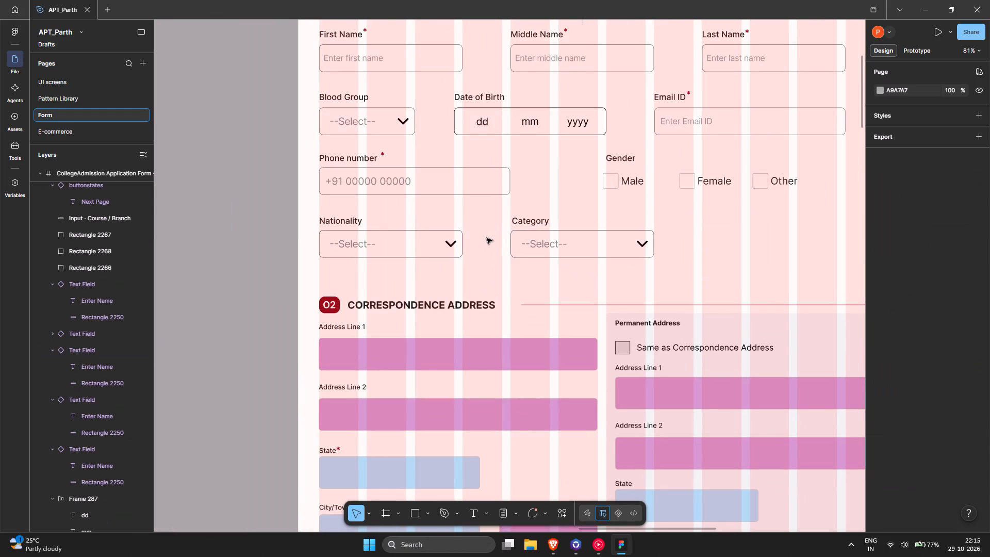
Start the prototype preview from the College Admission Application Form frame.
scroll(470, 247, "up", 1)
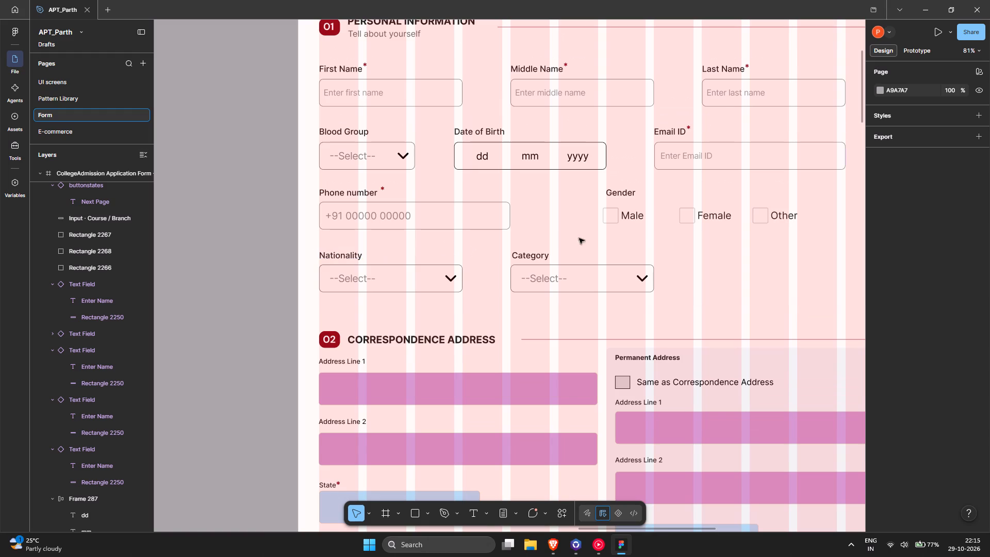
scroll(524, 251, "up", 6)
scroll(348, 81, "up", 3)
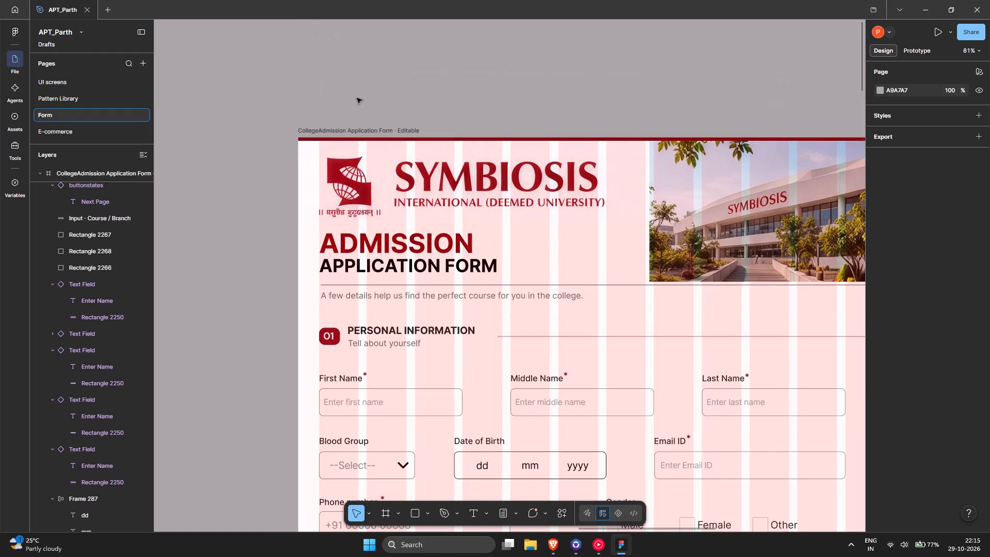
left_click(355, 130)
left_click(938, 32)
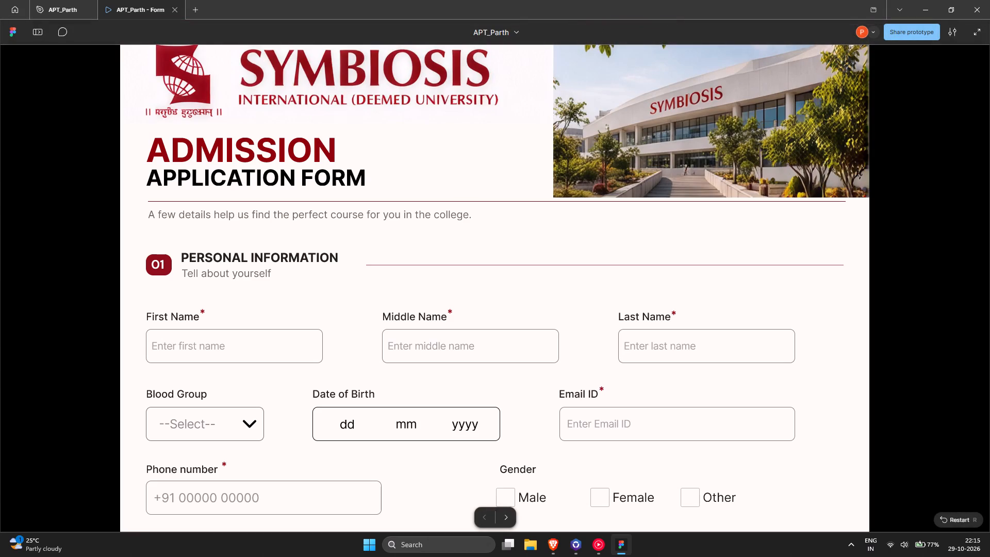
Test opening and closing the Blood Group dropdown in the preview and check how its option list overlaps the fields below.
left_click(219, 419)
scroll(220, 418, "down", 4)
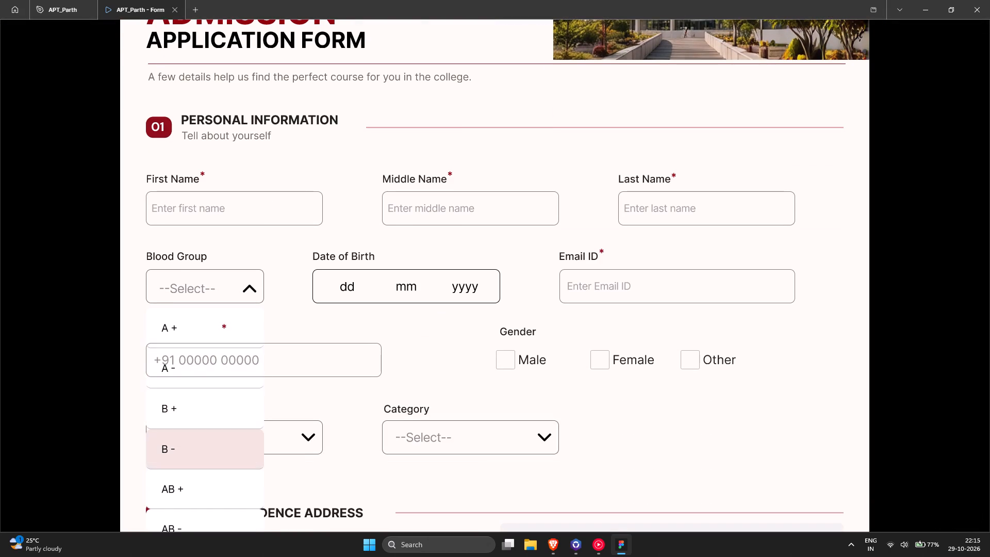
left_click(225, 291)
scroll(225, 291, "down", 4)
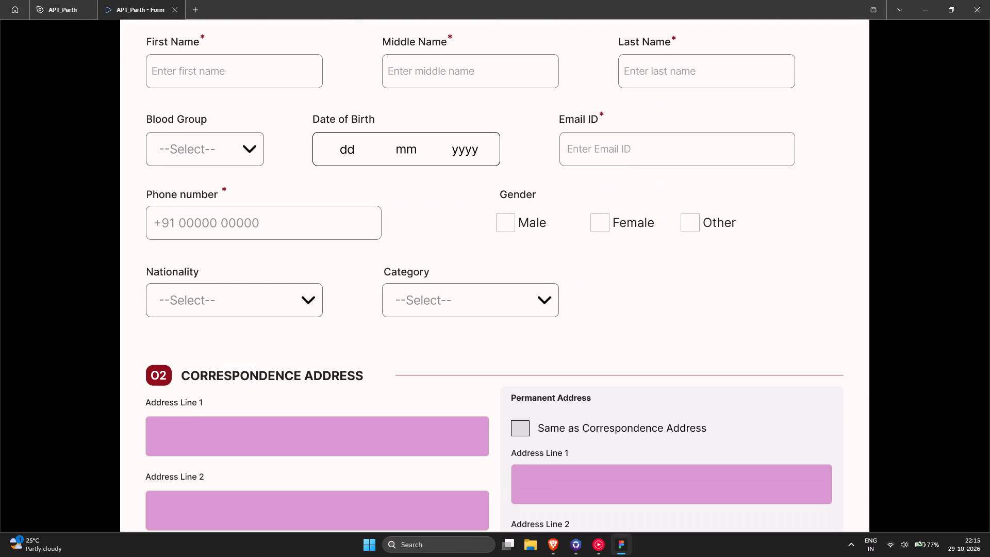
left_click(230, 139)
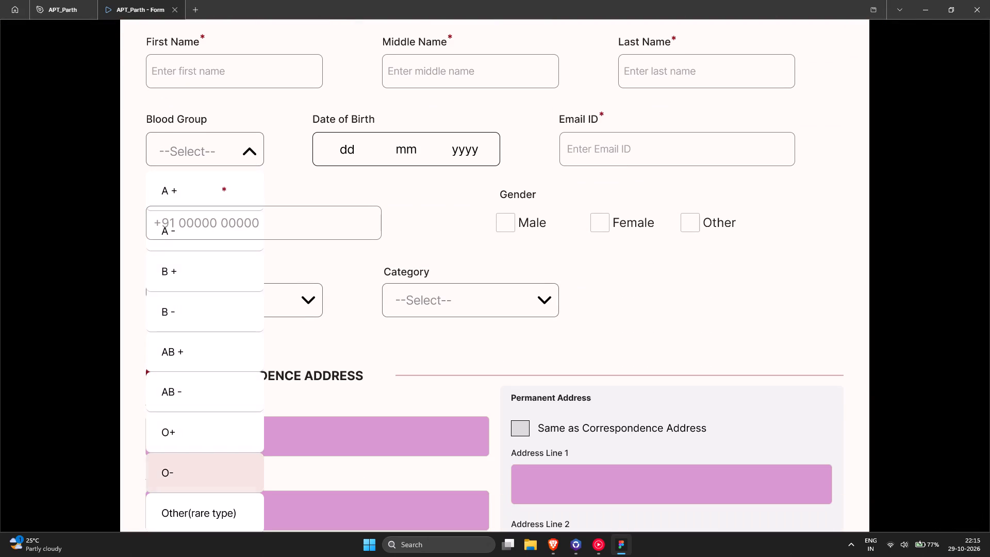
scroll(318, 286, "down", 4)
scroll(256, 272, "up", 3)
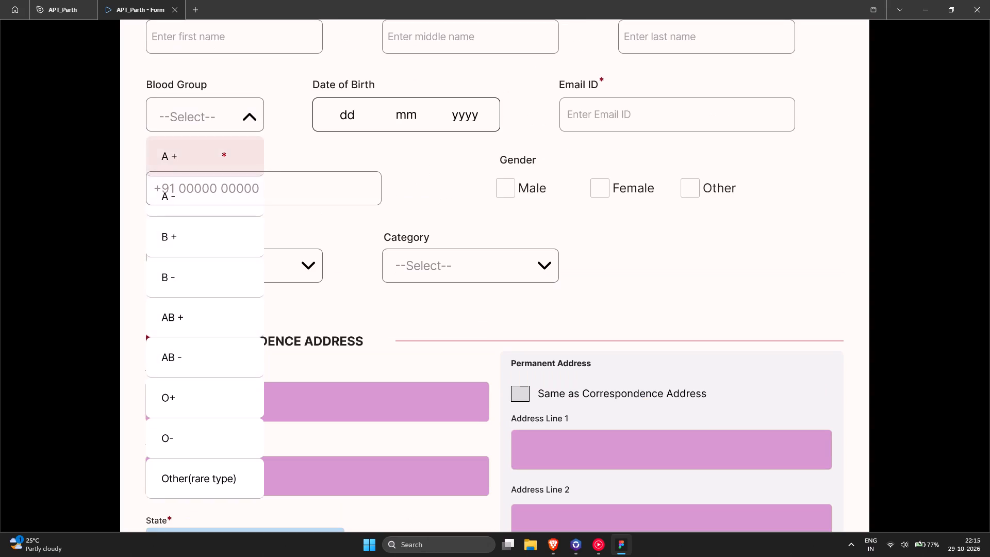
left_click(244, 117)
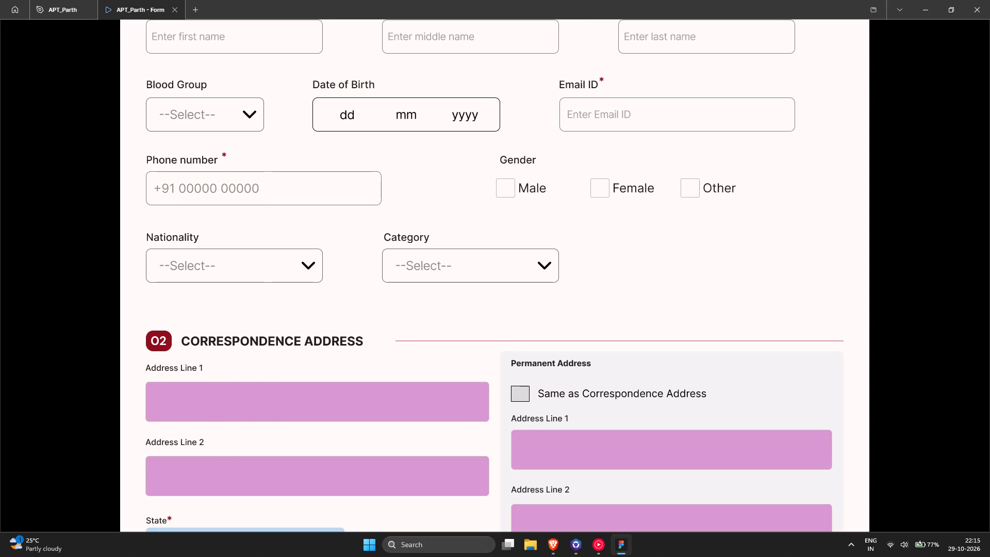
Test the Email ID text field's interaction in the prototype preview.
left_click(596, 110)
left_click(596, 110)
left_click(596, 110)
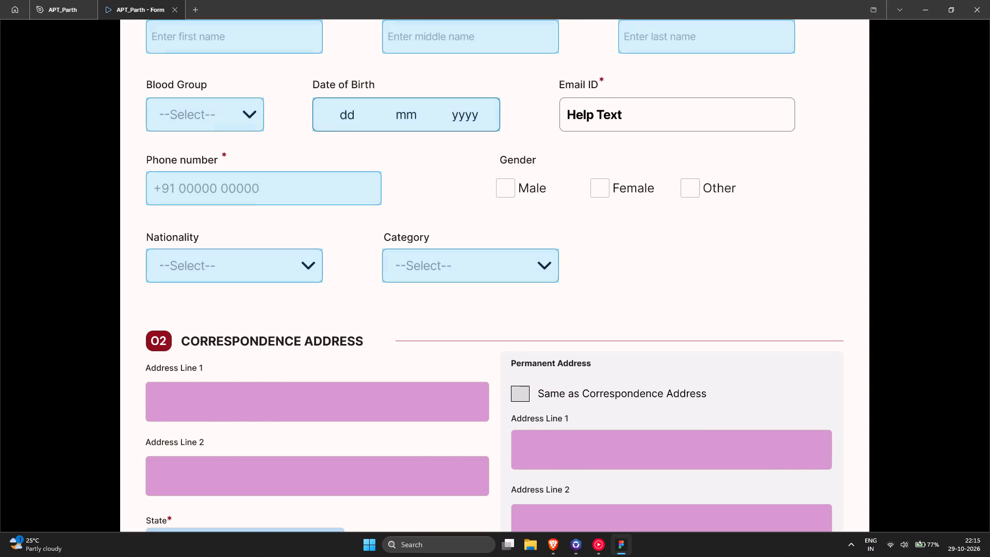
Test opening, scrolling and closing the Date of Birth picker in the prototype preview.
scroll(591, 217, "up", 3)
left_click(445, 218)
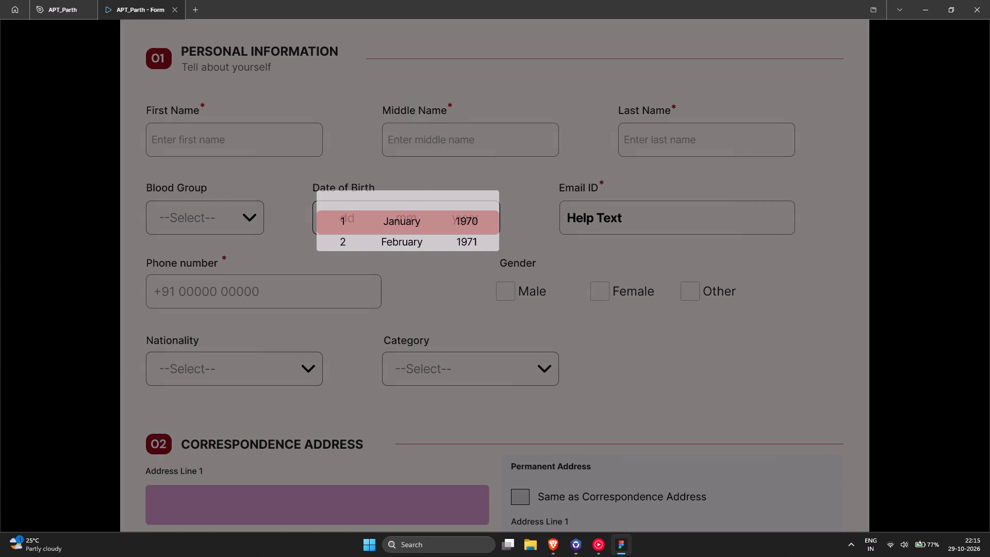
scroll(427, 226, "down", 3)
scroll(394, 230, "up", 3)
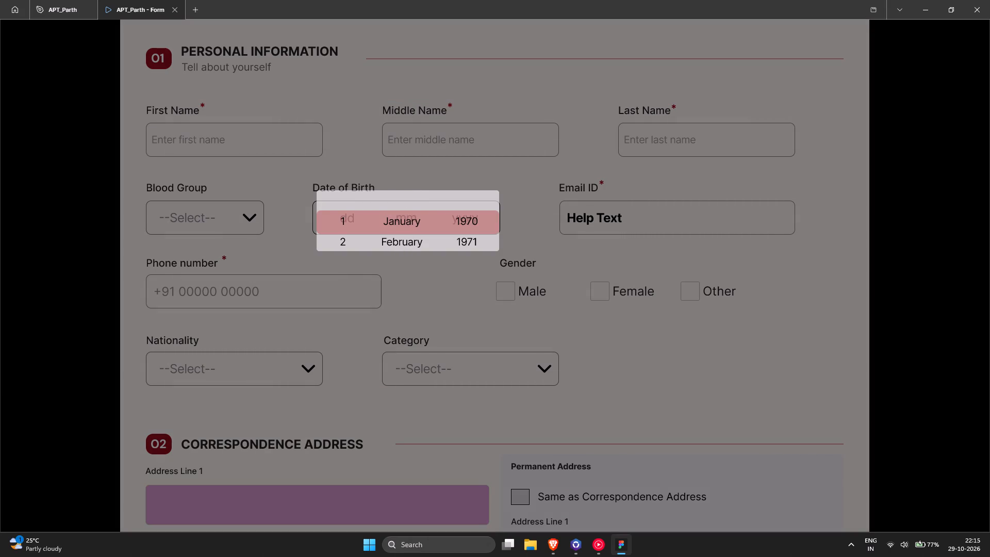
left_click(443, 271)
left_click(360, 286)
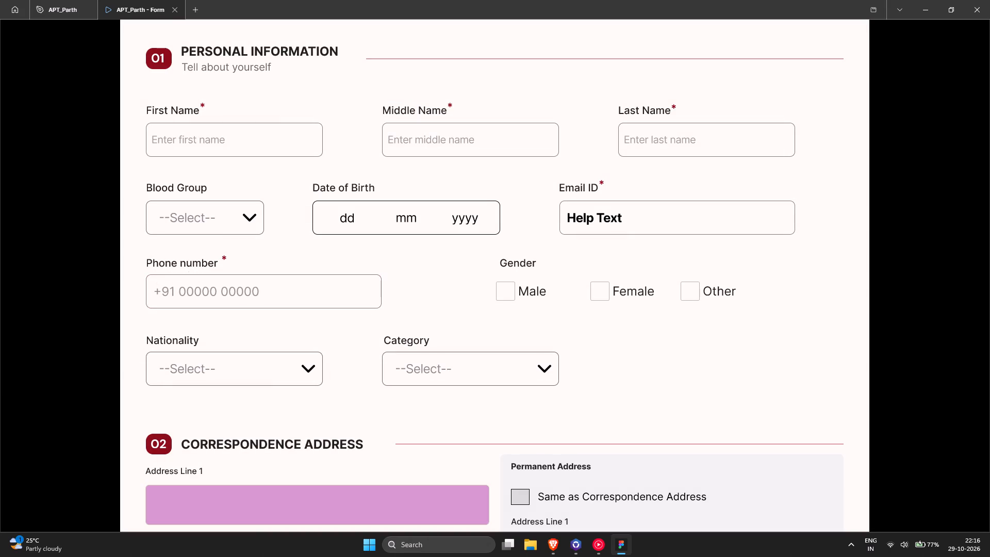
Test the Category, Nationality and Blood Group dropdowns, opening Blood Group while Nationality's list is open, and close the preview.
left_click(483, 365)
left_click(483, 365)
left_click(271, 340)
left_click(280, 361)
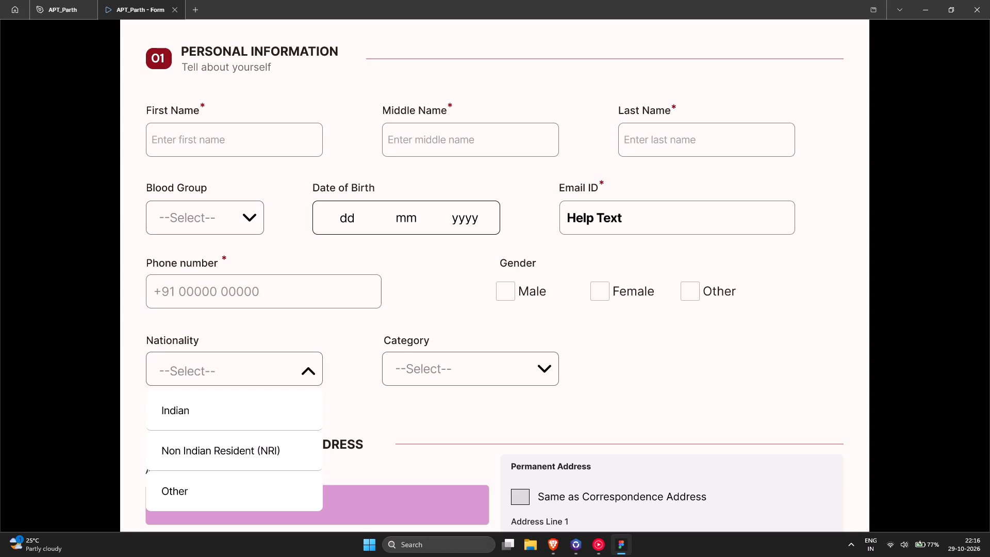
left_click(224, 223)
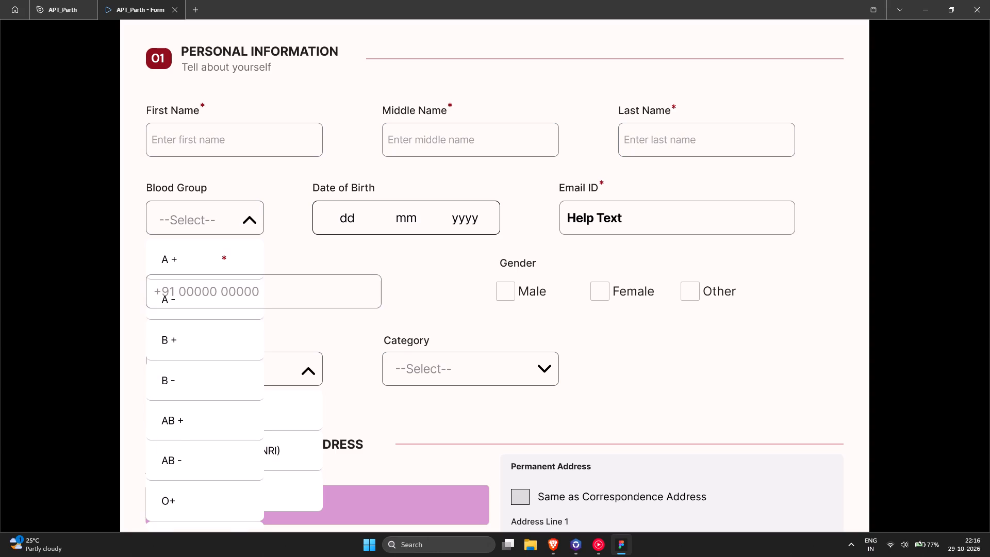
left_click(223, 206)
left_click(605, 215)
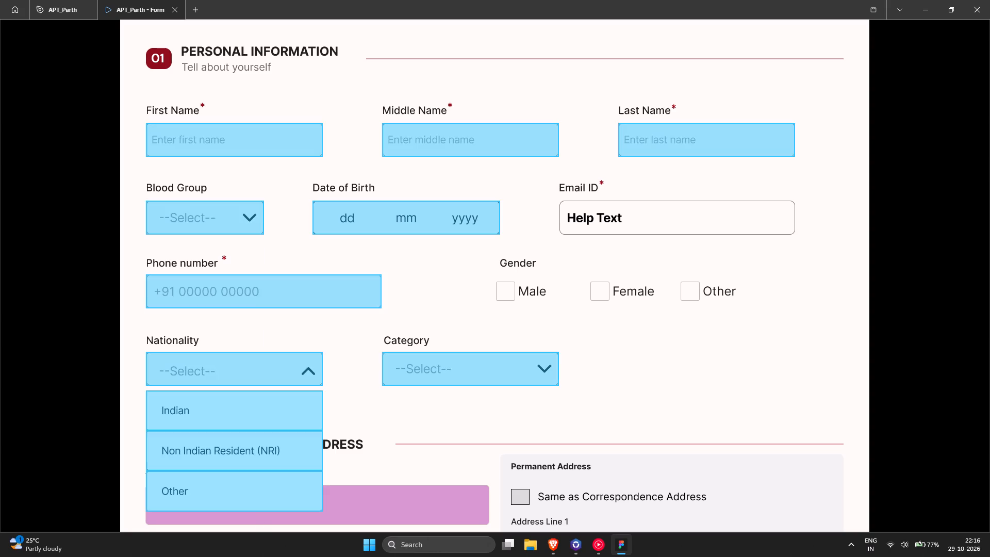
left_click(584, 179)
key("r")
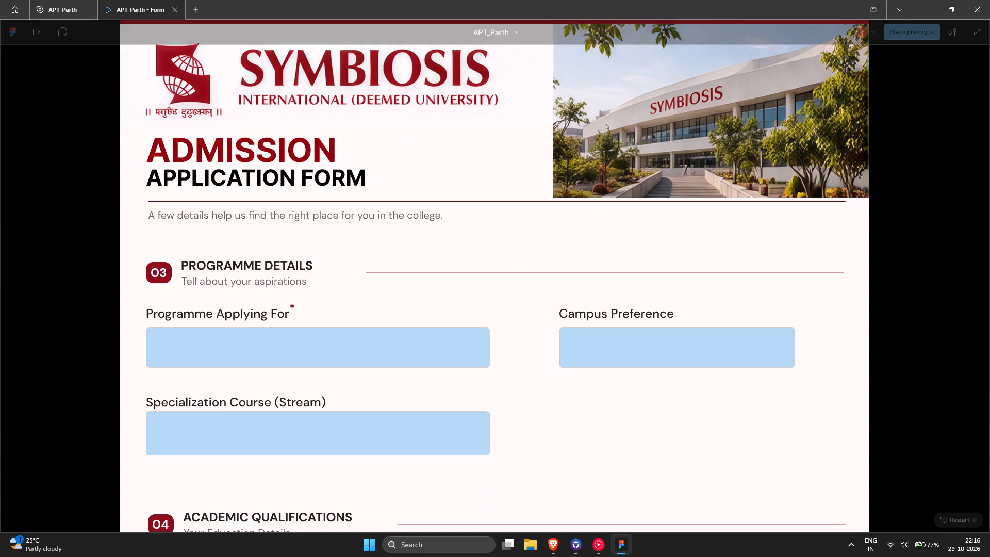
left_click(171, 11)
Inspect the fill and stroke properties of the A + and A - options in the Listblood component.
middle_click_drag(289, 164, 742, 101)
scroll(410, 138, "down", 4, "ctrl")
left_click(364, 97)
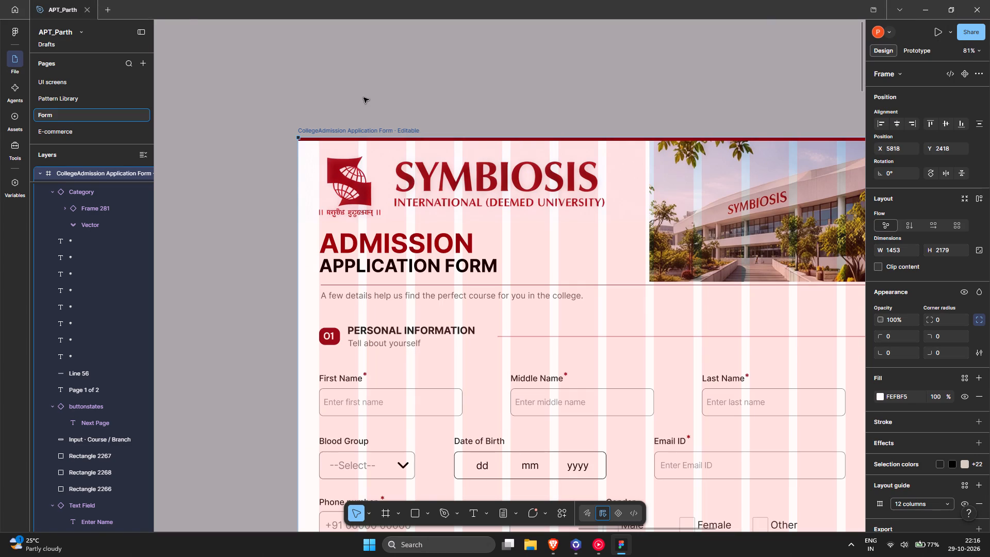
scroll(364, 97, "down", 11, "ctrl")
middle_click_drag(328, 159, 763, 146)
scroll(423, 194, "up", 6, "ctrl")
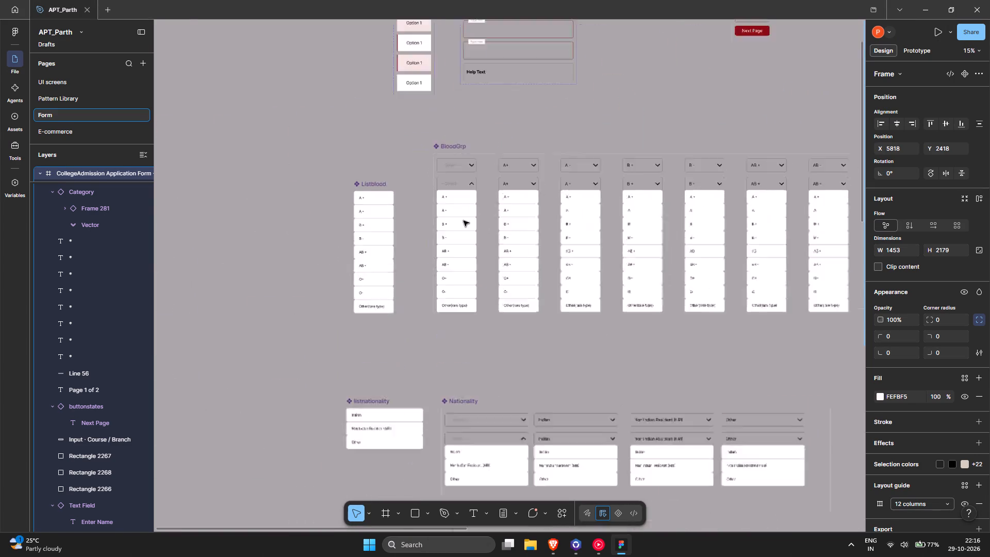
scroll(464, 221, "up", 5, "ctrl")
double_click(242, 165)
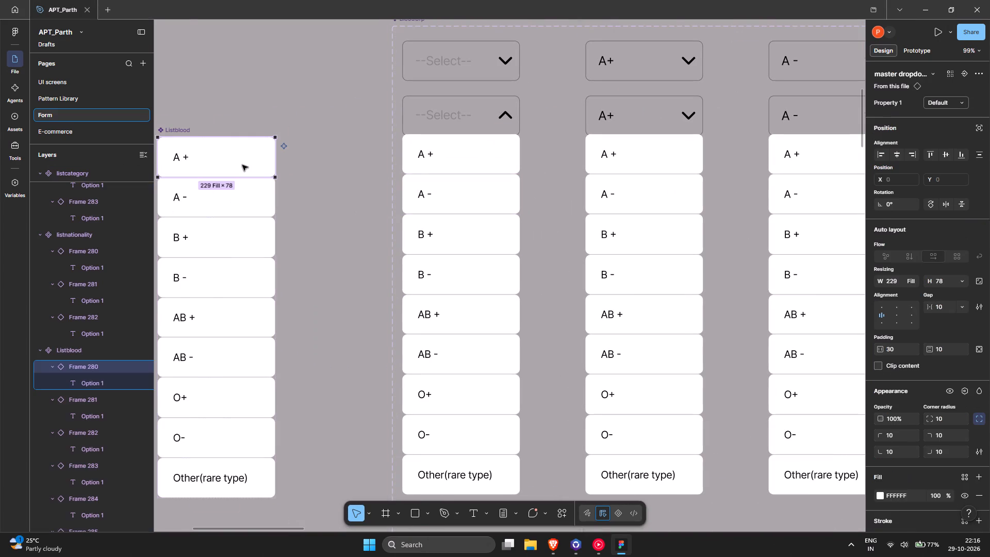
scroll(989, 360, "down", 6)
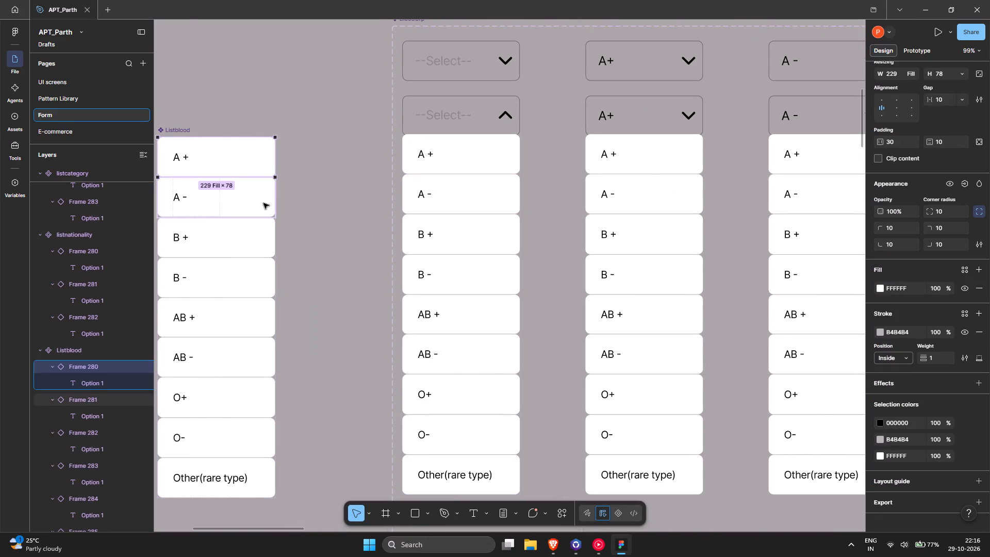
left_click(263, 203)
Examine the field layout of the Personal Information and Correspondence Address sections on the application form's first page.
scroll(263, 203, "down", 11, "ctrl")
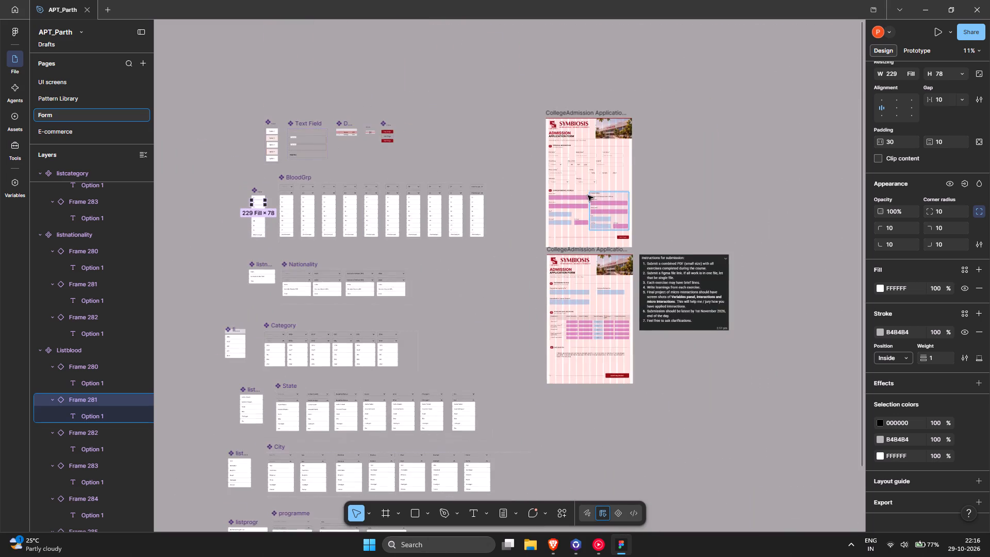
middle_click_drag(588, 195, 522, 209)
scroll(489, 173, "up", 10, "ctrl")
scroll(498, 217, "down", 2)
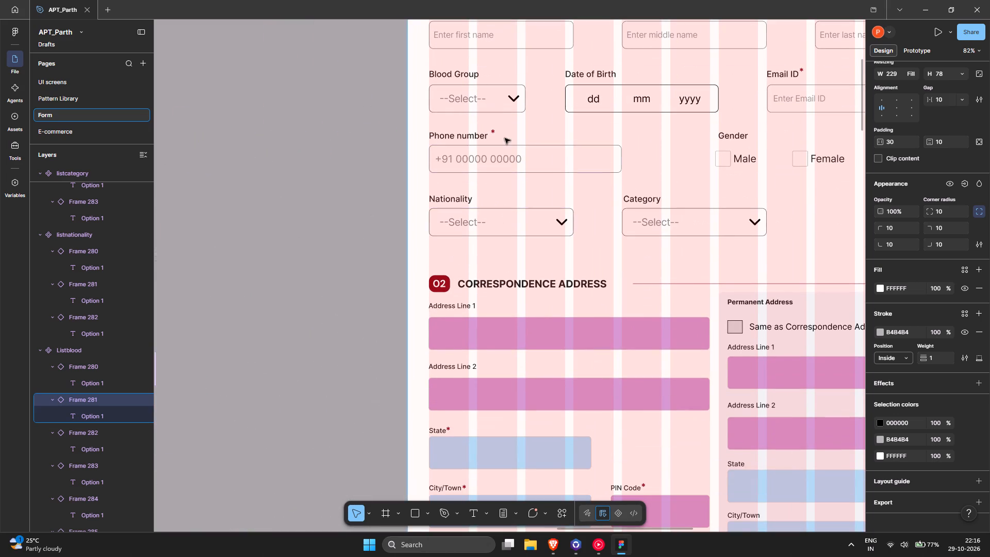
scroll(524, 194, "down", 1, "ctrl")
middle_click_drag(529, 194, 455, 190)
scroll(446, 187, "up", 7, "ctrl")
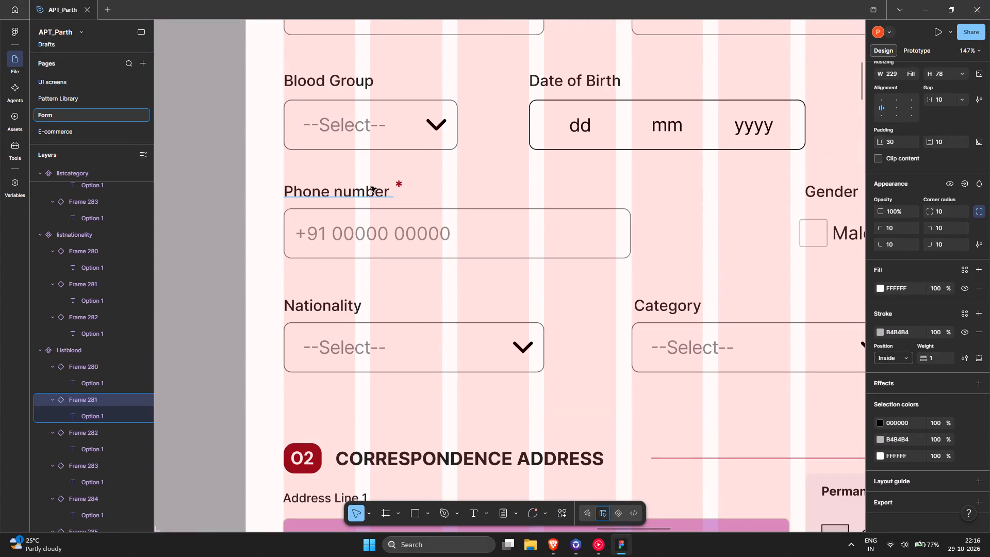
scroll(377, 195, "down", 1, "ctrl")
scroll(456, 170, "down", 5, "ctrl")
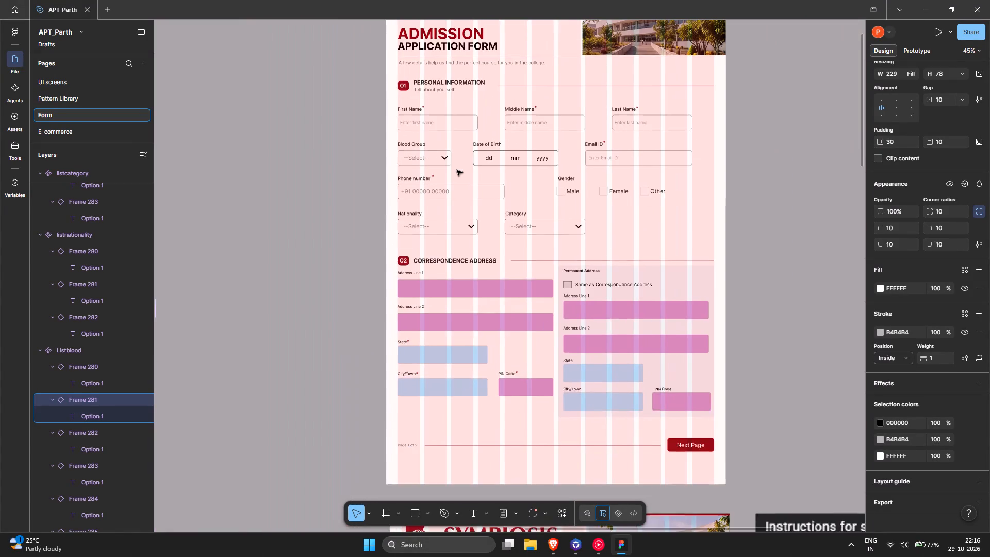
middle_click_drag(453, 170, 360, 176)
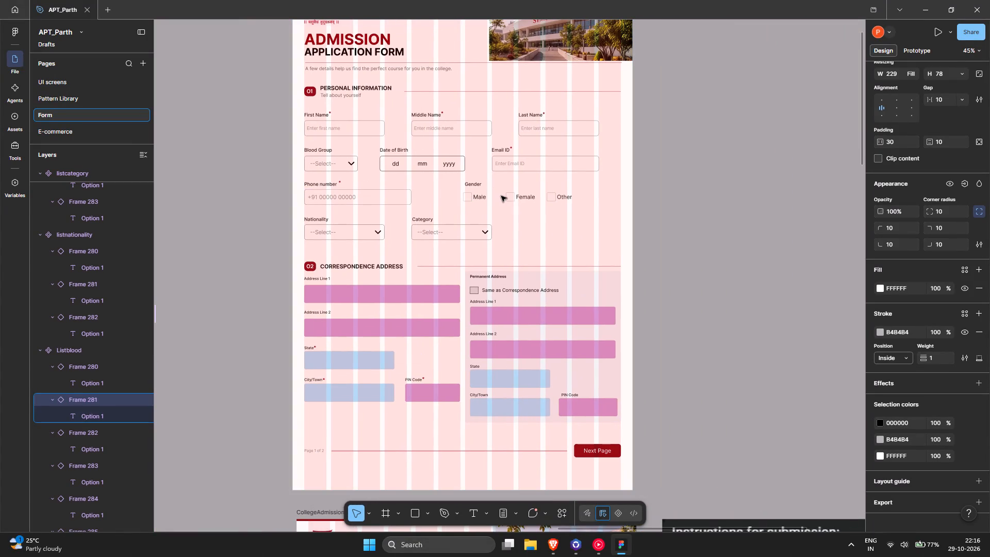
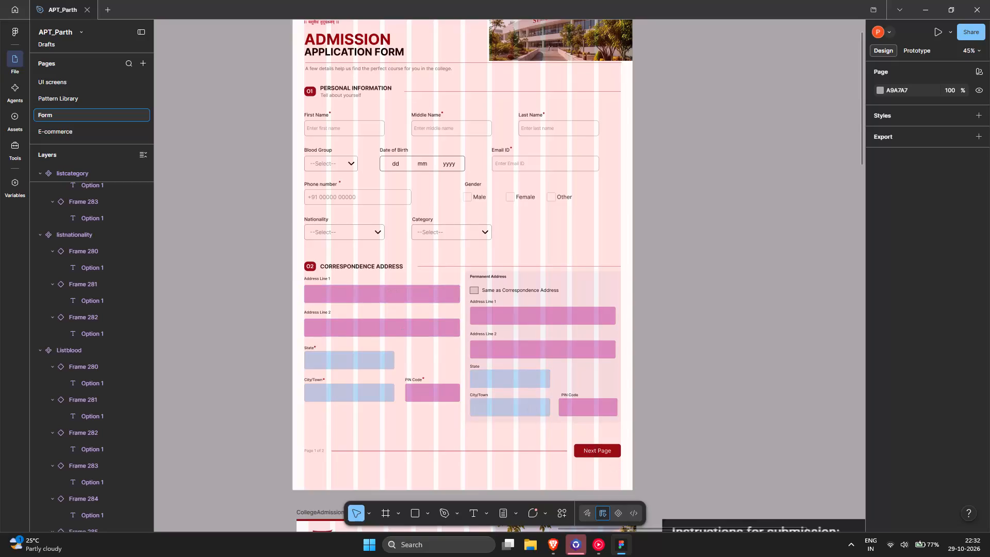
Switch to YouTube Music, play the track Madira, and put away the music player and Legion Space windows.
left_click(603, 548)
left_click(569, 541)
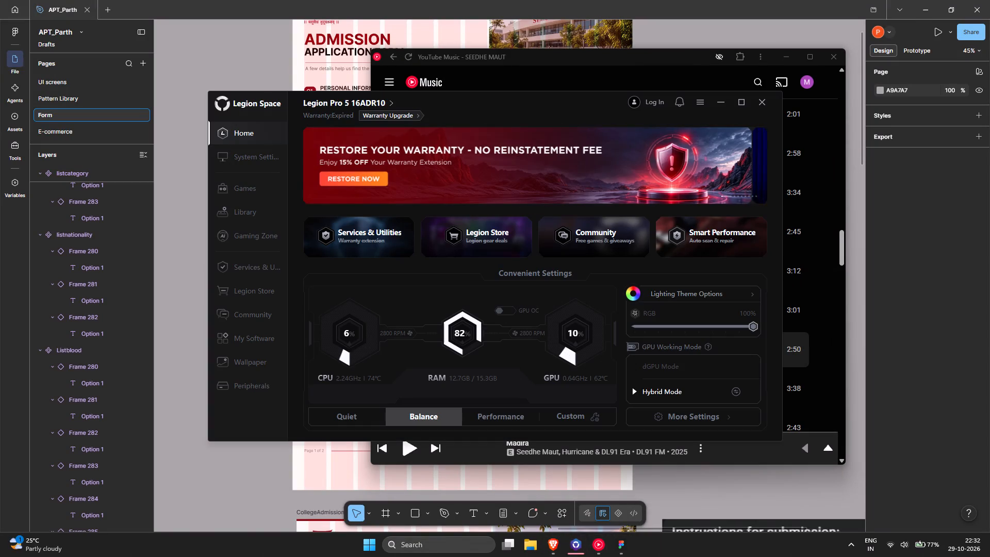
left_click(591, 542)
left_click(407, 448)
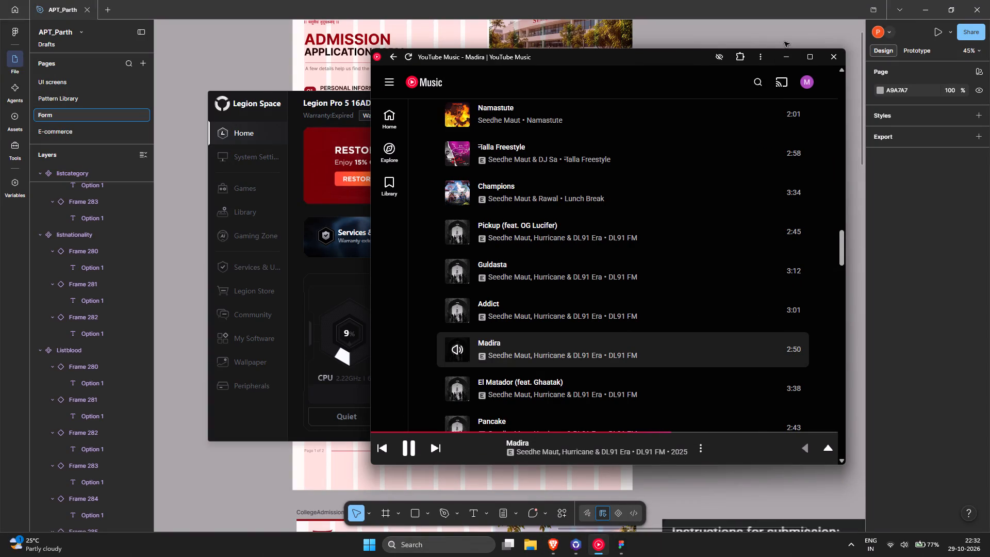
left_click(794, 57)
left_click(766, 101)
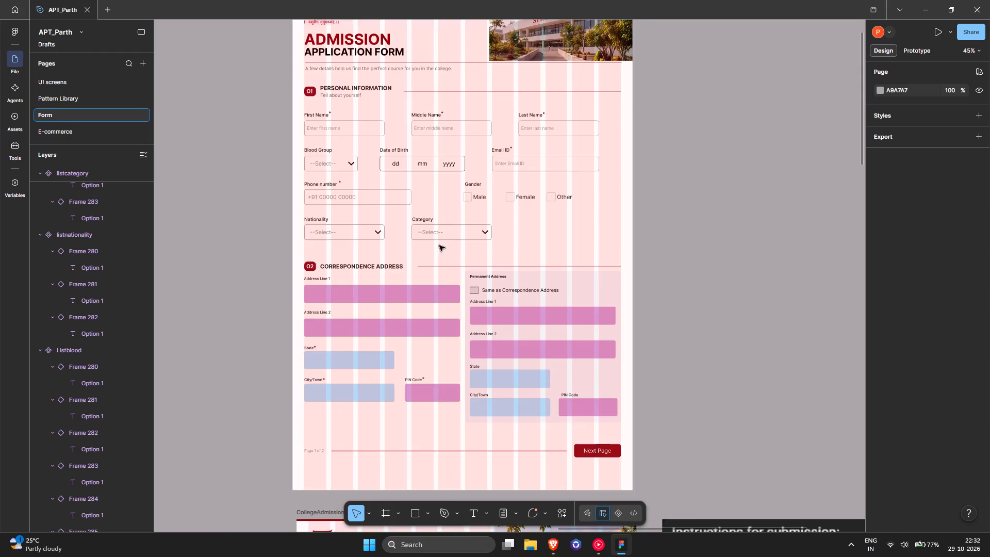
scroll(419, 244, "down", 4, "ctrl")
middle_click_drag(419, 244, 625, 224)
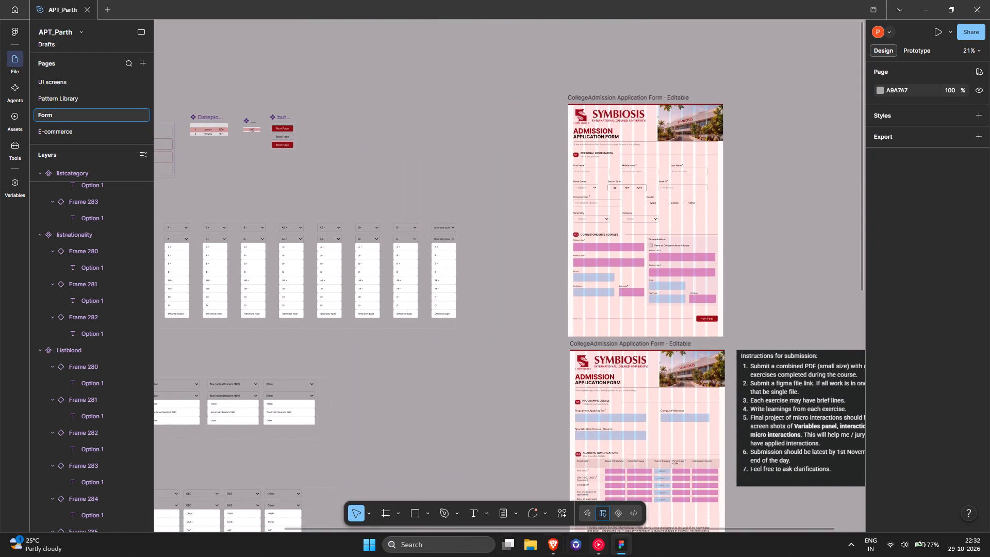
Search Windows for "kuro" and open the top match.
left_click(474, 547)
type("kuro")
key("Return")
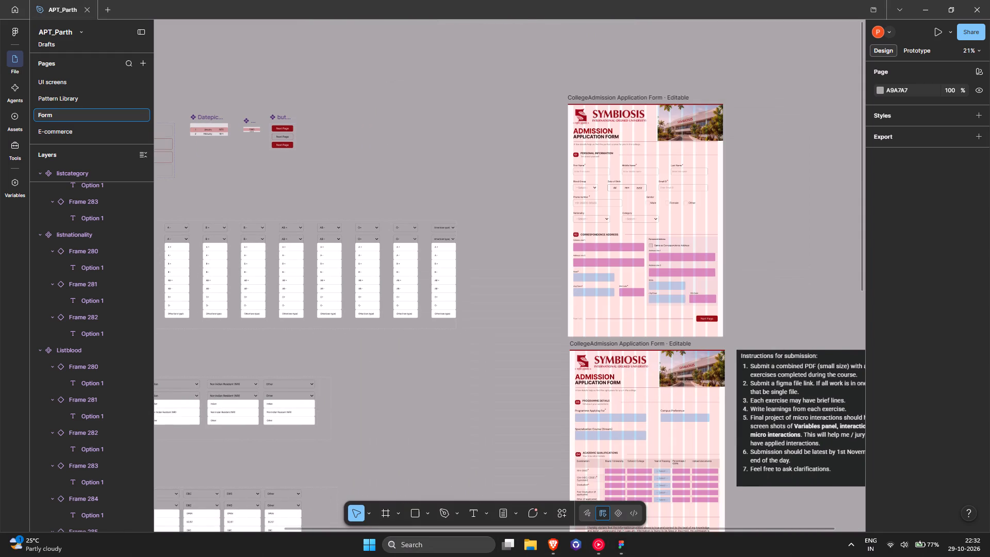
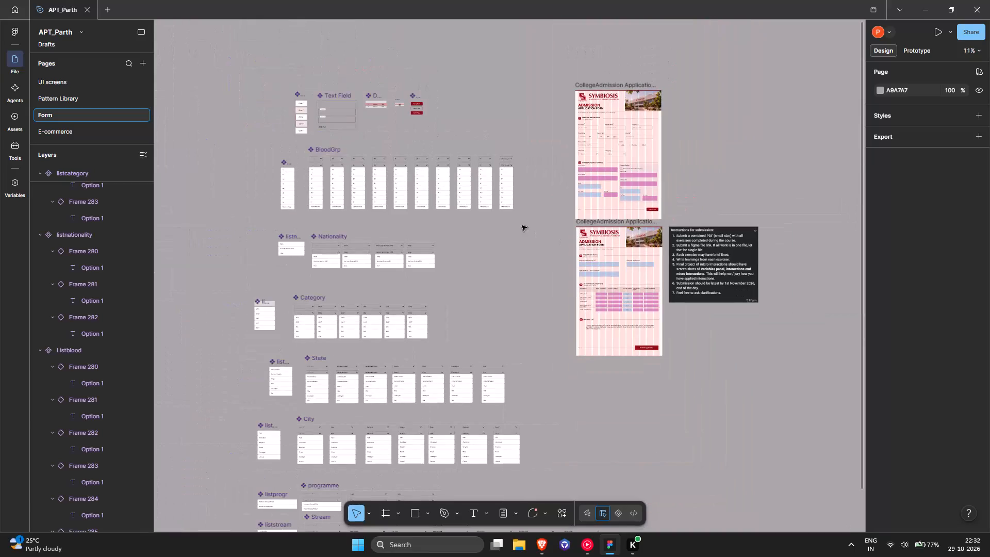
Hide the layout guides over the admission form's Correspondence Address section.
scroll(632, 170, "up", 8, "ctrl")
scroll(481, 170, "down", 4, "ctrl")
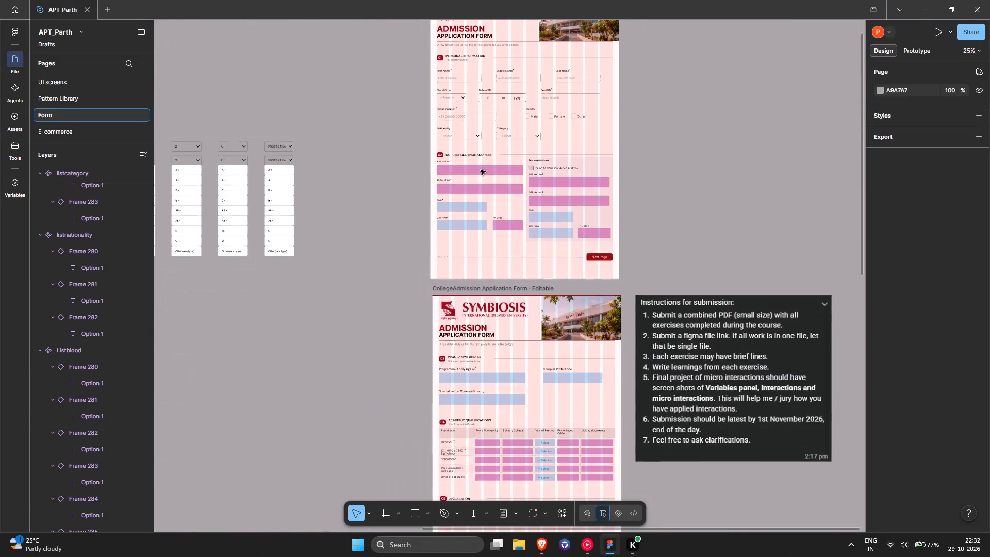
middle_click_drag(500, 172, 721, 194)
scroll(496, 208, "down", 3, "ctrl")
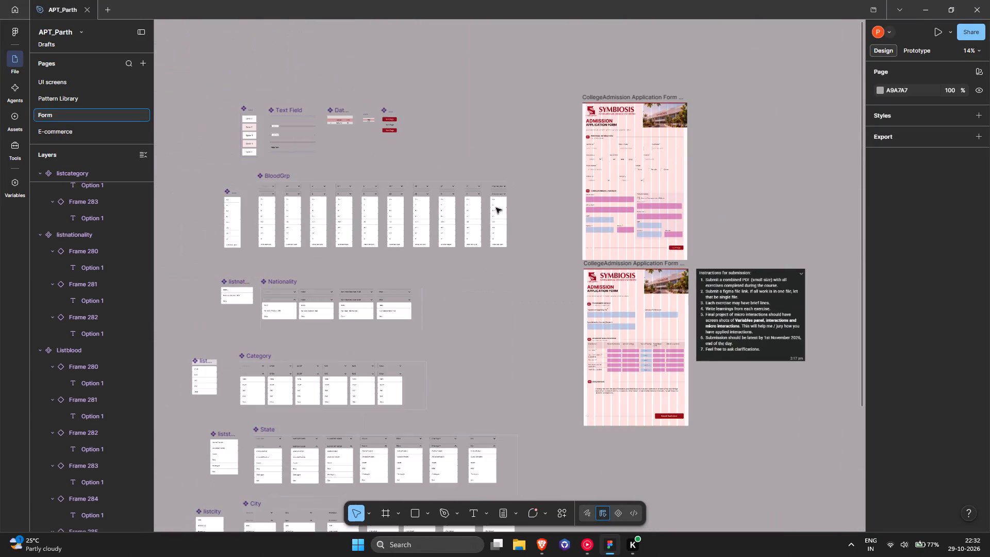
middle_click_drag(680, 199, 751, 193)
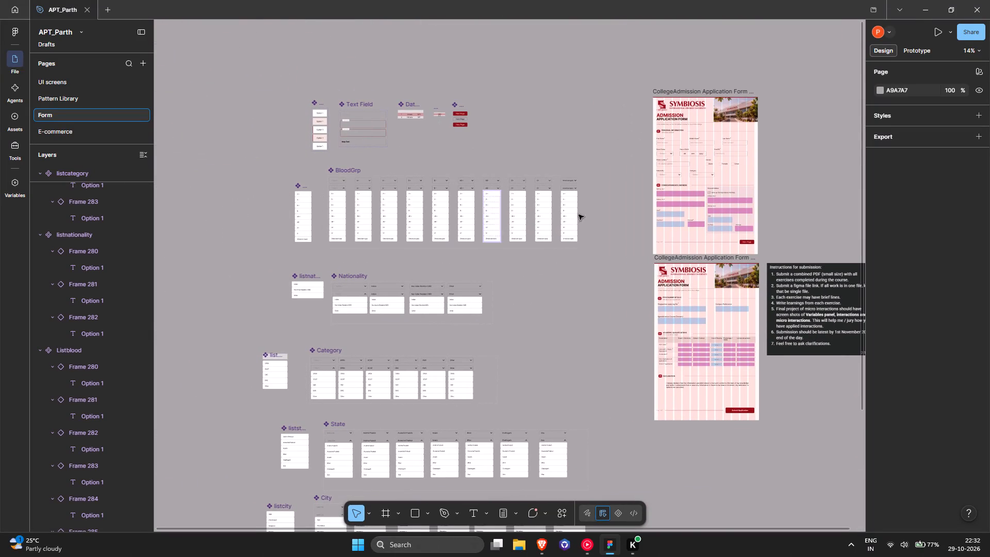
scroll(685, 195, "up", 9, "ctrl")
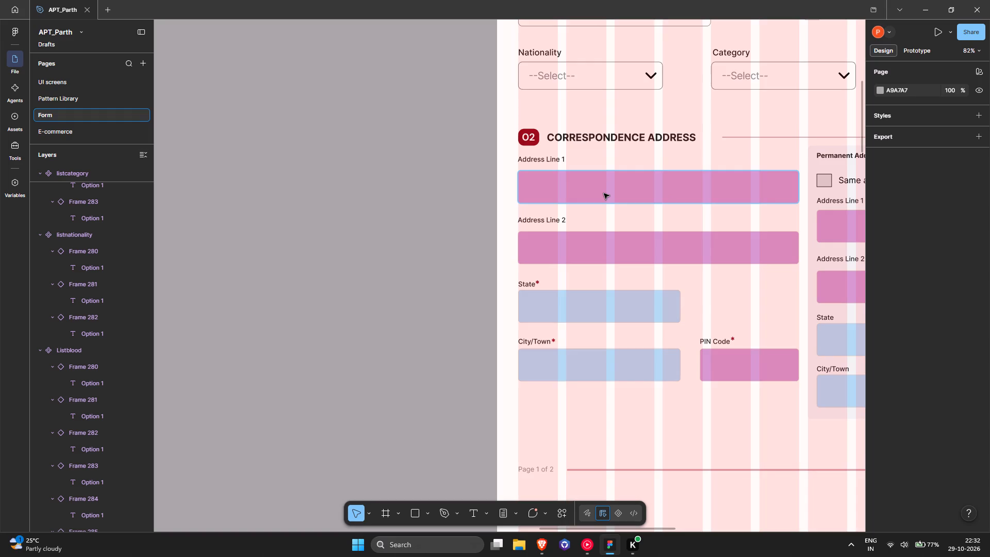
key("shift+g")
Duplicate the Phone number text field onto the Address Line 1 placeholder, aligning the copy to the placeholder's upper-left corner at X 49, Y 1303.
left_click(604, 193)
scroll(604, 193, "down", 2, "ctrl")
scroll(627, 166, "up", 2)
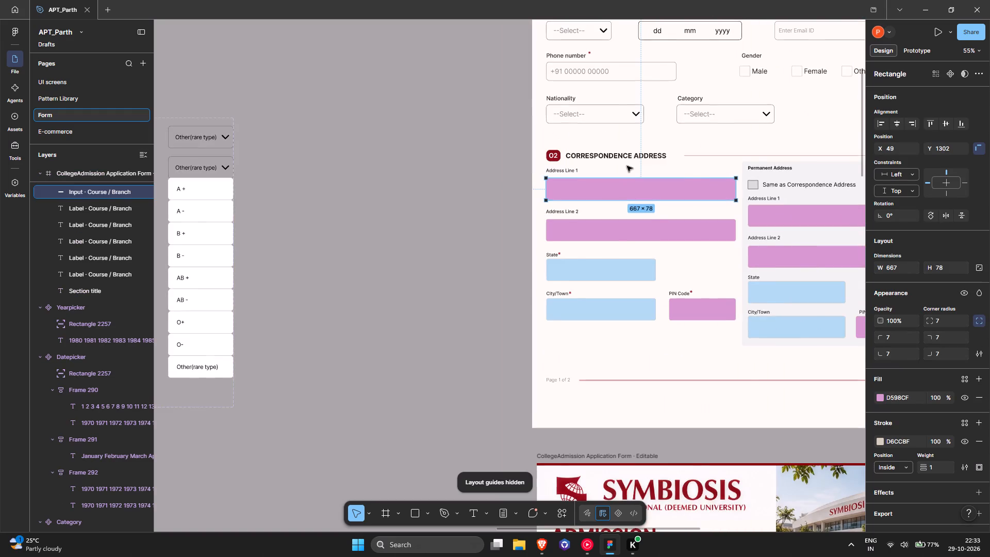
left_click_drag(621, 139, 619, 259, "alt")
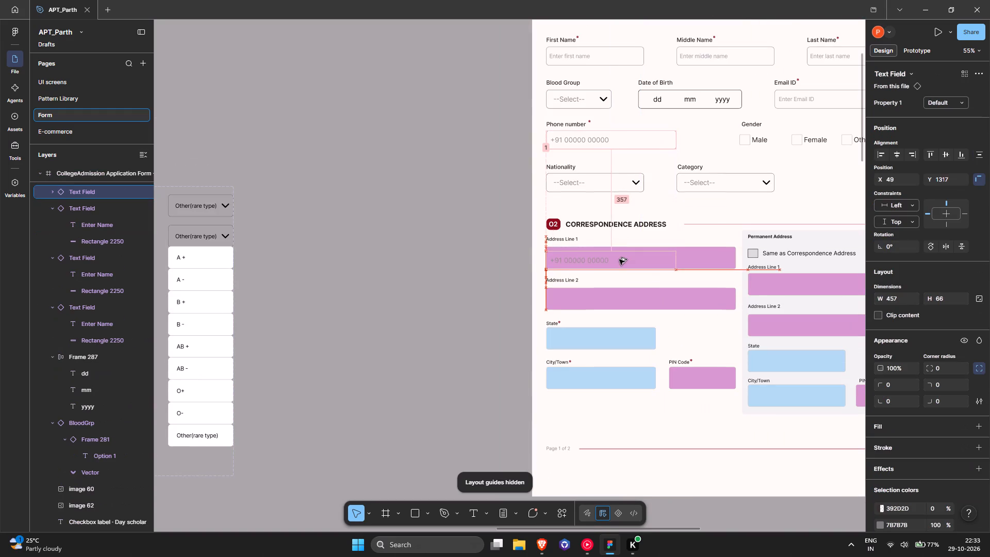
left_click_drag(619, 259, 619, 256, "alt")
scroll(625, 253, "up", 9, "ctrl")
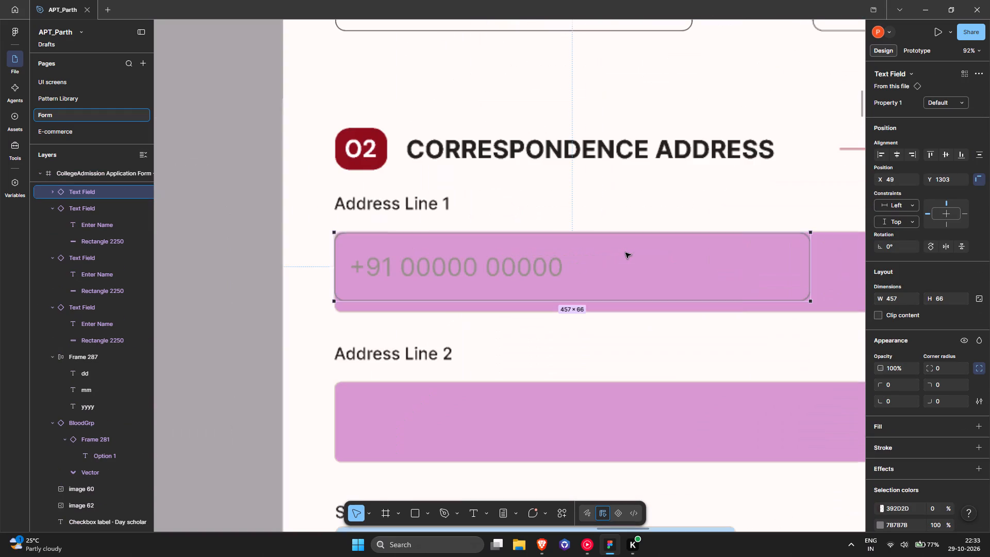
scroll(732, 251, "down", 2, "ctrl")
middle_click_drag(732, 251, 630, 249)
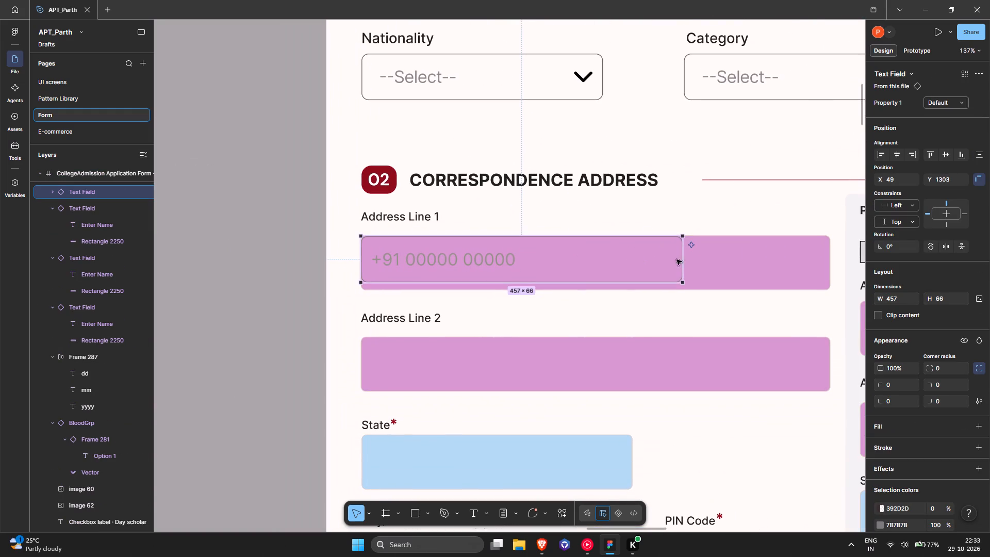
Widen the Address Line 1 text field to 667 and delete the pink placeholder rectangle behind it.
left_click_drag(679, 259, 754, 258)
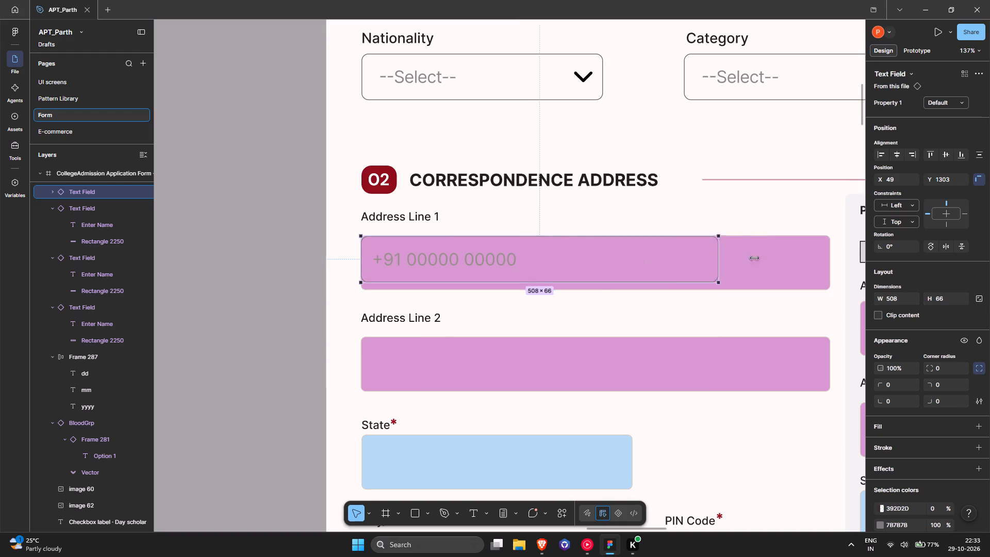
left_click_drag(754, 258, 831, 257)
left_click(783, 287)
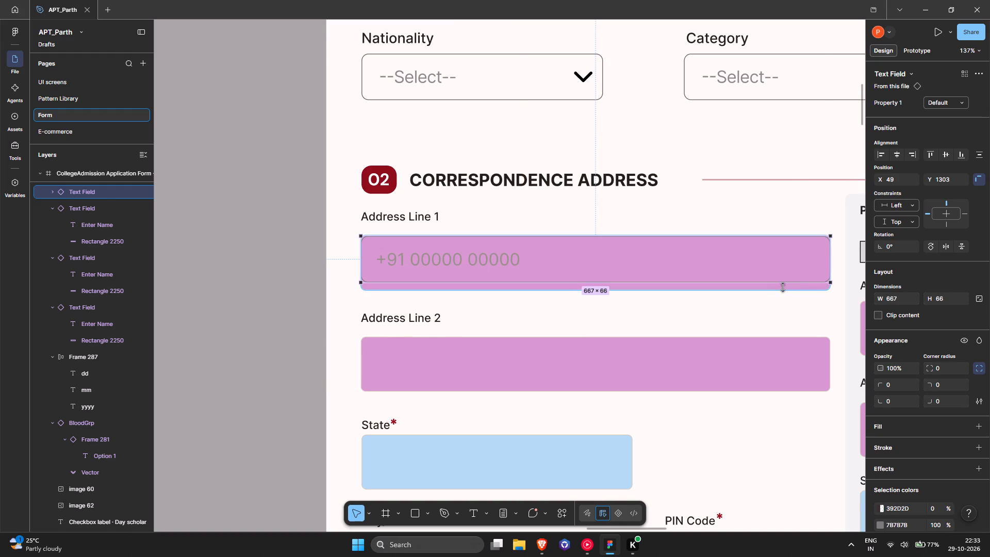
key("Delete")
Duplicate the Address Line 1 text field onto the Address Line 2 placeholder and delete that placeholder rectangle.
left_click_drag(591, 259, 588, 333, "alt")
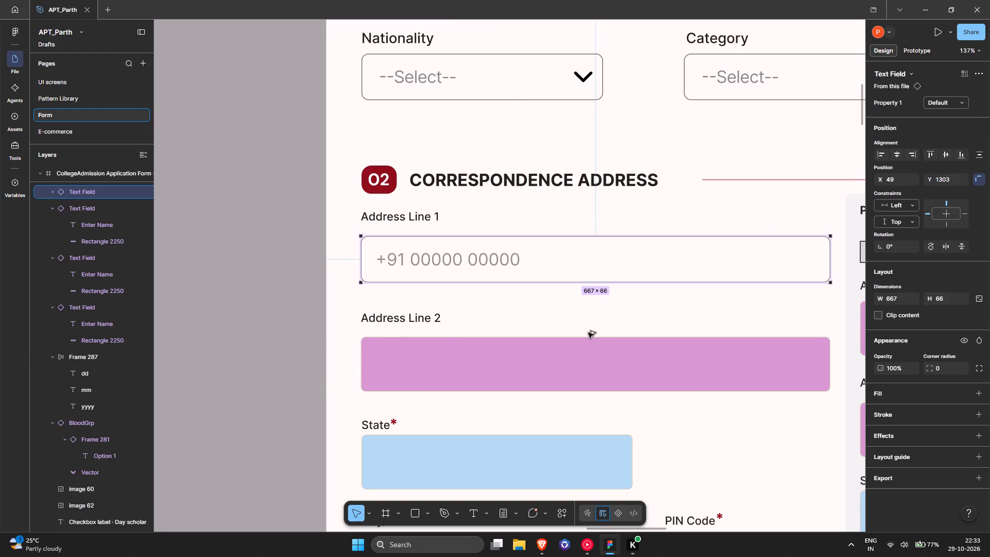
left_click_drag(588, 333, 595, 361, "alt")
left_click(685, 390)
key("Delete")
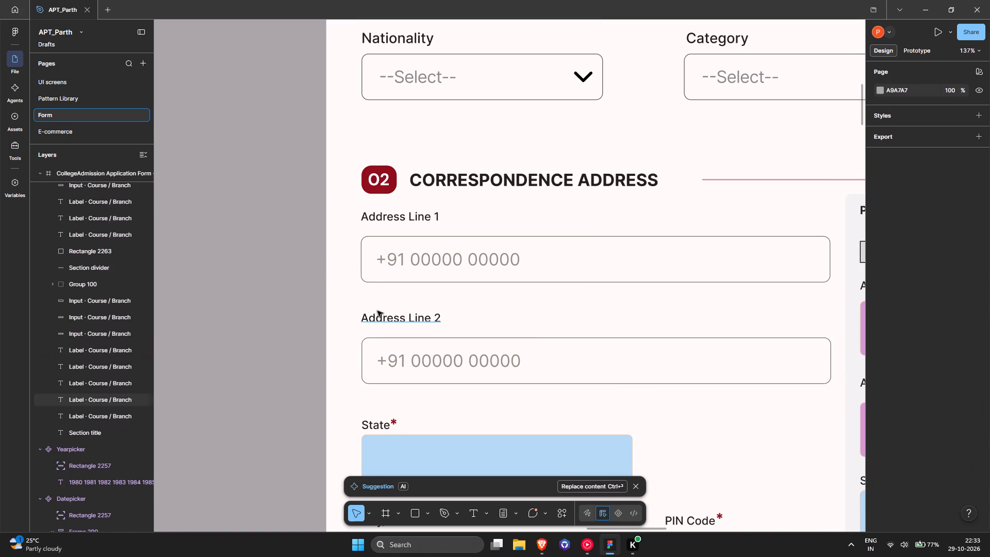
Reduce the gap between the Address Line 2 label and its text field to 8 and move the pair up toward the Address Line 1 field.
left_click_drag(350, 308, 473, 365)
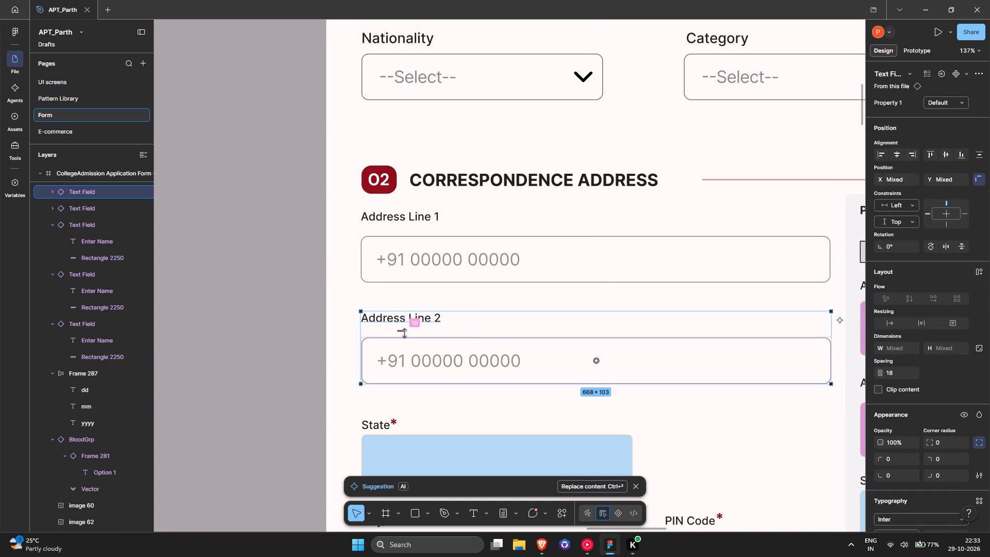
left_click(403, 332)
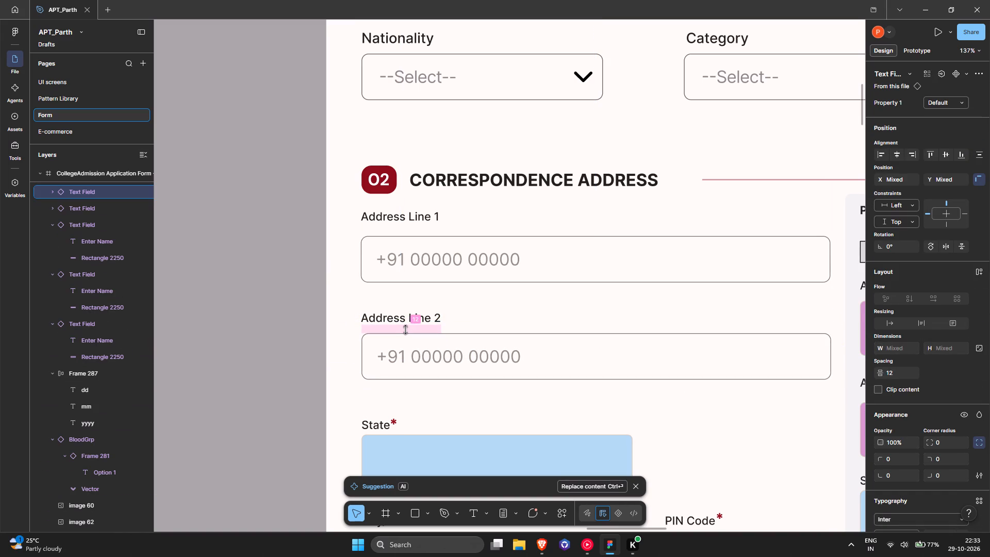
left_click_drag(506, 333, 505, 326)
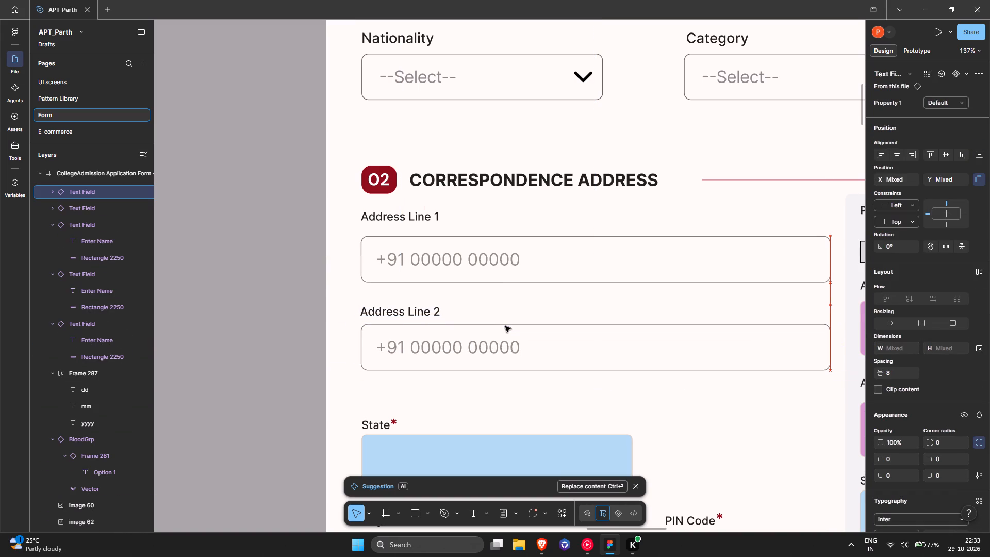
left_click_drag(505, 326, 507, 321)
left_click_drag(489, 317, 489, 322)
Move the Address Line 1 label down to Y 1272 and raise the Address Line 2 label to Y 1391 for matching label gaps.
left_click_drag(420, 215, 419, 219)
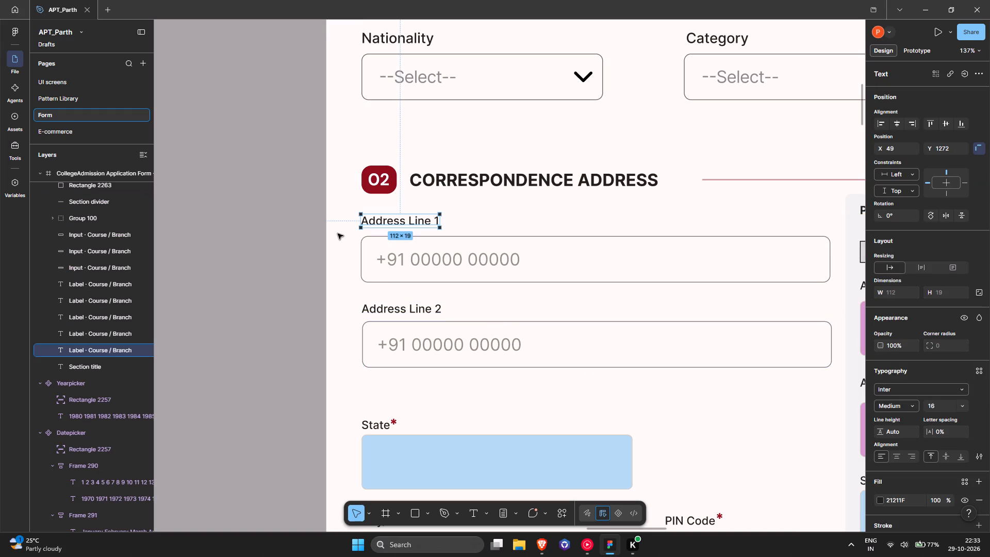
left_click(381, 308)
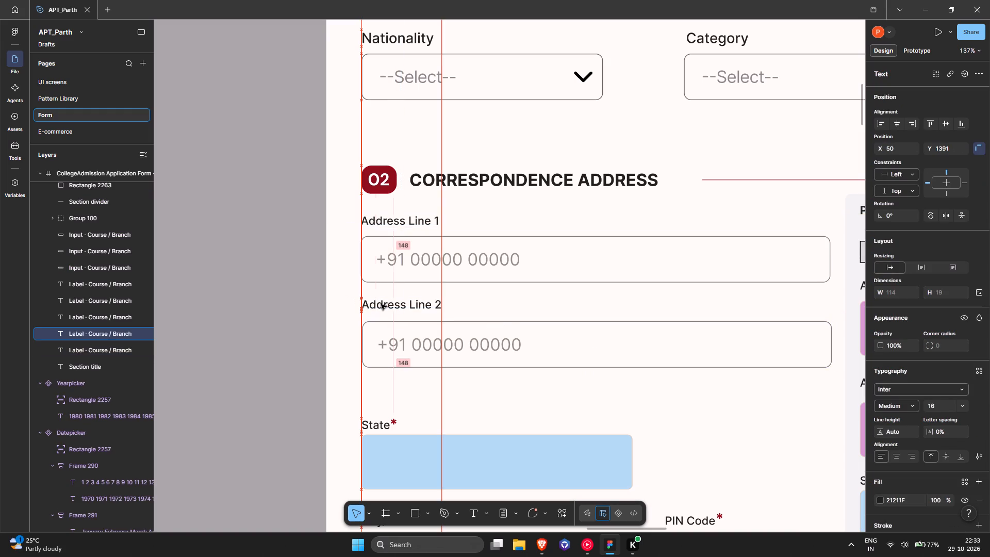
Shift the Address Line 2 label and text field down slightly together, then deselect them.
left_click_drag(337, 304, 442, 340)
left_click_drag(498, 340, 499, 345)
left_click(503, 398)
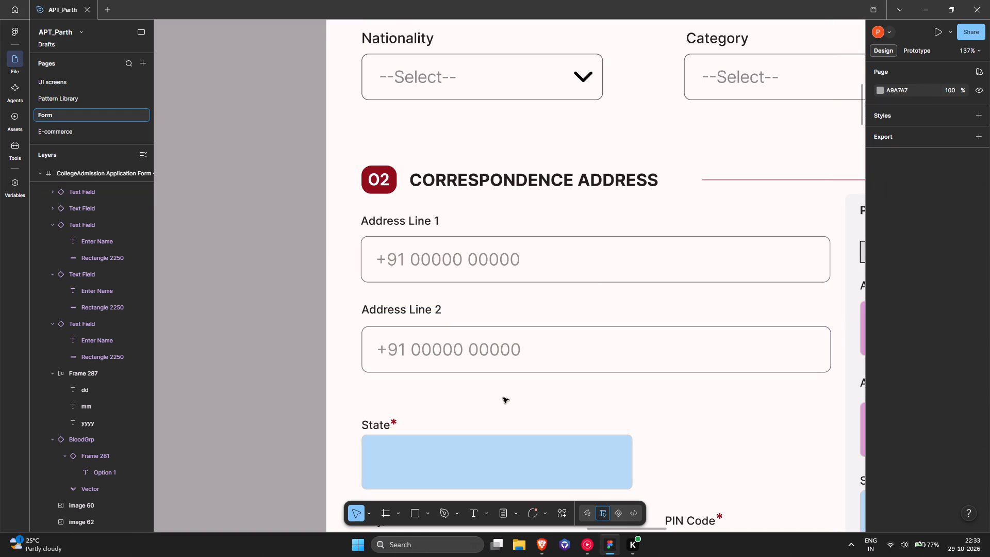
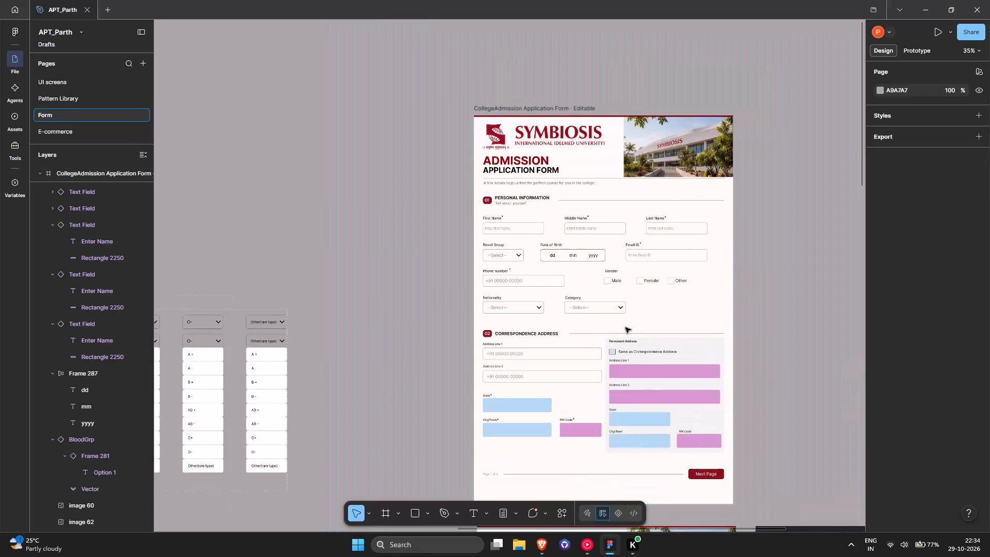
Examine the submission instructions placed beside the admission form's second page.
middle_click_drag(625, 327, 405, 374)
scroll(554, 338, "down", 7, "ctrl")
scroll(557, 342, "down", 4)
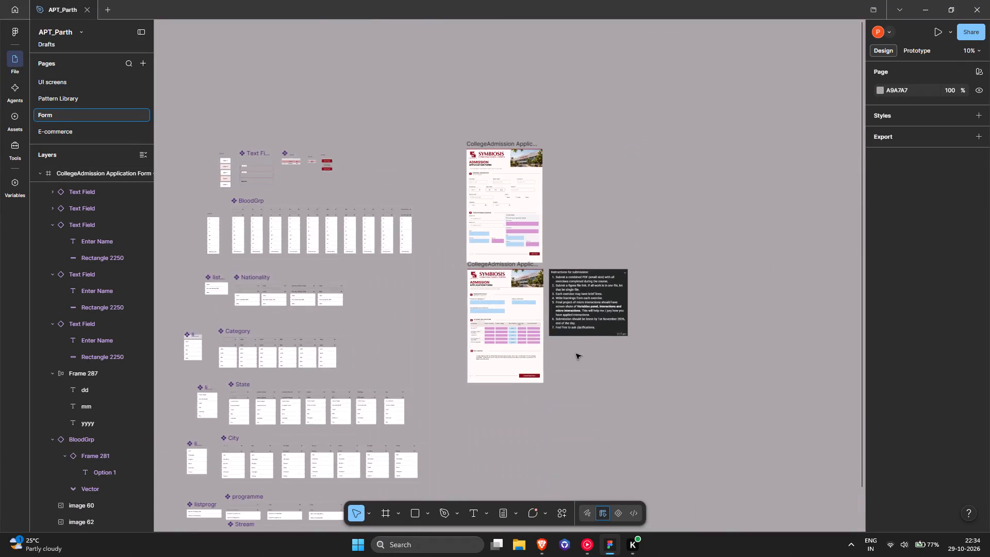
scroll(588, 328, "up", 10, "ctrl")
middle_click_drag(592, 343, 517, 429)
scroll(518, 411, "down", 2, "ctrl")
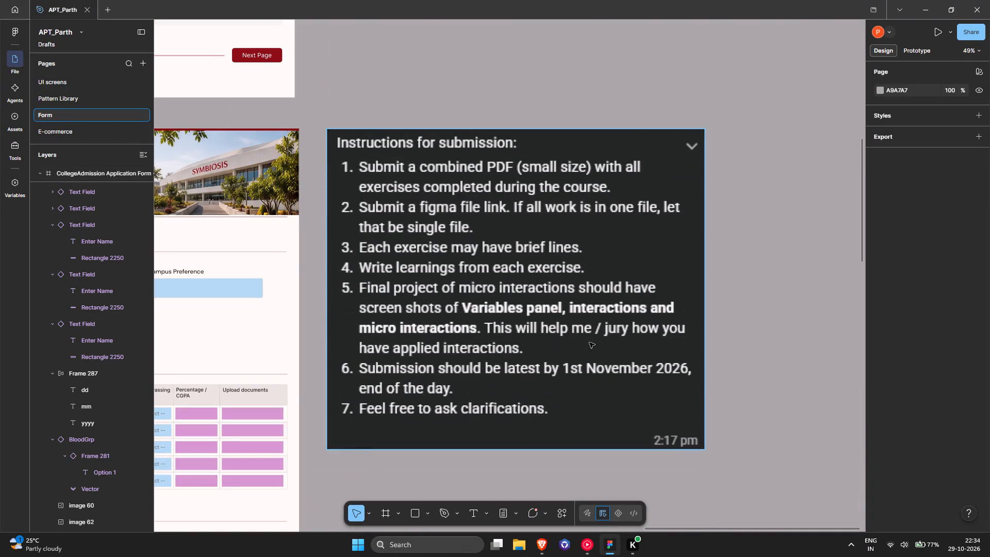
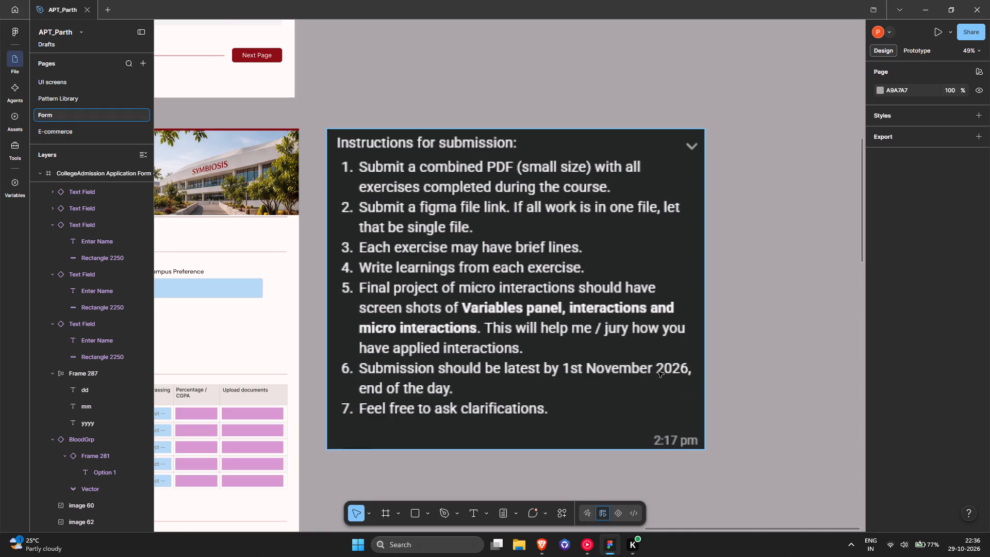
Place a copy of the Address Line 2 text field over the PIN Code placeholder in the Correspondence Address section.
scroll(567, 316, "down", 1)
middle_click_drag(566, 315, 764, 308)
middle_click_drag(823, 308, 869, 303)
scroll(398, 235, "down", 2, "ctrl")
middle_click_drag(398, 235, 626, 270)
scroll(627, 270, "up", 2)
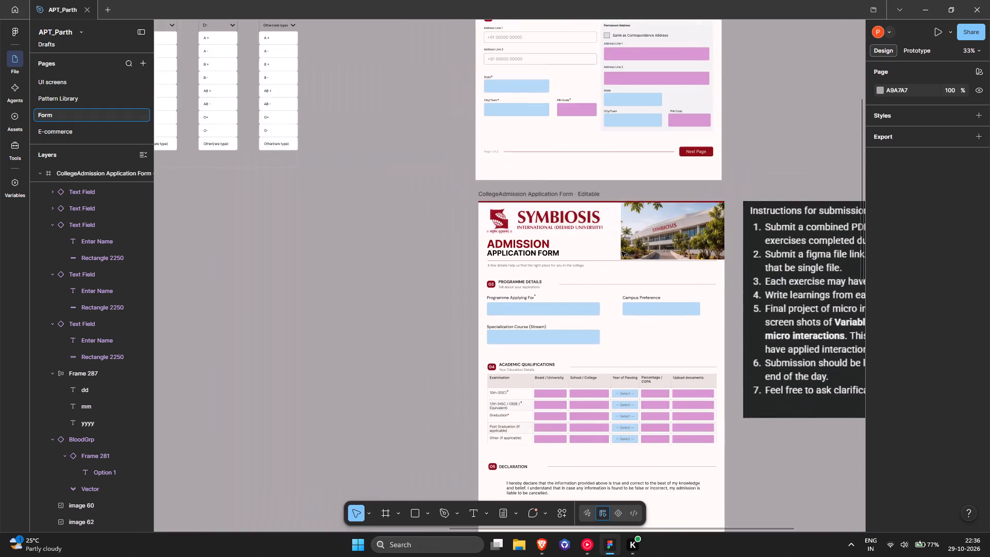
scroll(621, 252, "up", 3)
scroll(502, 80, "up", 12)
scroll(498, 203, "down", 4)
scroll(514, 181, "down", 1, "ctrl")
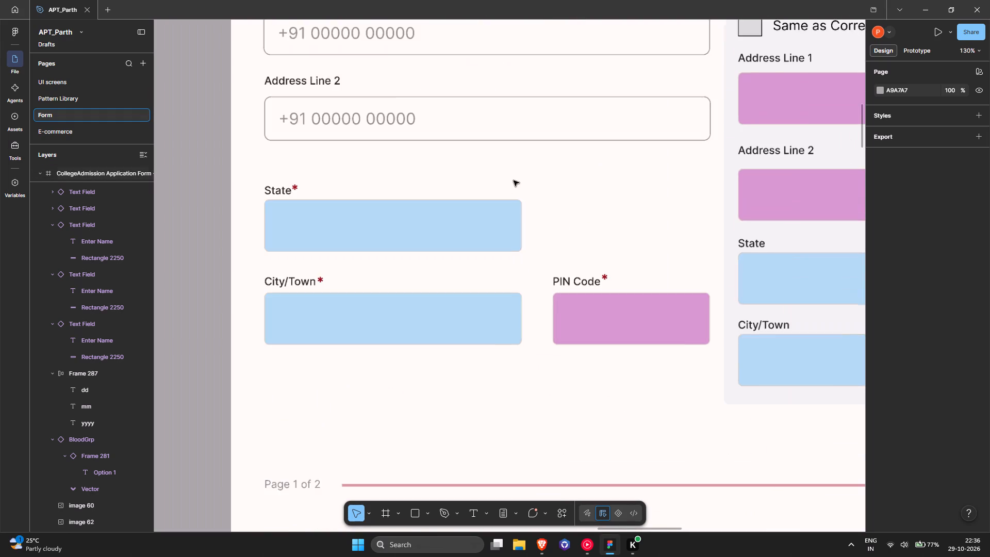
middle_click_drag(552, 184, 618, 180)
left_click_drag(496, 108, 698, 303, "alt")
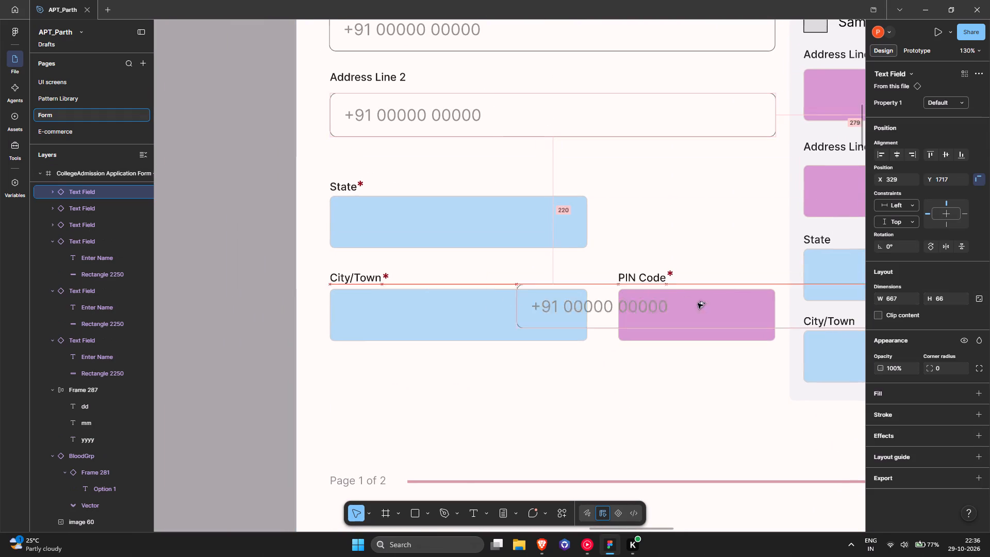
left_click_drag(698, 303, 784, 304, "alt")
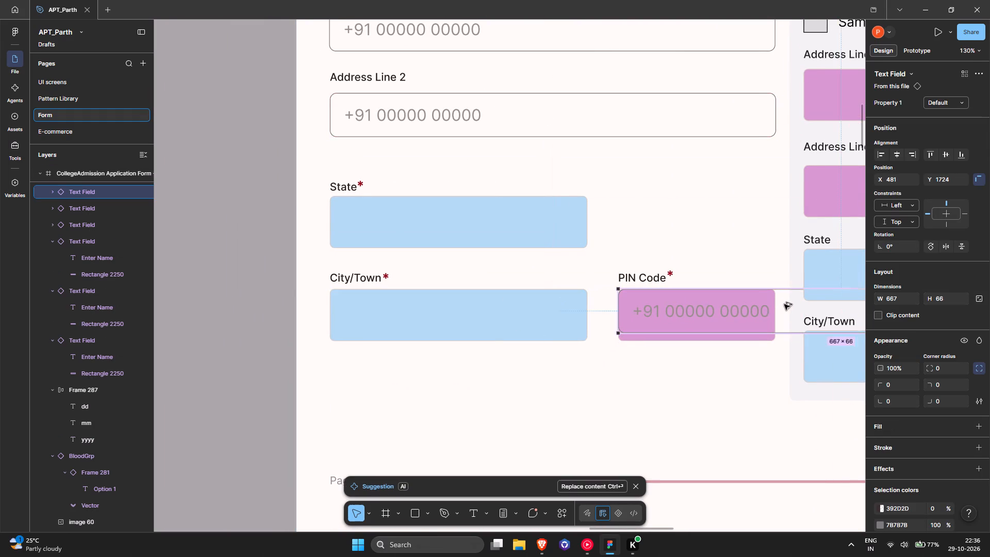
Narrow the copied PIN Code field to 235 wide and delete the purple placeholder box behind it.
middle_click_drag(766, 304, 359, 275)
left_click_drag(657, 280, 370, 279)
middle_click_drag(386, 276, 546, 256)
scroll(525, 265, "up", 5, "ctrl")
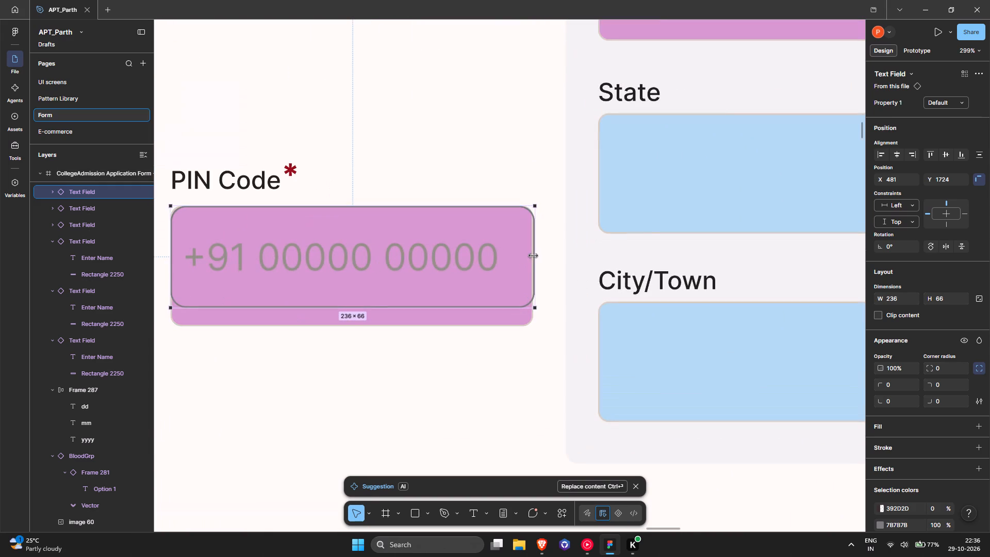
scroll(533, 256, "up", 8, "ctrl")
left_click(537, 251)
scroll(533, 250, "down", 5, "ctrl")
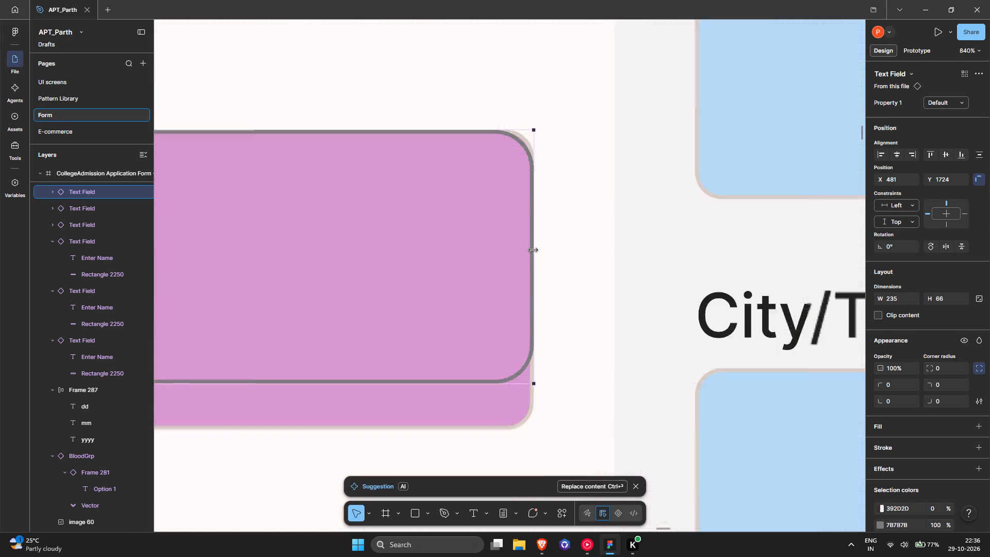
scroll(533, 250, "down", 7, "ctrl")
middle_click_drag(546, 253, 683, 241)
left_click(597, 307)
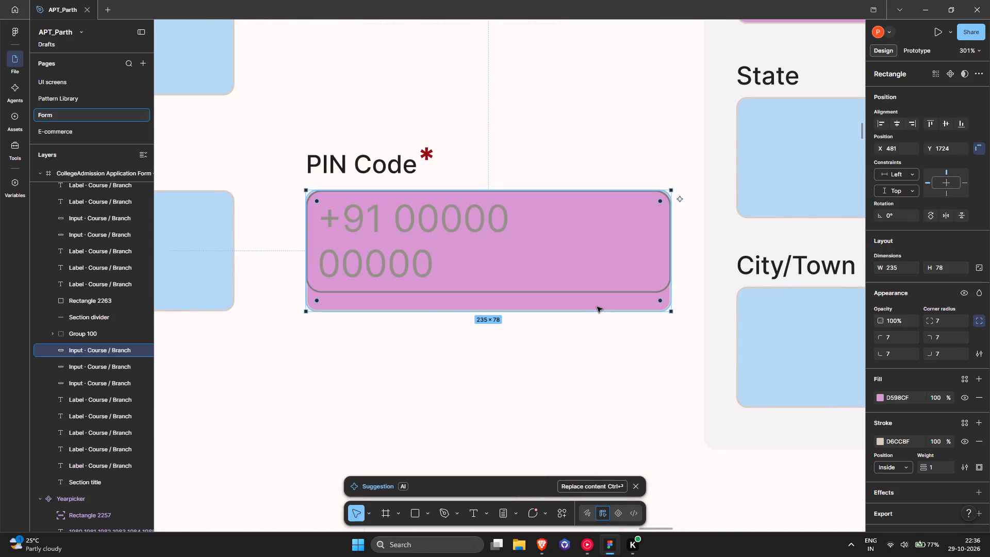
key("Delete")
Change the Correspondence Address PIN Code field's hint text to "Type here".
triple_click(444, 227)
left_click(444, 227)
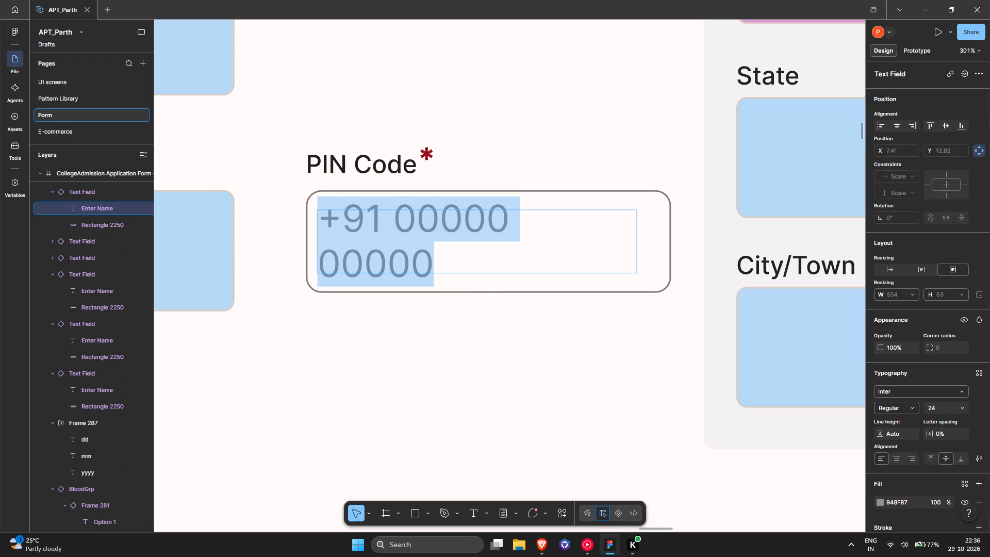
type("41")
key("BackSpace")
type("````")
key("BackSpace")
key("ctrl+BackSpace")
key("ctrl+BackSpace")
type("Type here")
scroll(469, 230, "down", 6, "ctrl")
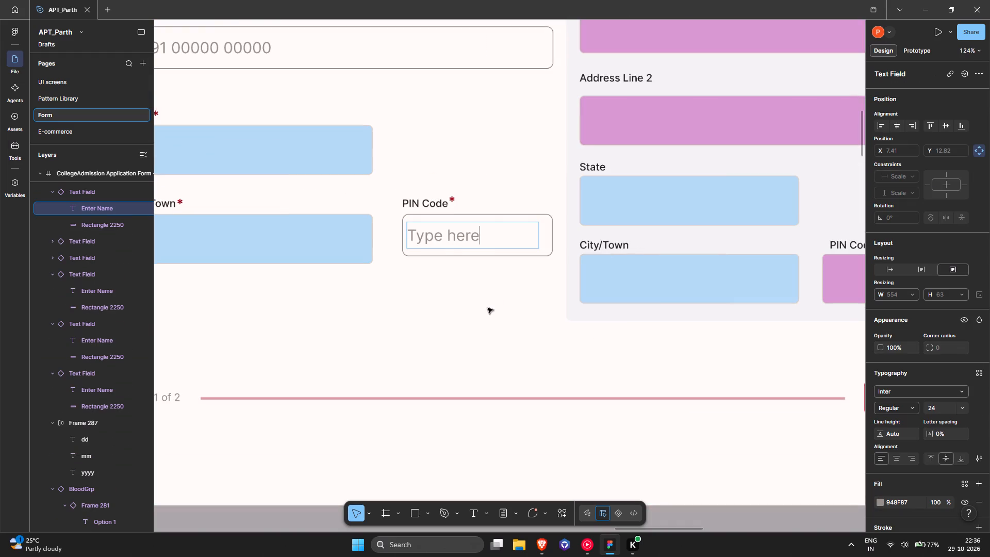
left_click(488, 308)
Change the hint text of the Correspondence Address fields Address Line 1 and Address Line 2 to "Type here".
scroll(488, 308, "down", 3, "ctrl")
middle_click_drag(488, 308, 569, 324)
triple_click(436, 180)
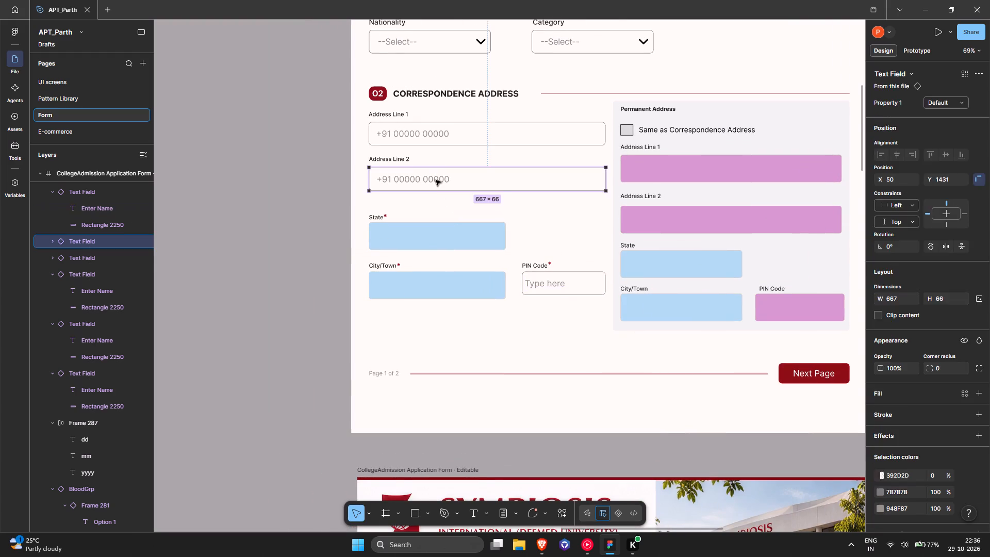
triple_click(436, 180)
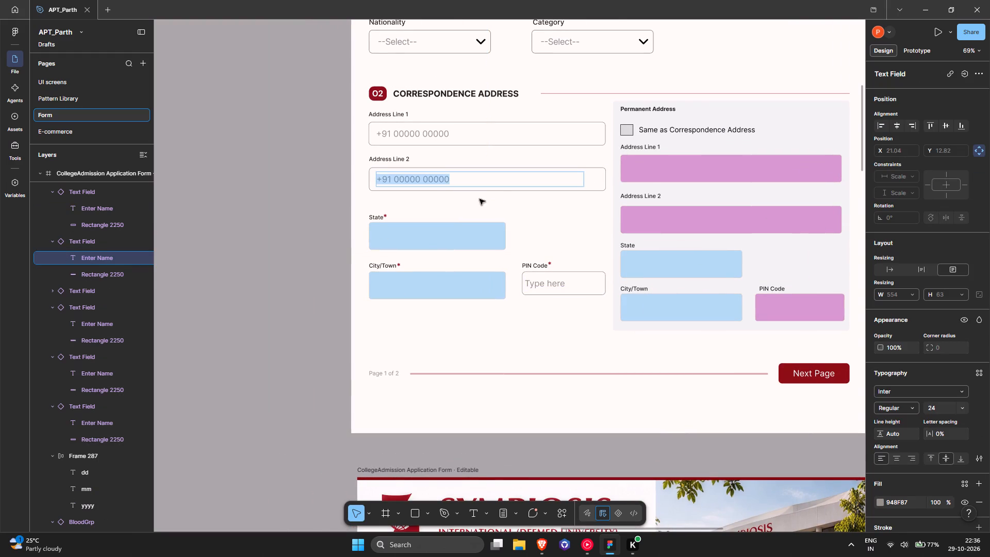
left_click(532, 216)
triple_click(426, 138)
double_click(426, 136)
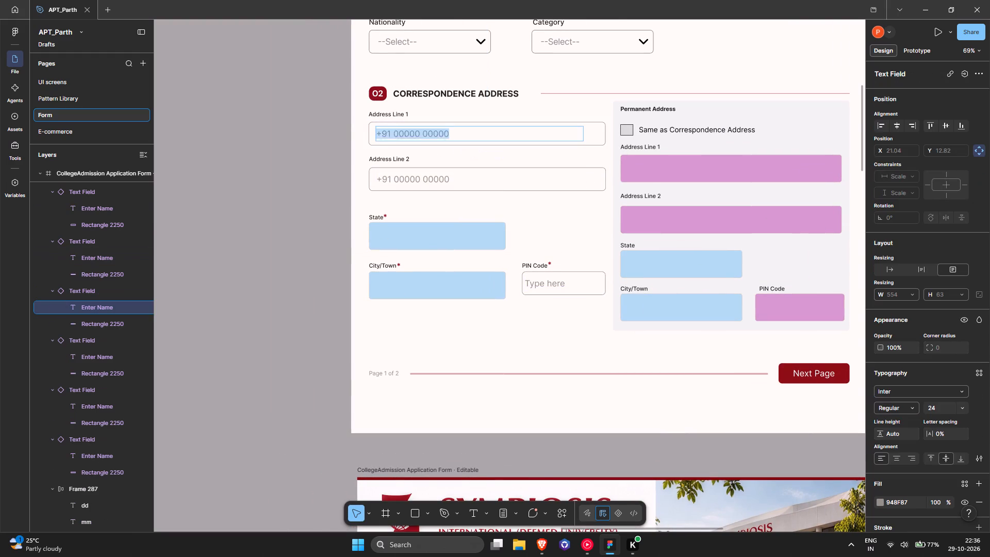
key("ctrl+a")
type("Enter A")
key("ctrl+BackSpace")
key("ctrl+BackSpace")
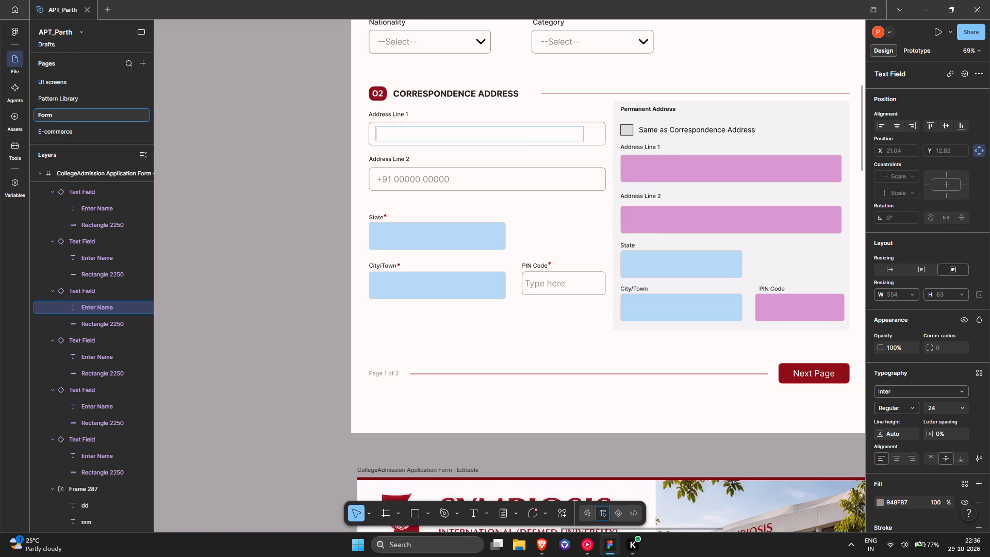
type("Type here")
left_click_drag(453, 179, 267, 169)
type("Type here")
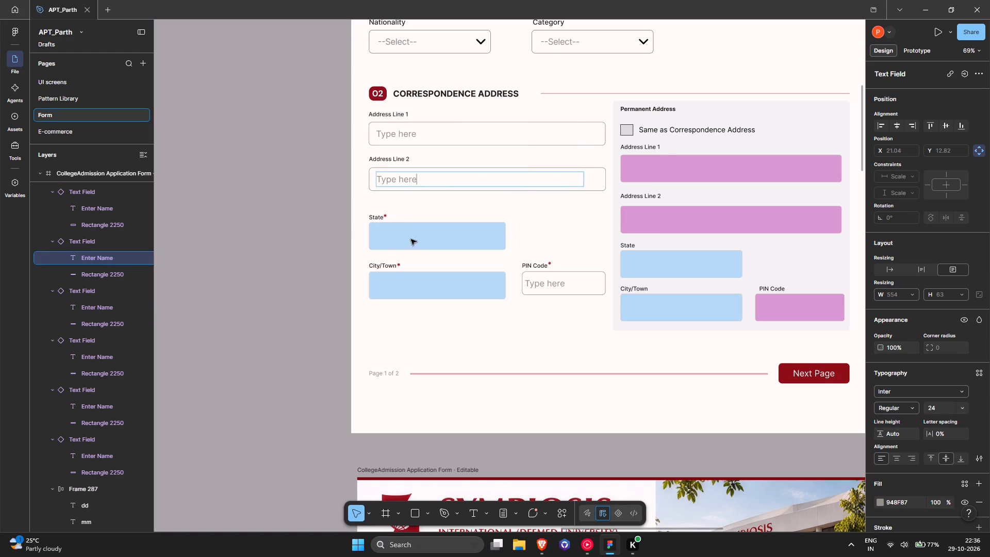
left_click(554, 218)
Replace the Permanent Address section's Address Line 1 placeholder with a copy of the Correspondence Address Line 1 field, narrowed to 623 wide.
middle_click_drag(622, 182, 499, 193)
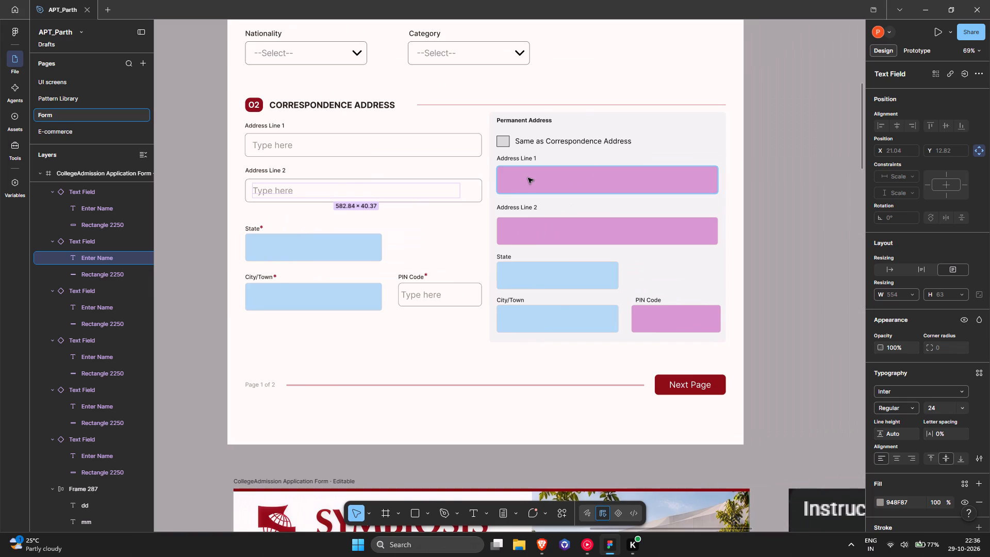
left_click_drag(324, 140, 598, 174, "alt")
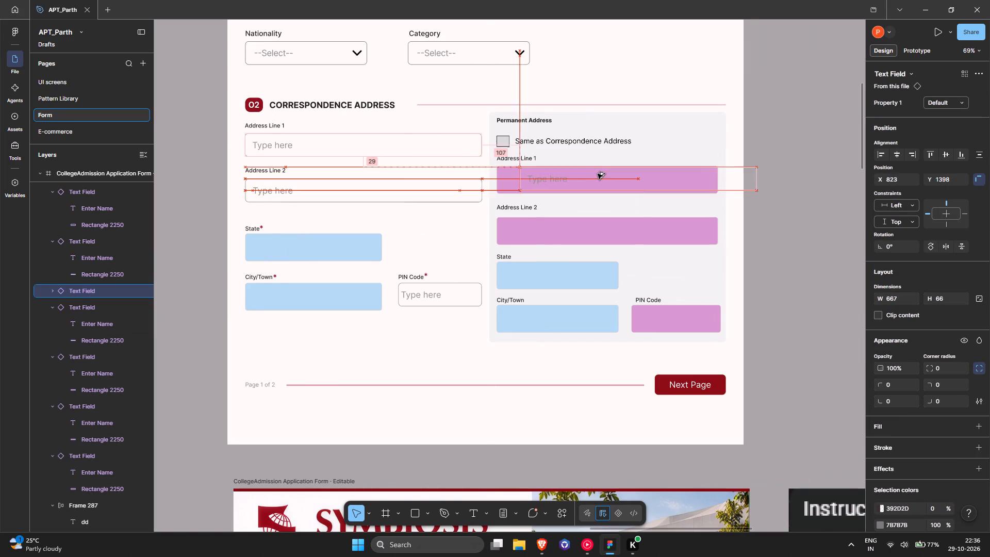
left_click_drag(598, 174, 576, 171, "alt")
scroll(559, 169, "up", 5, "ctrl")
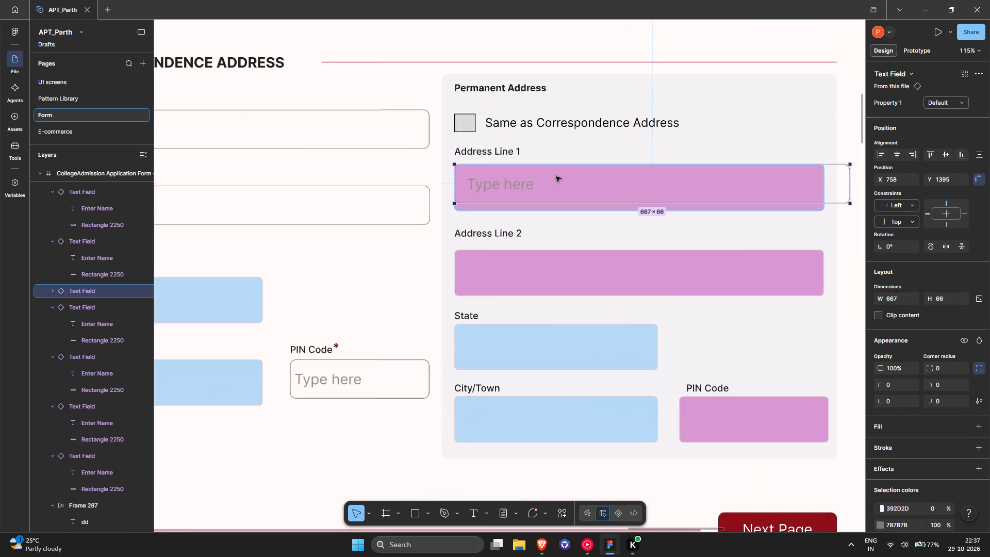
scroll(459, 170, "up", 5, "ctrl")
scroll(535, 174, "down", 5, "ctrl")
scroll(769, 184, "down", 3, "ctrl")
scroll(753, 186, "up", 1)
middle_click_drag(742, 187, 568, 194)
scroll(568, 194, "up", 5, "ctrl")
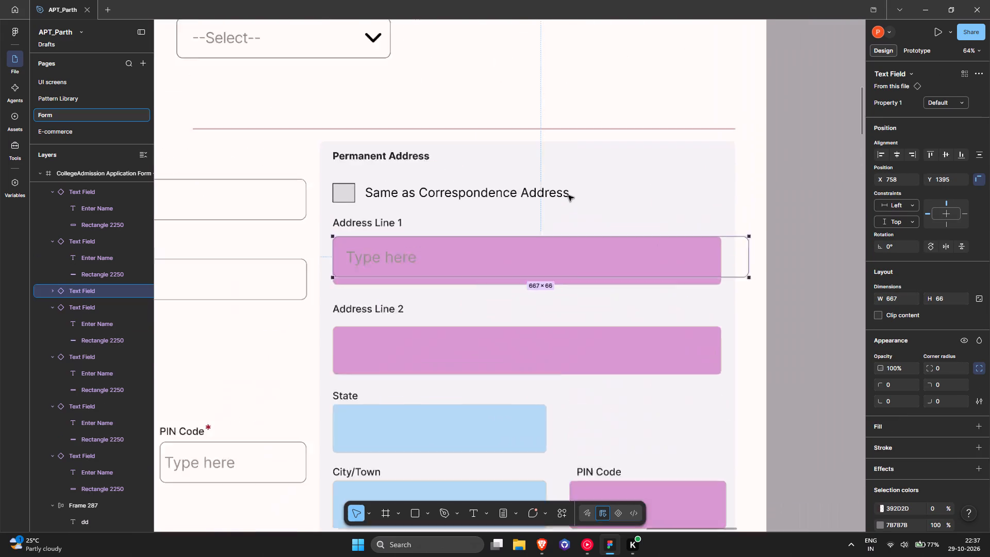
left_click_drag(786, 258, 755, 262)
left_click(733, 301)
key("Delete")
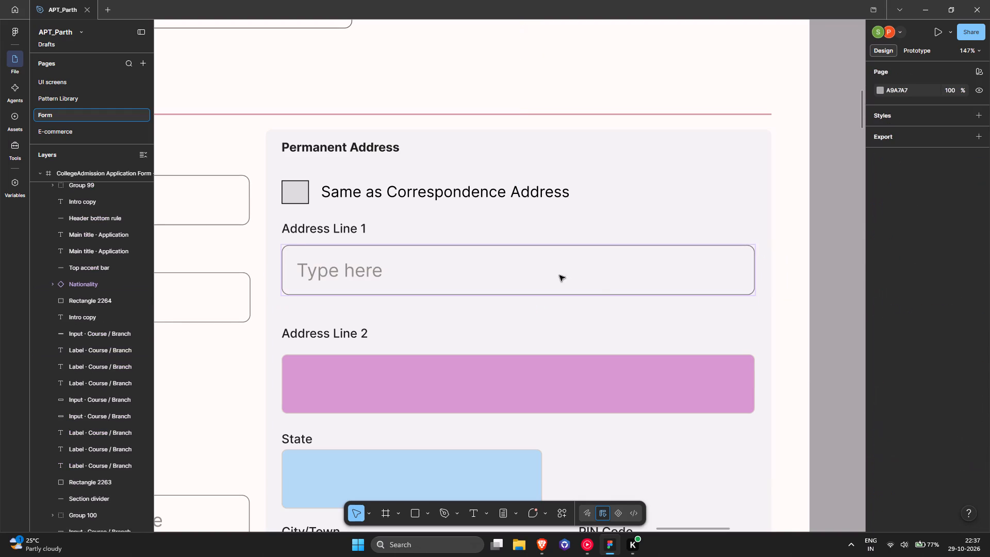
Replace the Permanent Address section's Address Line 2 placeholder with a copy of the Address Line 1 field above it.
left_click_drag(501, 264, 501, 372, "alt")
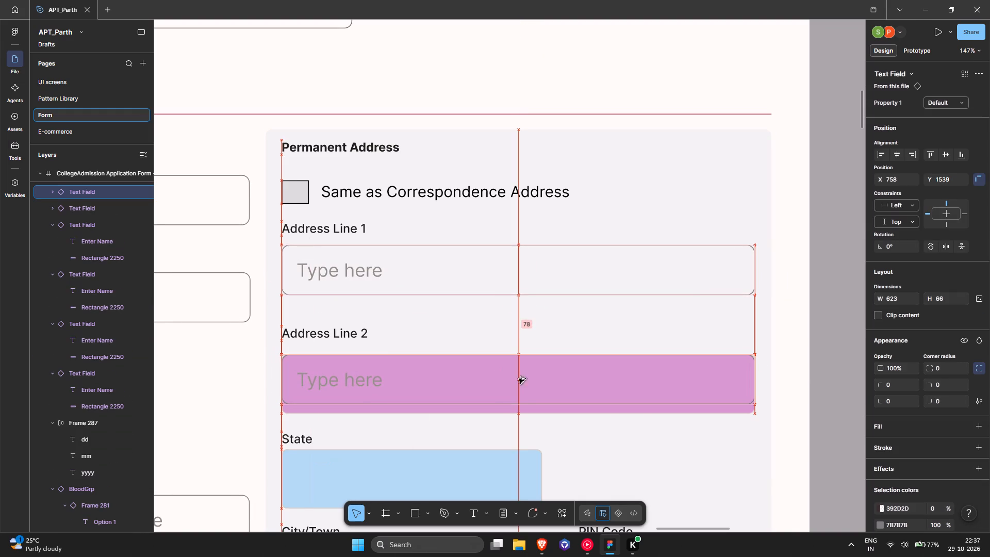
left_click(636, 414)
key("Delete")
key("Delete")
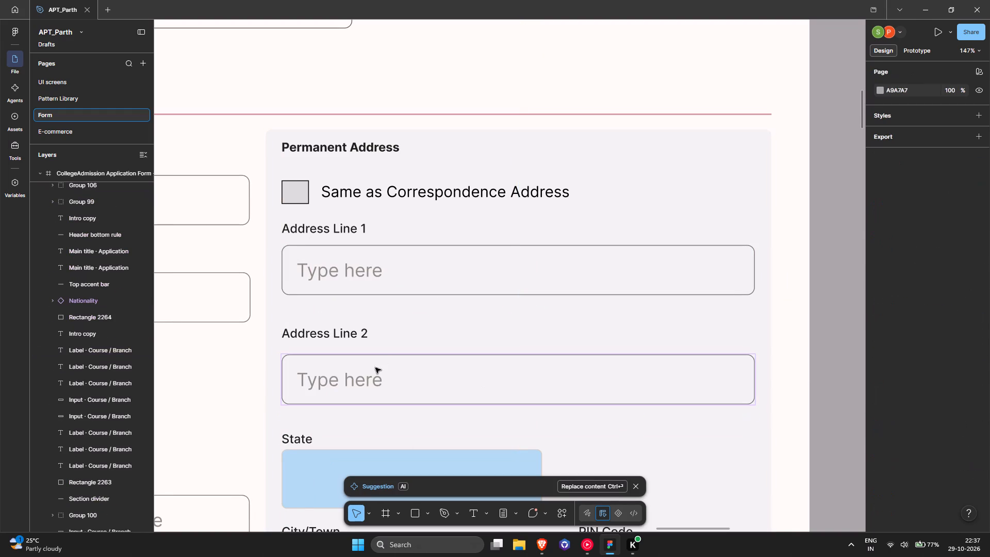
Move the Permanent Address section's Address Line 2 label and text field slightly up together.
left_click(366, 373)
left_click(334, 335, "shift")
left_click_drag(345, 384, 344, 376)
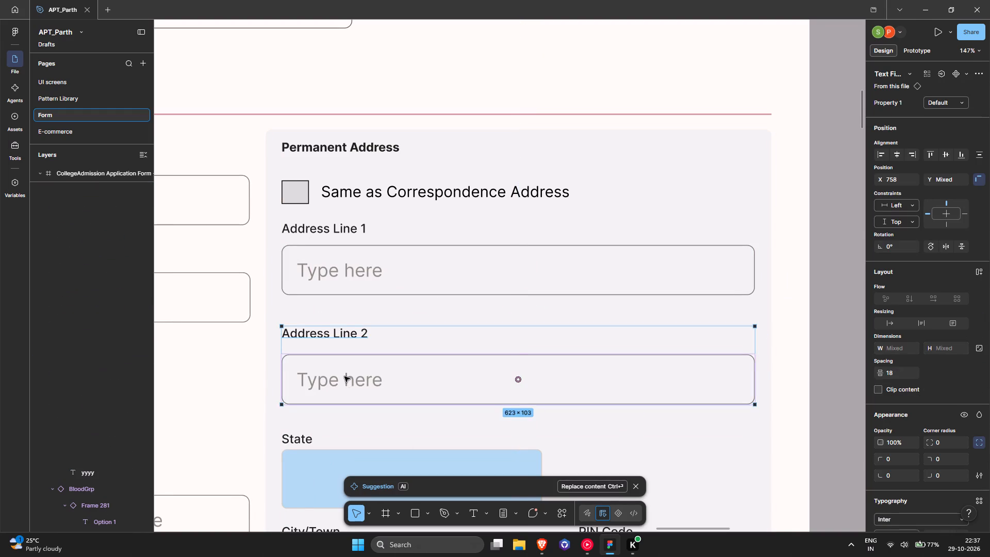
left_click_drag(344, 376, 344, 372)
scroll(382, 362, "down", 5)
middle_click_drag(391, 353, 474, 341)
Move the Permanent Address section's State label and blue placeholder box up together, closer to Address Line 2.
left_click(458, 332)
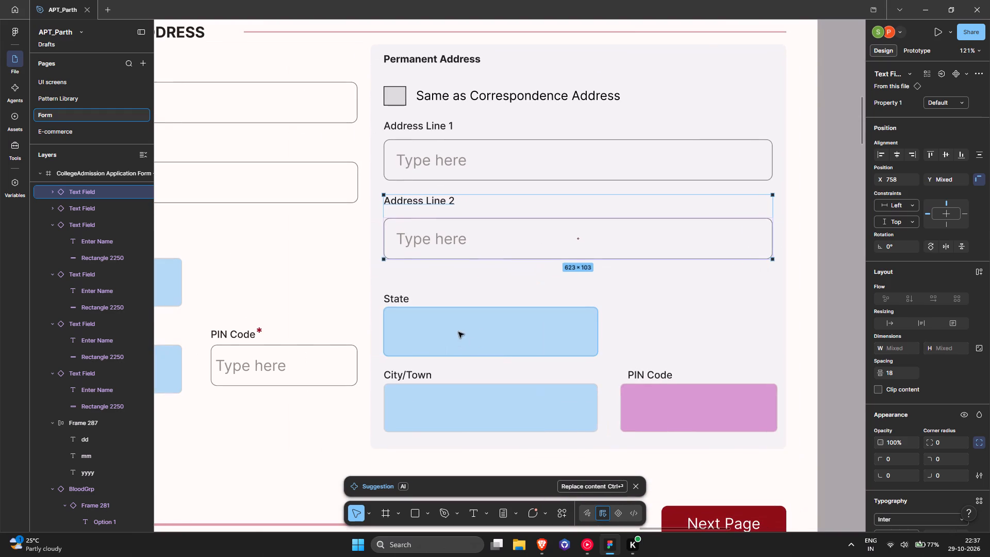
left_click(396, 302)
left_click(417, 319, "shift")
left_click_drag(439, 324, 439, 314)
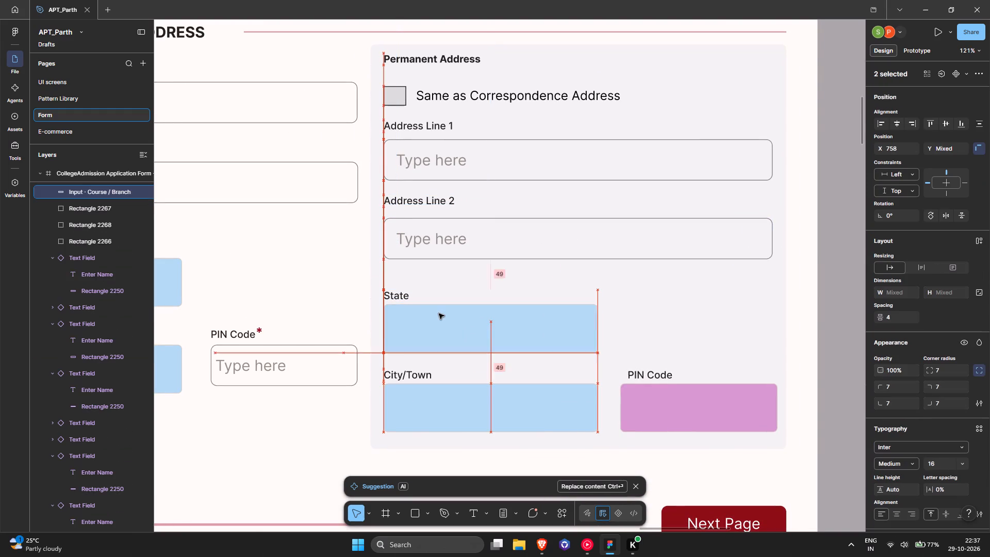
left_click_drag(439, 314, 439, 313)
left_click_drag(439, 313, 439, 307)
left_click(836, 339)
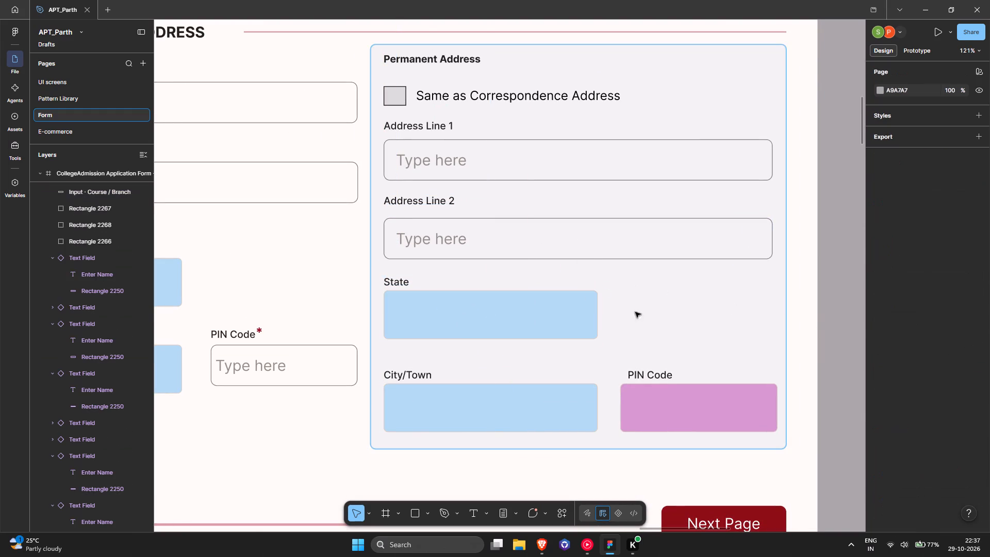
Replace the Permanent Address section's PIN Code placeholder with a copy of the Correspondence Address PIN Code field.
scroll(586, 353, "down", 2, "ctrl")
left_click_drag(388, 356, 652, 386, "alt")
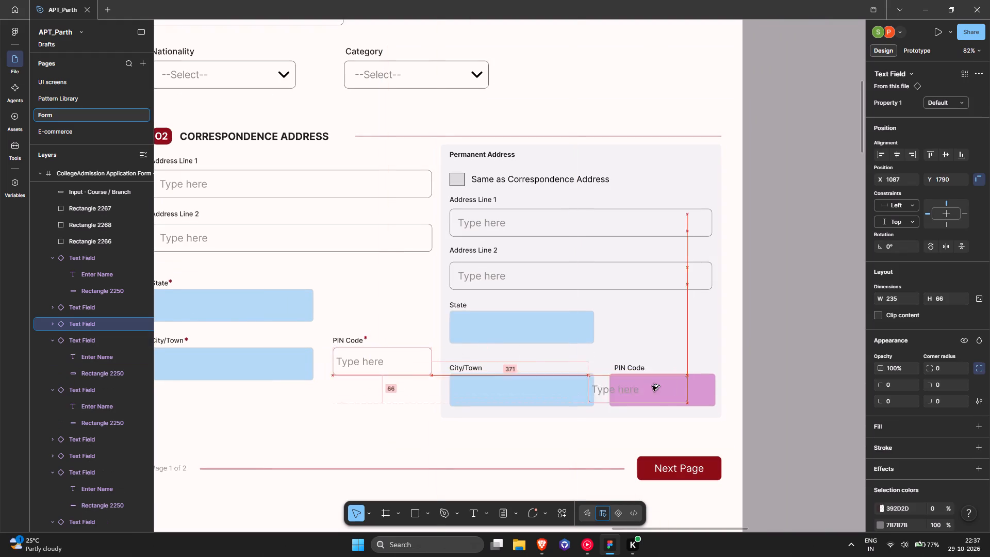
left_click_drag(652, 386, 665, 382, "alt")
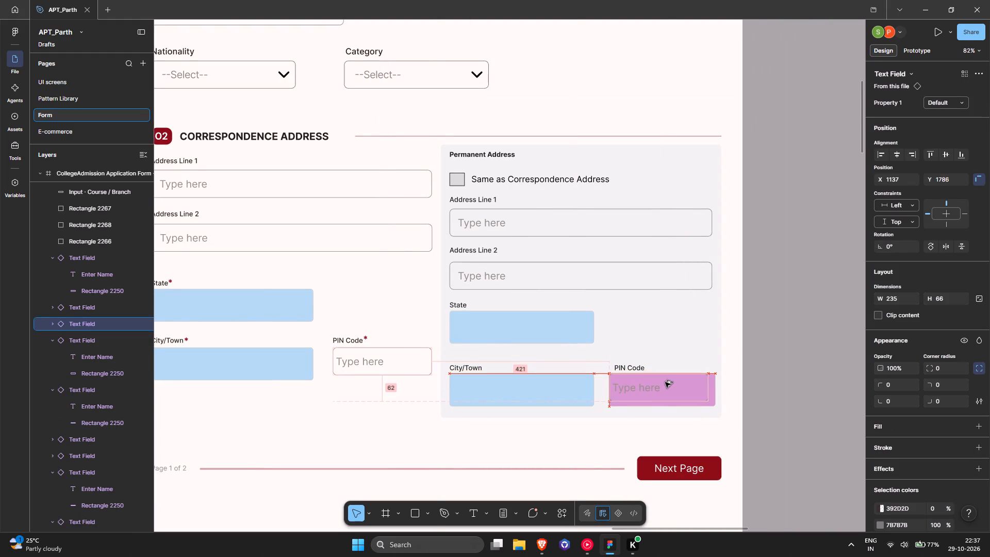
scroll(686, 384, "up", 5, "ctrl")
left_click(745, 392)
key("Delete")
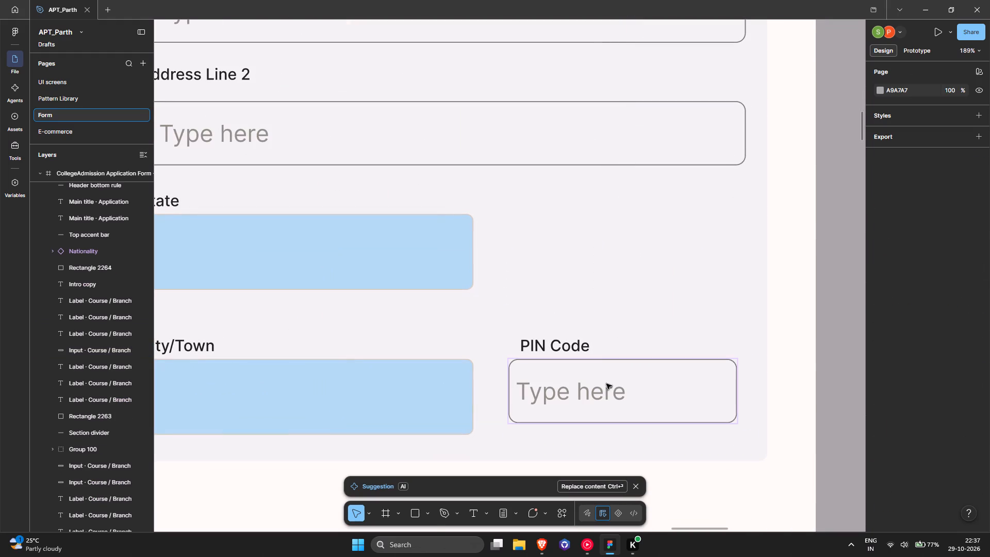
Using temporarily shown layout guides, align the Permanent Address PIN Code field and its label at X 1146.
key("shift+g")
left_click_drag(599, 381, 608, 381)
scroll(608, 381, "down", 4, "ctrl")
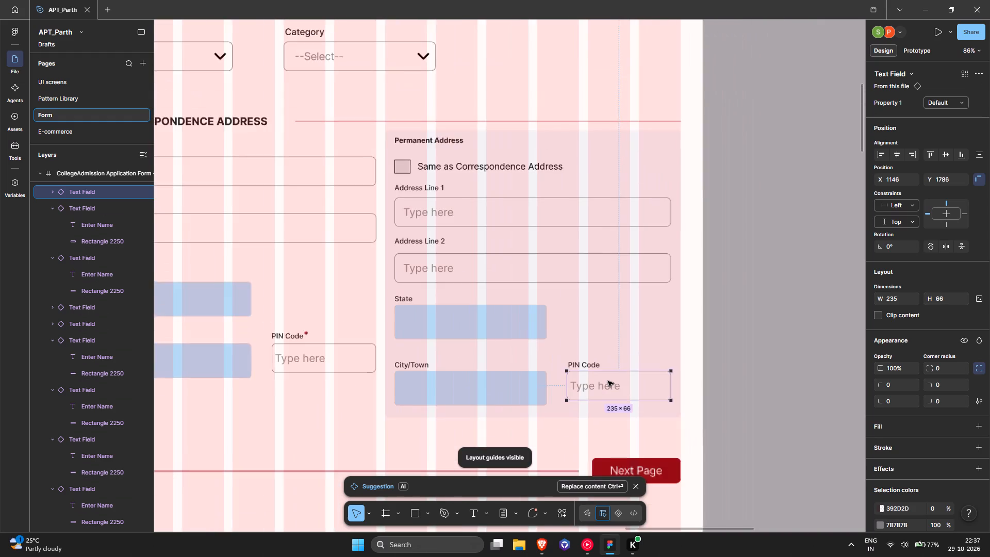
scroll(610, 382, "up", 5, "ctrl")
left_click(552, 342)
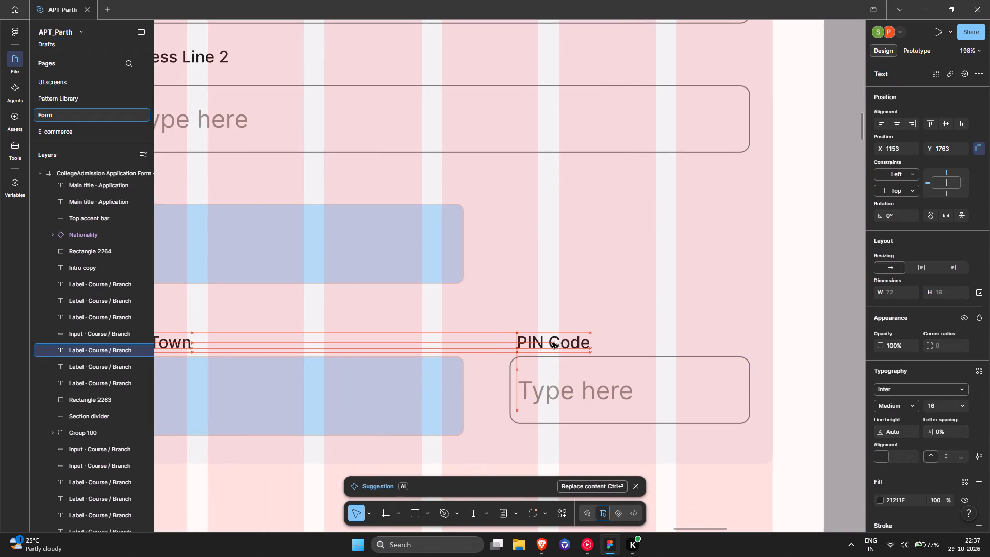
scroll(597, 329, "down", 6, "ctrl")
key("shift+g")
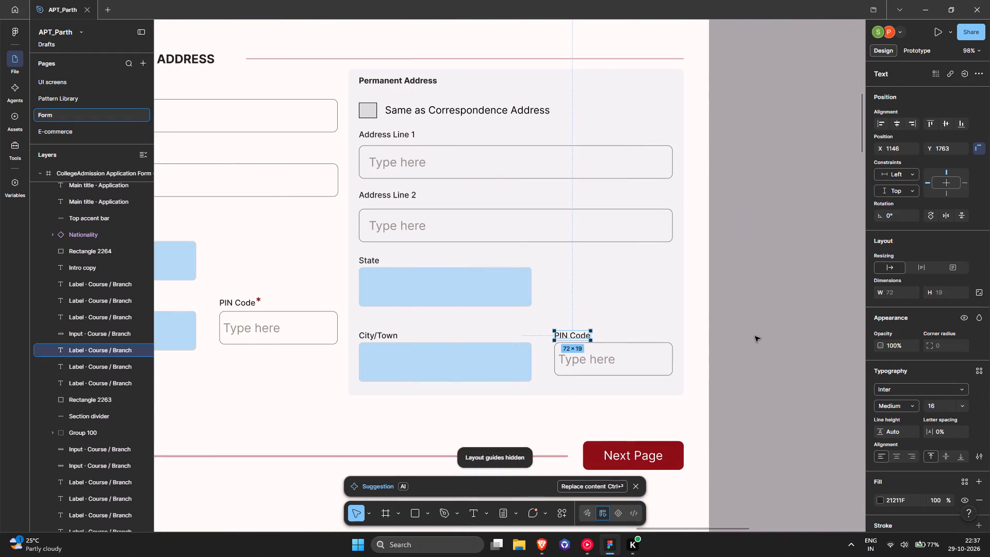
left_click(755, 336)
Look over the Form page's component sets and form frames, and check the E-commerce page's checkout screen before returning to Form.
middle_click_drag(640, 353, 786, 337)
scroll(646, 356, "up", 1, "ctrl")
scroll(610, 358, "down", 5, "ctrl")
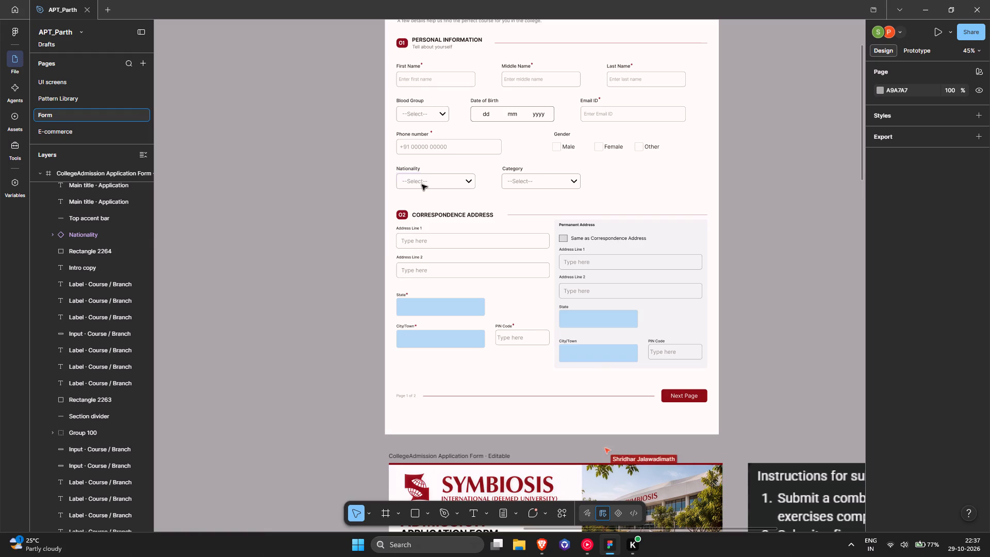
scroll(695, 309, "down", 10, "ctrl")
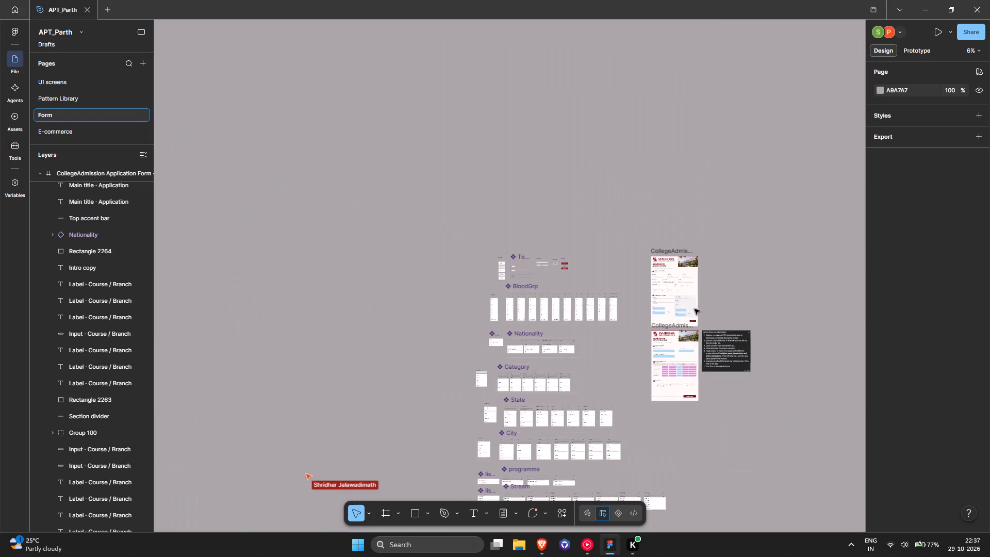
scroll(699, 376, "down", 3)
scroll(609, 301, "up", 1, "ctrl")
scroll(609, 301, "down", 2, "ctrl")
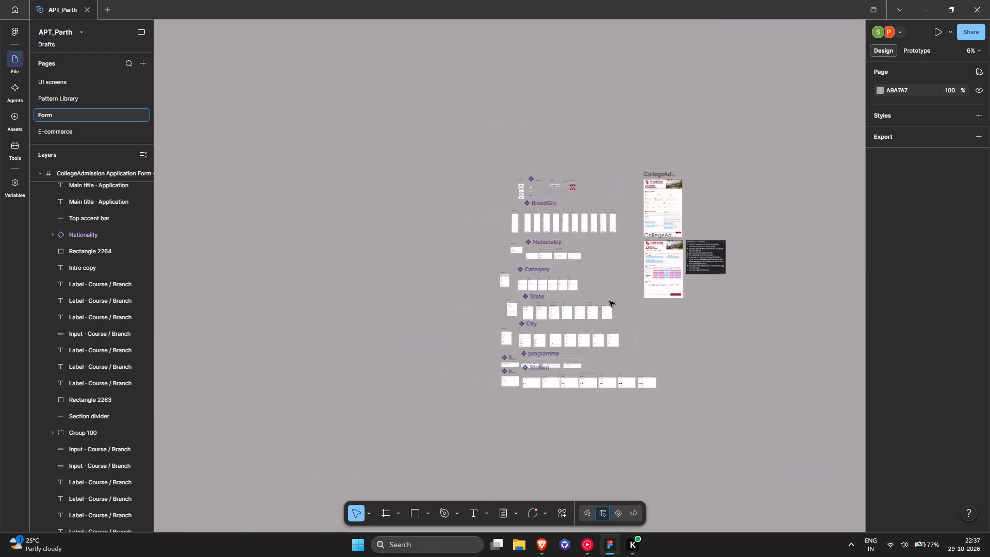
scroll(609, 301, "down", 10, "ctrl")
scroll(630, 298, "up", 11, "ctrl")
scroll(630, 298, "down", 4, "ctrl")
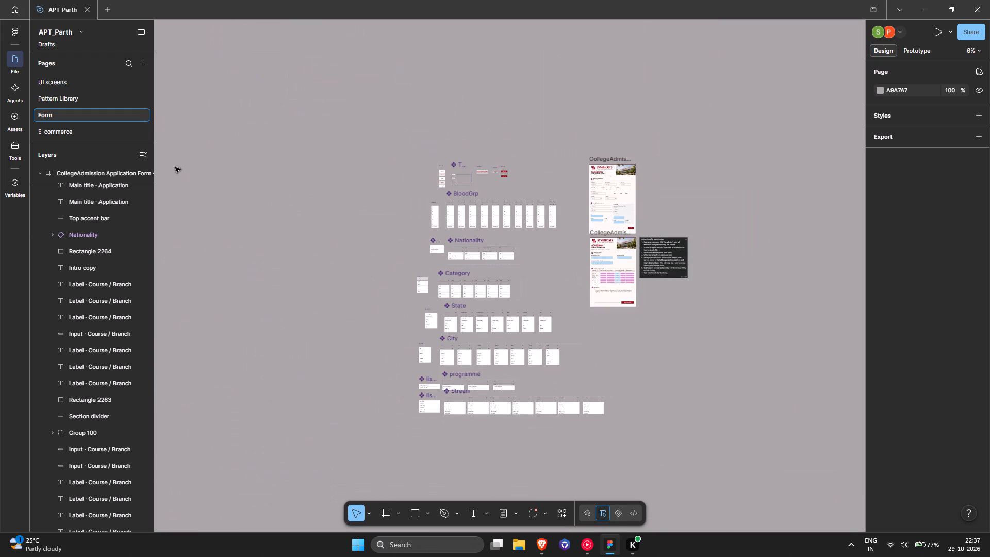
left_click(107, 139)
left_click(107, 135)
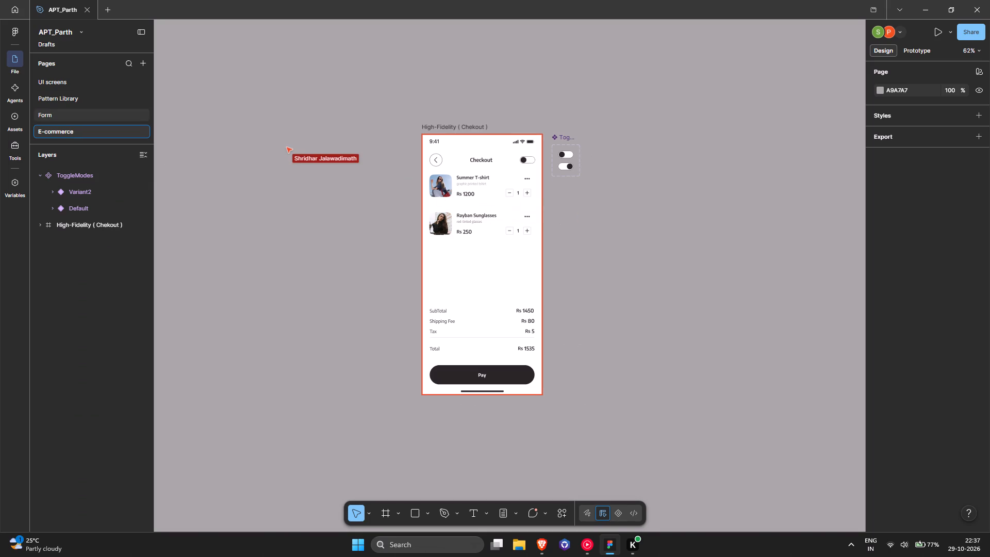
left_click(106, 109)
Duplicate the Permanent Address PIN Code text field and place the copy on the second form page, just below the Academic Qualifications table.
scroll(469, 298, "up", 4, "ctrl")
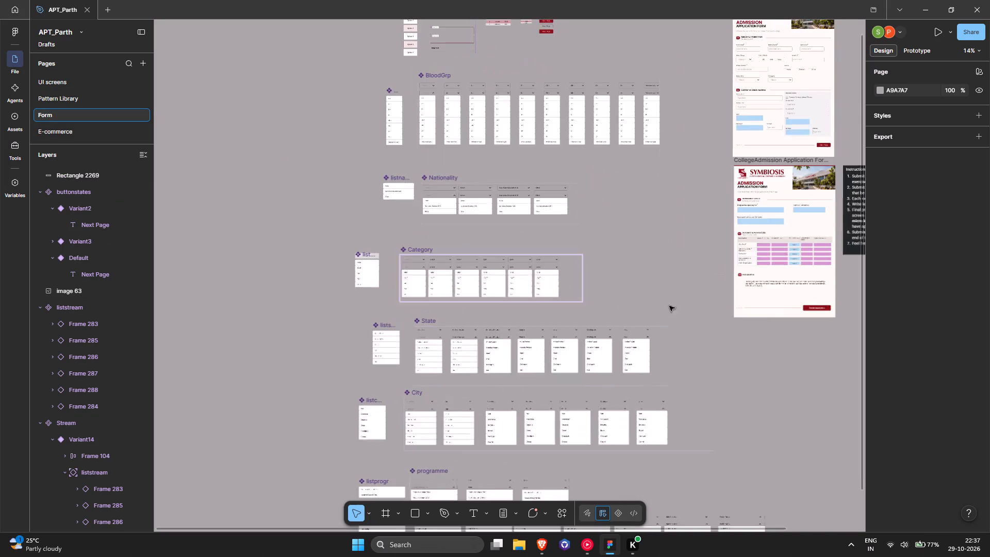
middle_click_drag(767, 307, 527, 299)
scroll(532, 285, "up", 12, "ctrl")
scroll(643, 342, "down", 6, "ctrl")
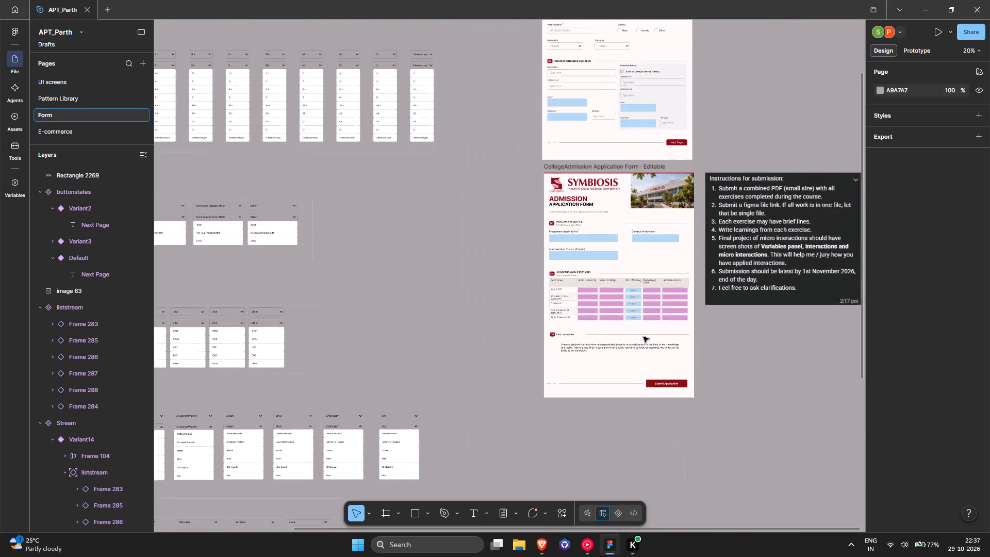
middle_click_drag(616, 323, 584, 348)
scroll(533, 127, "up", 8, "ctrl")
scroll(537, 126, "down", 7, "ctrl")
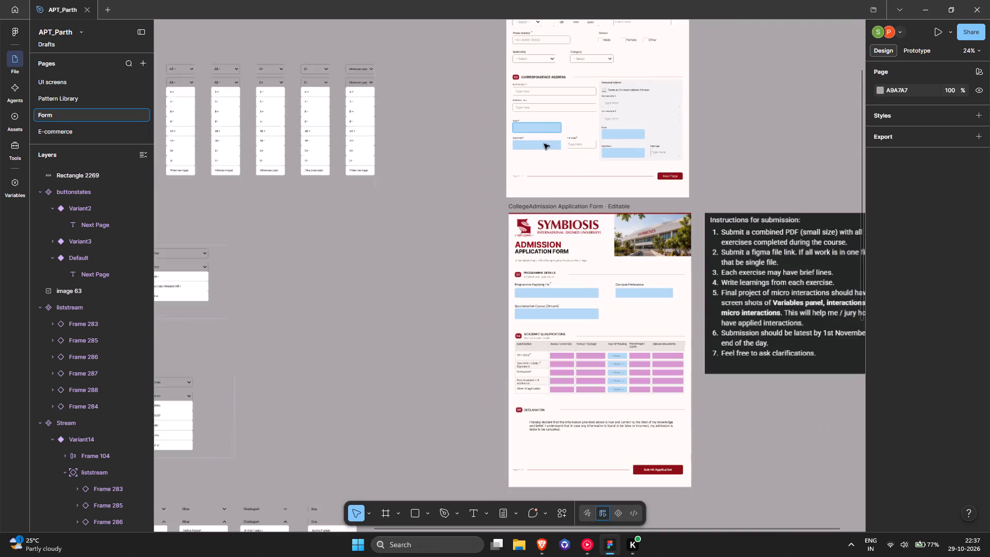
scroll(612, 307, "down", 4)
scroll(586, 208, "up", 5, "ctrl")
scroll(569, 223, "up", 5)
scroll(569, 226, "down", 4, "ctrl")
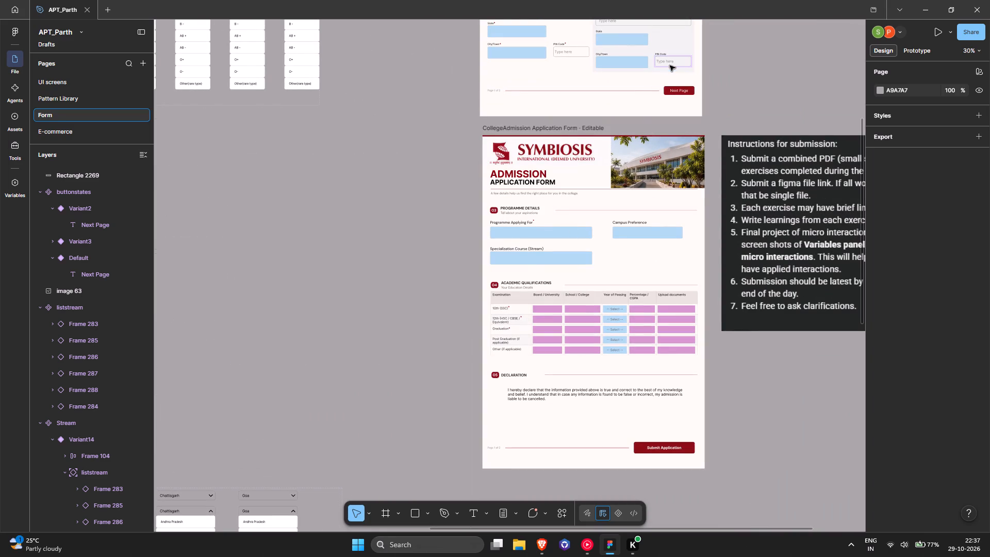
left_click(670, 65)
key("ctrl+d")
left_click_drag(674, 61, 667, 111)
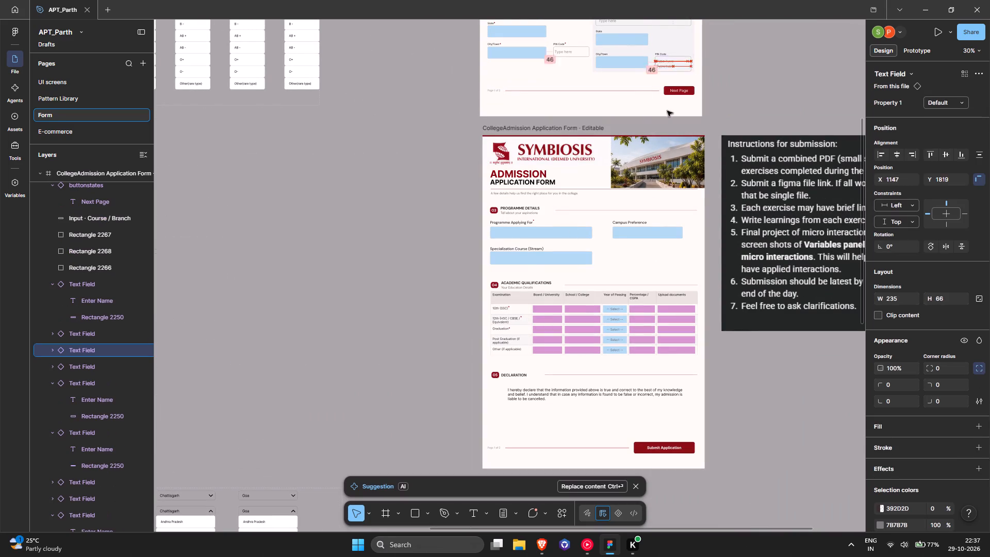
left_click_drag(667, 111, 544, 362)
Resize the copied text field to 192 × 47 and move it up into the table's Other (if applicable) row.
scroll(544, 346, "up", 11, "ctrl")
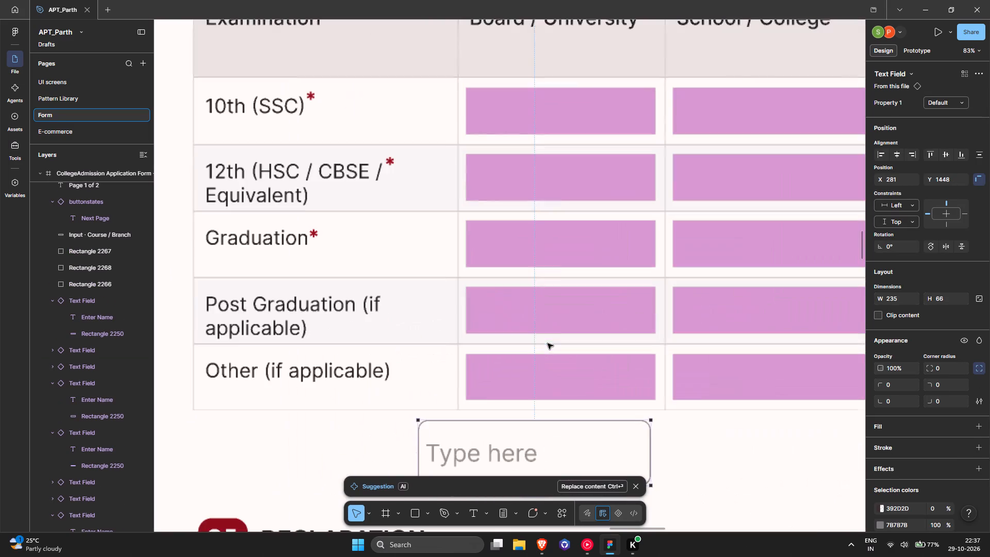
scroll(555, 331, "down", 3)
left_click_drag(513, 334, 558, 332)
left_click_drag(698, 348, 656, 344)
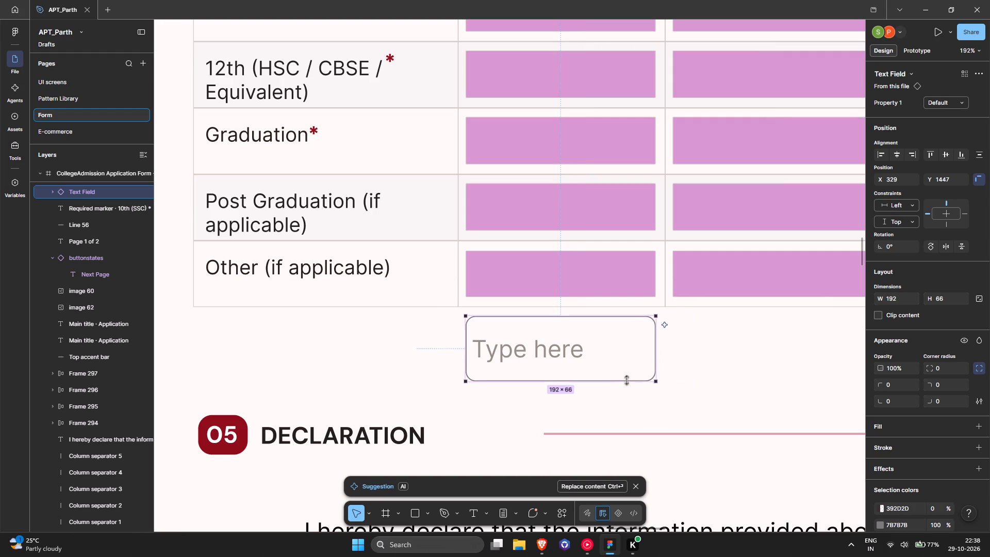
left_click_drag(626, 381, 625, 361)
left_click_drag(618, 339, 465, 272)
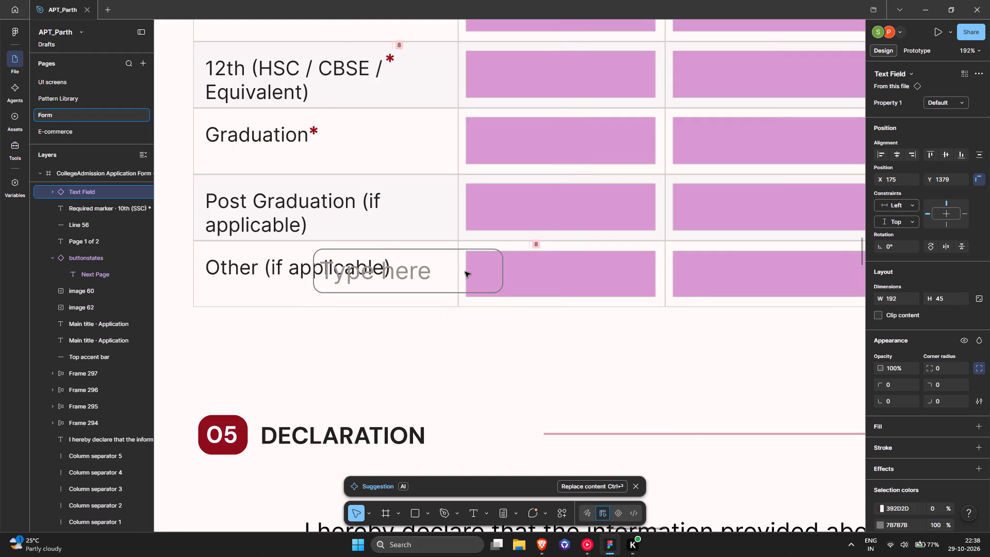
left_click_drag(465, 272, 465, 273)
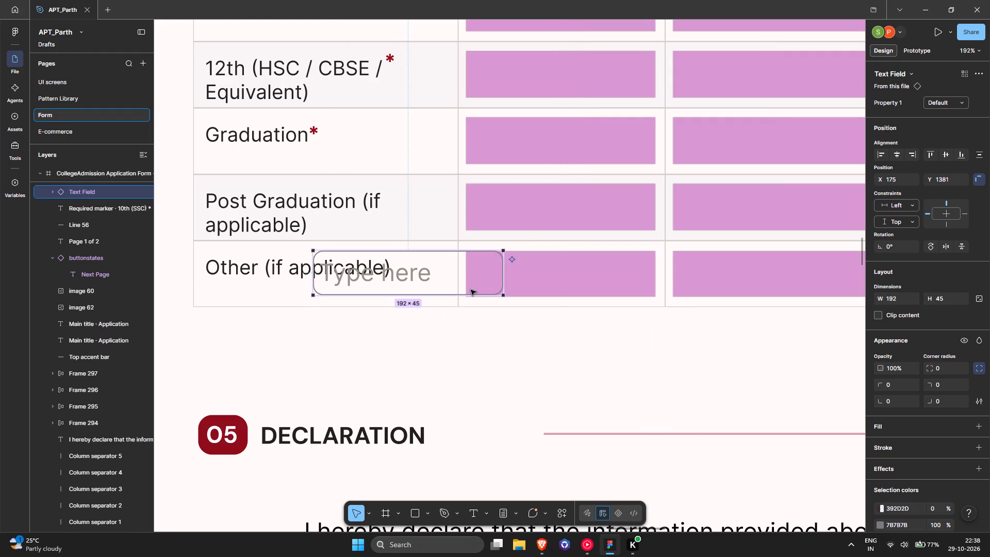
left_click(471, 294)
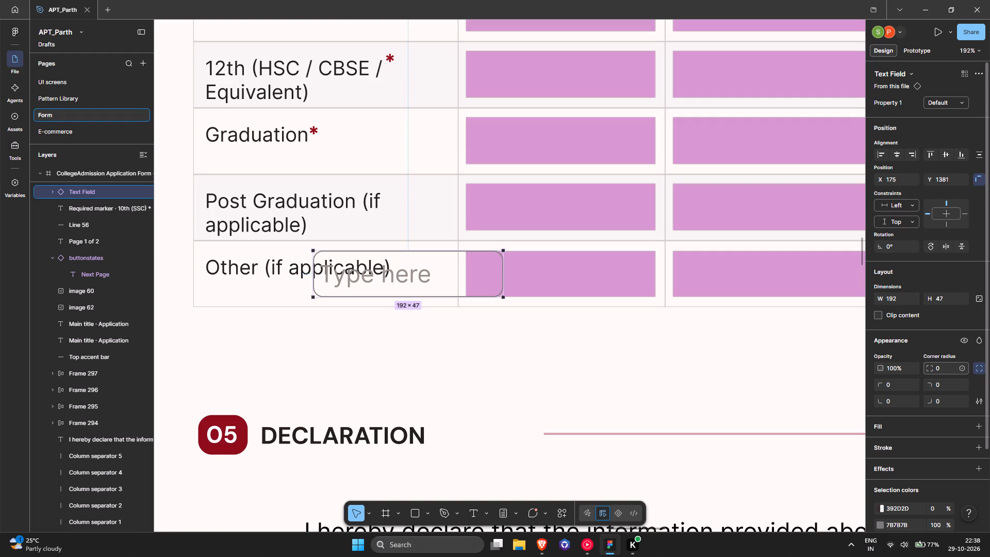
Set the corner radius of the copied text field's outline rectangle to 2.
left_click(486, 254)
double_click(498, 257)
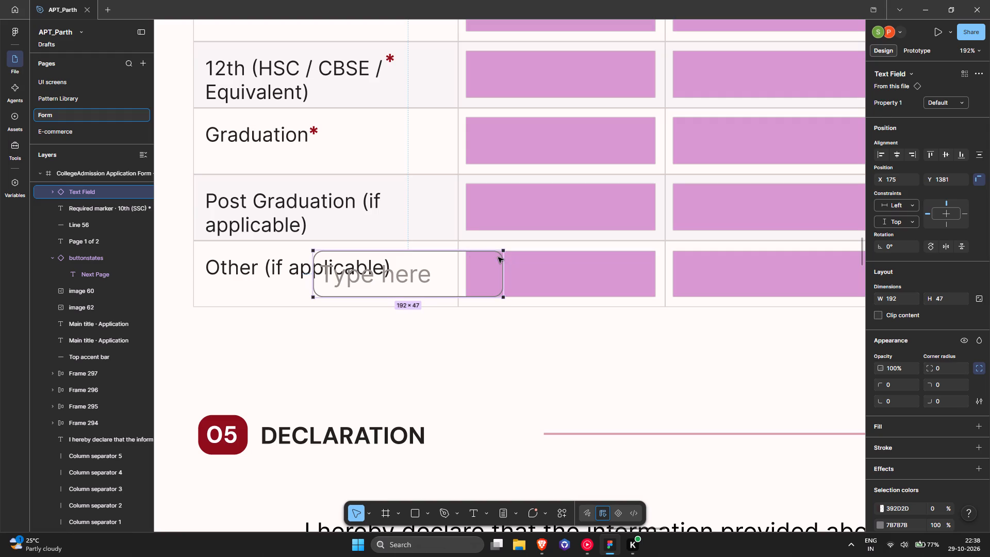
scroll(500, 257, "up", 5, "ctrl")
double_click(502, 251)
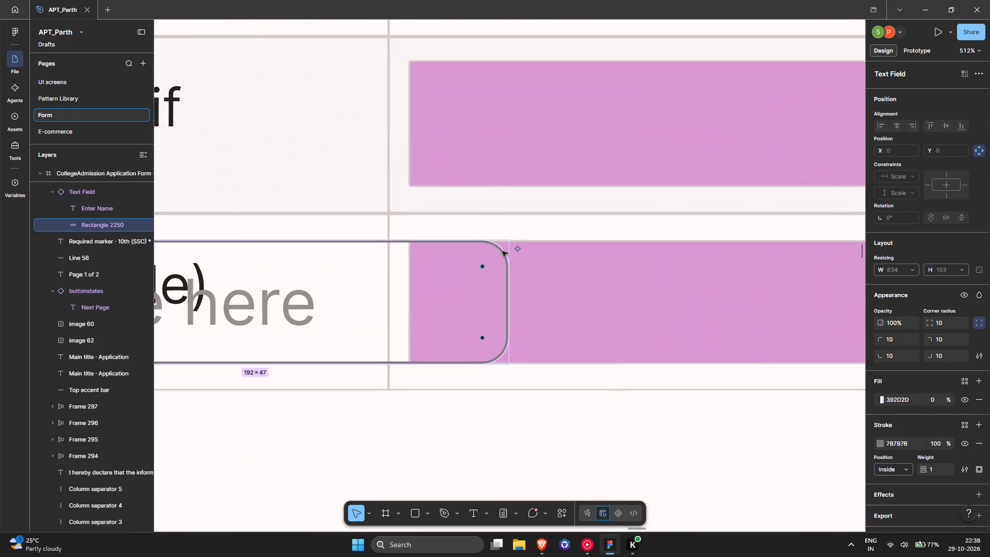
left_click_drag(927, 320, 481, 280)
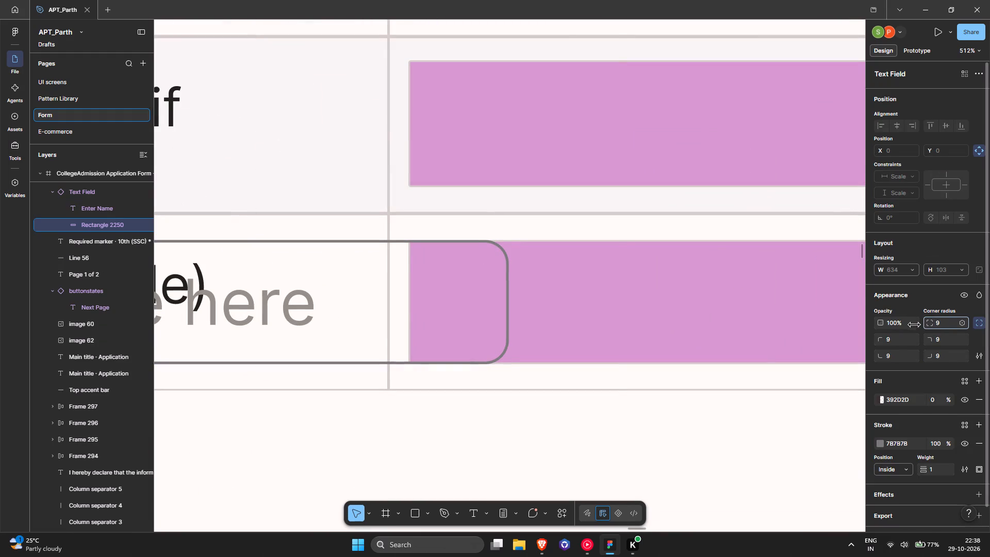
left_click_drag(481, 280, 444, 282)
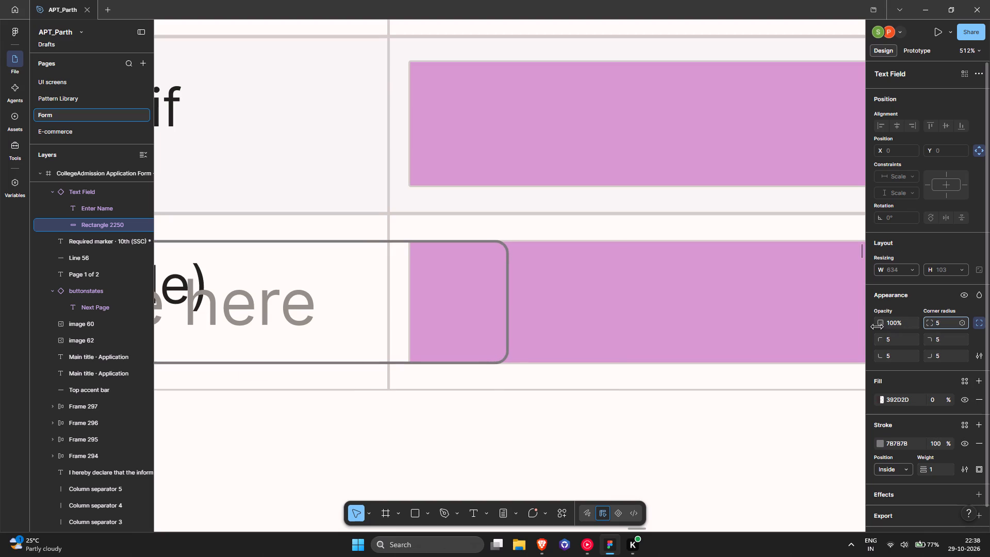
scroll(927, 320, "down", 5, "ctrl")
left_click(938, 320)
type("12")
key("Return")
left_click(938, 319)
key("2")
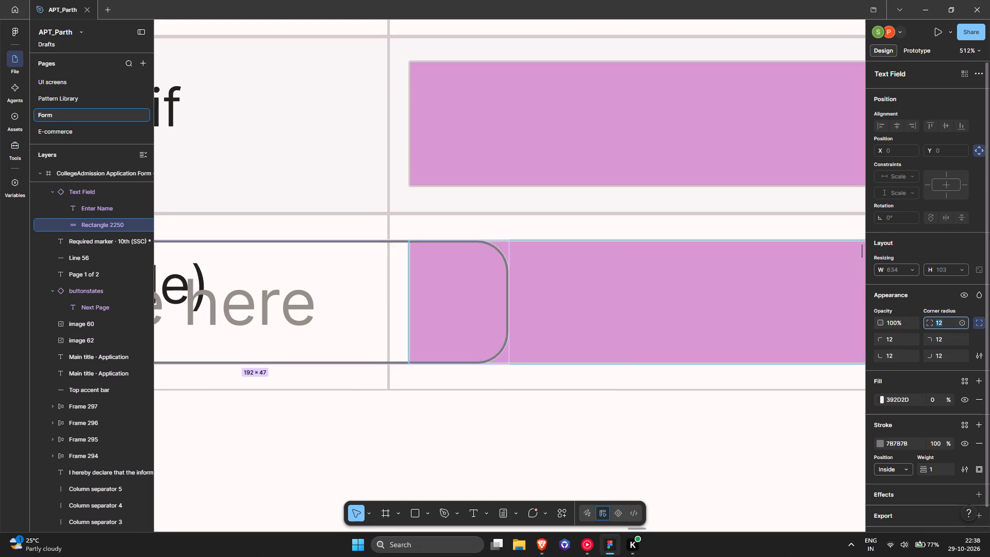
key("Return")
scroll(482, 287, "down", 6, "ctrl")
left_click(474, 375)
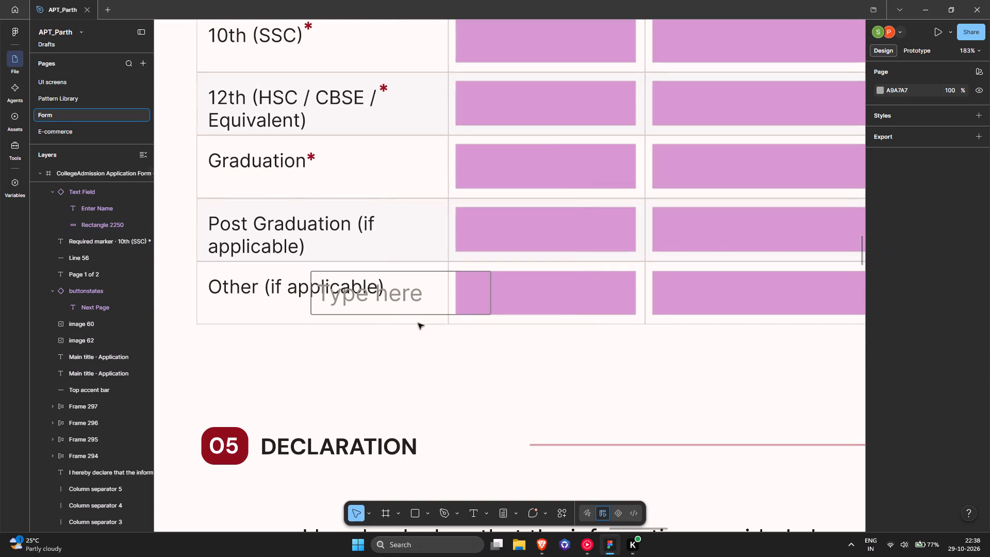
Position the text field over the Board / University placeholder in the Other row, at X 329, Y 1381.
left_click_drag(403, 296, 549, 297)
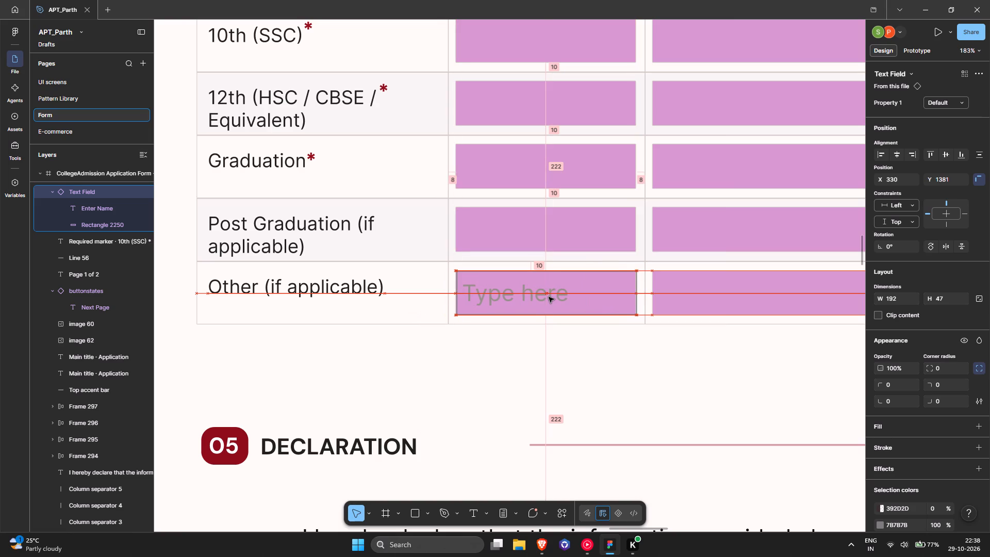
left_click_drag(549, 297, 548, 297)
scroll(568, 304, "up", 9, "ctrl")
scroll(580, 309, "down", 4, "ctrl")
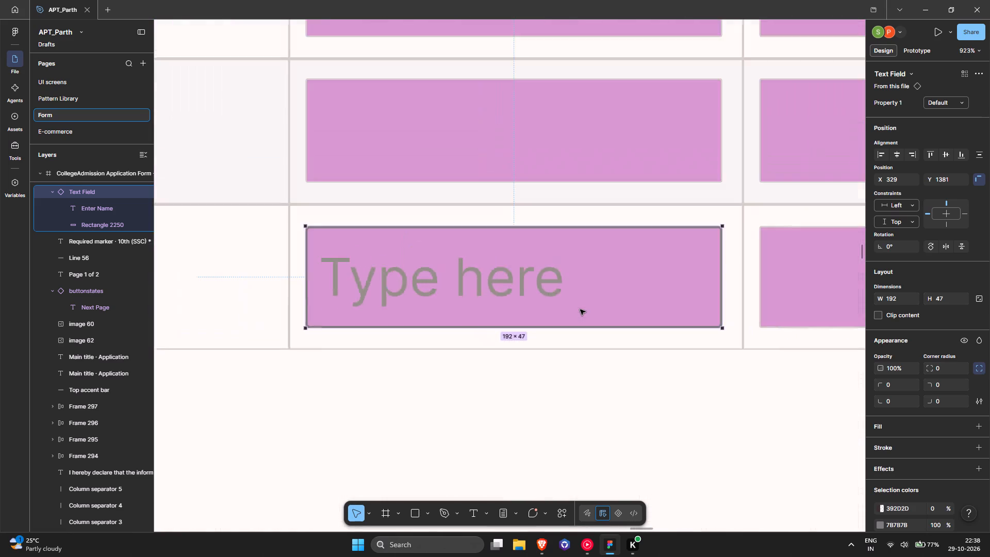
scroll(580, 309, "down", 5, "ctrl")
scroll(582, 242, "up", 4)
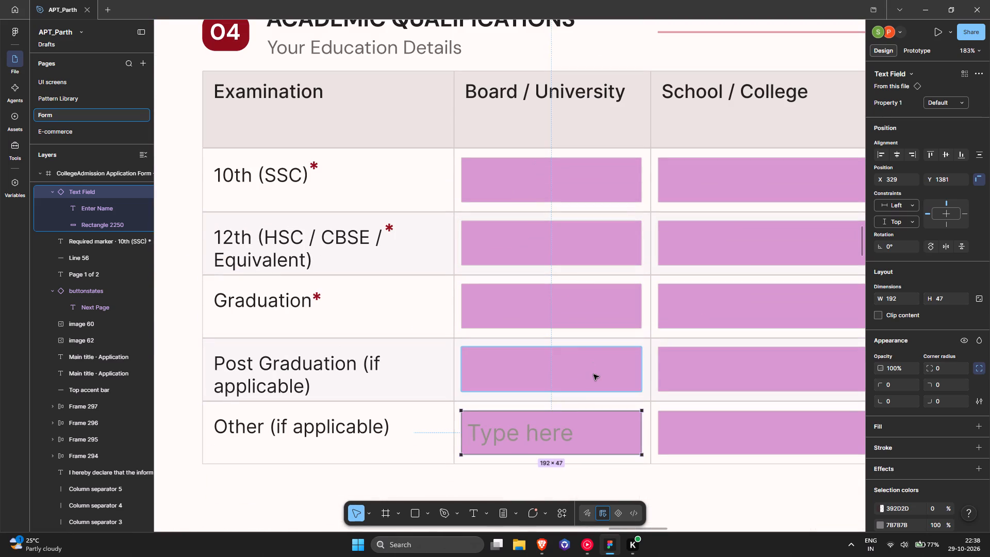
Delete the Board / University column's purple placeholders in the Post Graduation, Graduation, 12th and 10th rows.
left_click(593, 374)
key("Delete")
left_click(593, 276)
left_click(591, 294)
key("Delete")
left_click(587, 241)
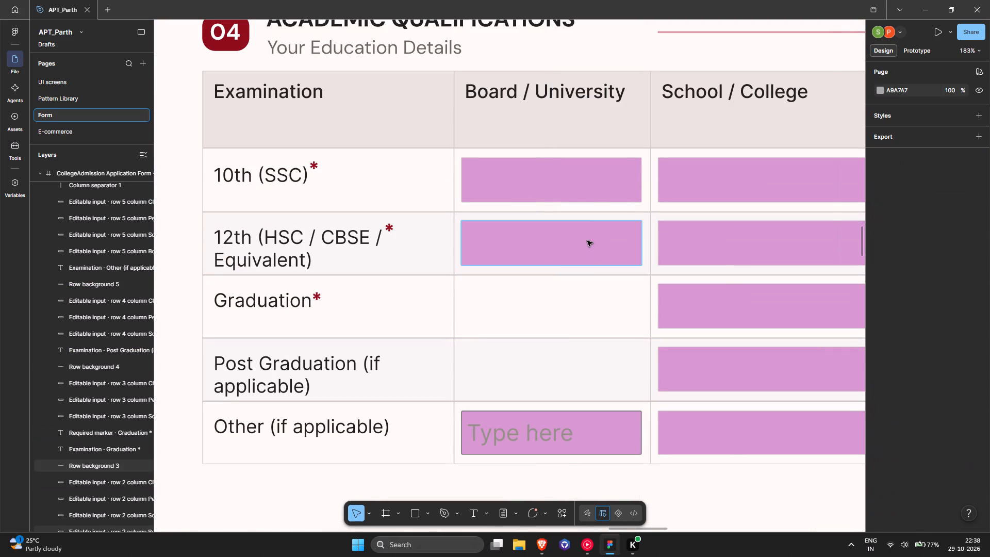
key("Delete")
left_click(591, 189)
key("Delete")
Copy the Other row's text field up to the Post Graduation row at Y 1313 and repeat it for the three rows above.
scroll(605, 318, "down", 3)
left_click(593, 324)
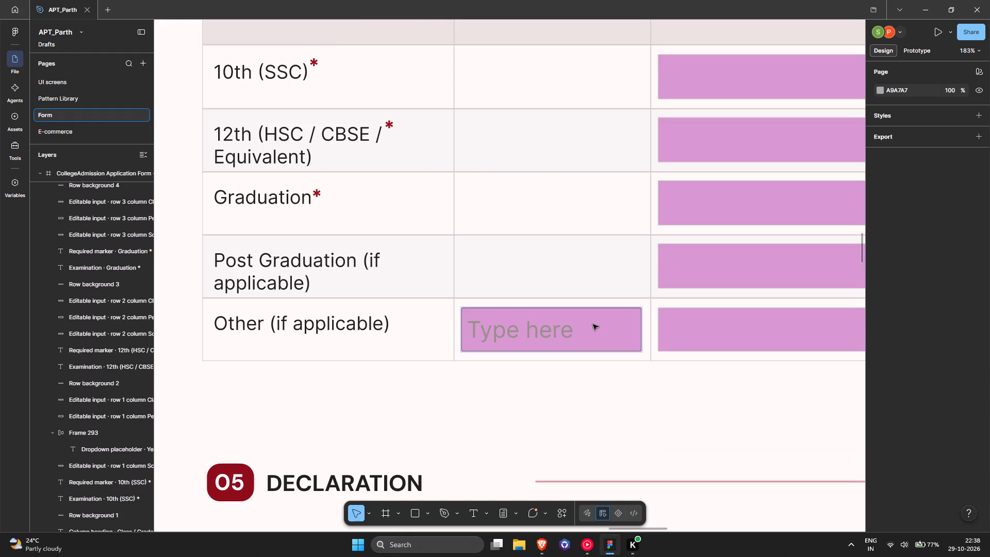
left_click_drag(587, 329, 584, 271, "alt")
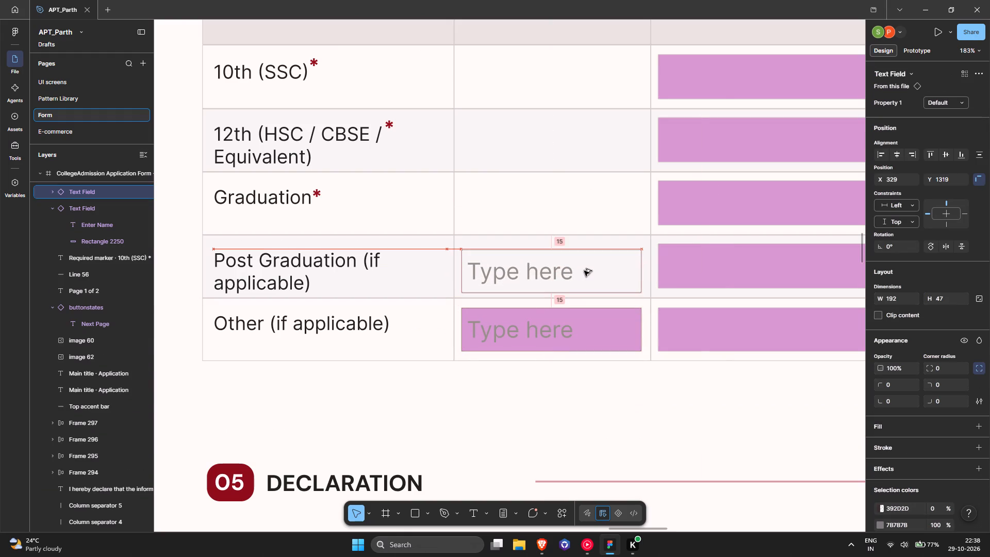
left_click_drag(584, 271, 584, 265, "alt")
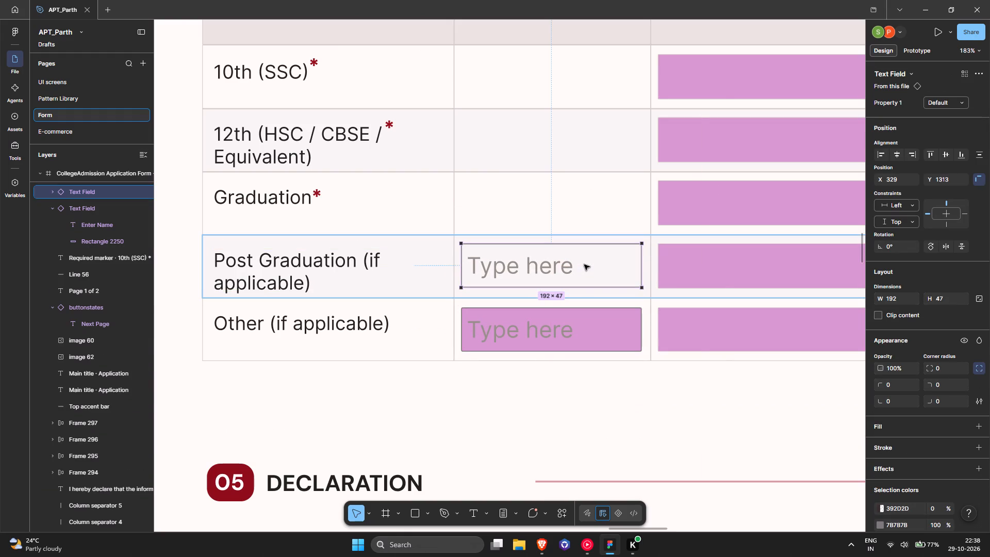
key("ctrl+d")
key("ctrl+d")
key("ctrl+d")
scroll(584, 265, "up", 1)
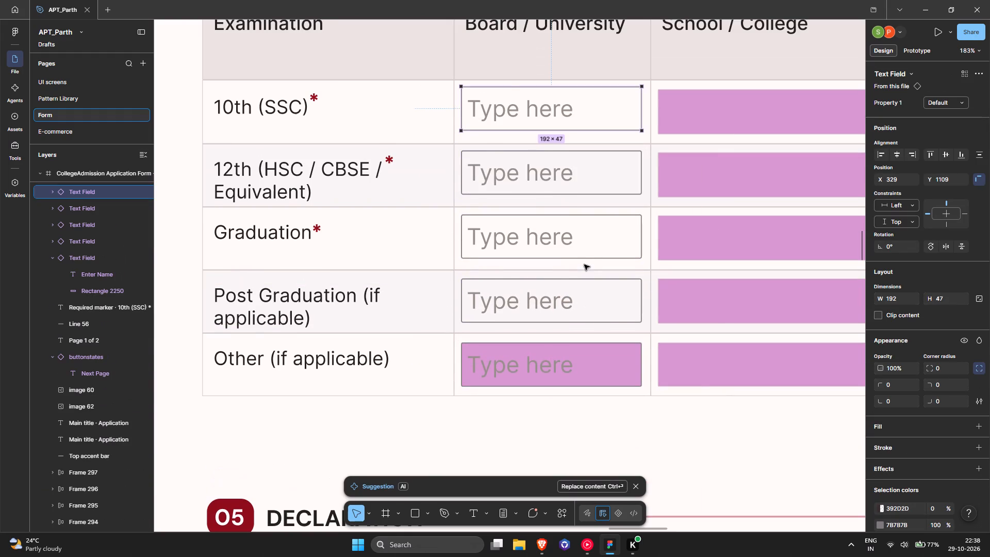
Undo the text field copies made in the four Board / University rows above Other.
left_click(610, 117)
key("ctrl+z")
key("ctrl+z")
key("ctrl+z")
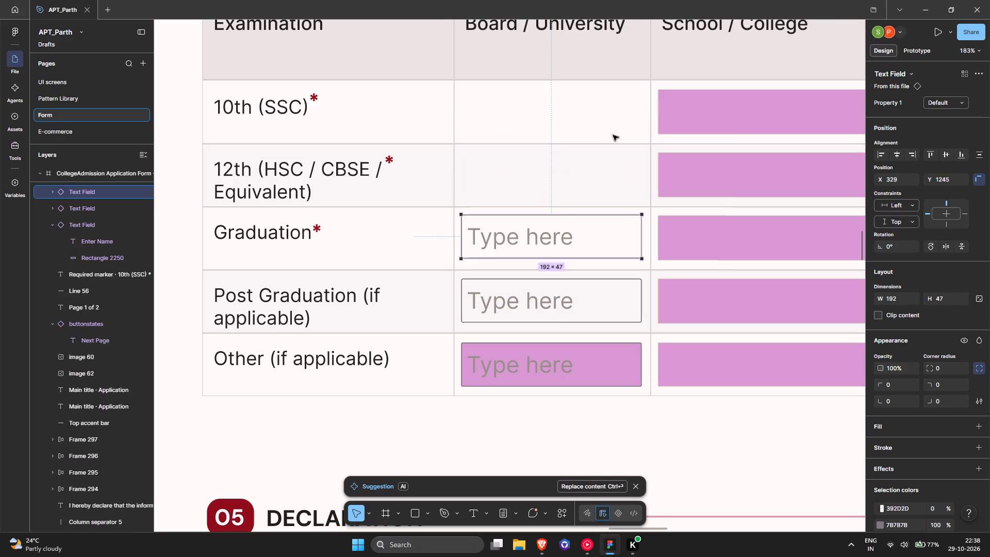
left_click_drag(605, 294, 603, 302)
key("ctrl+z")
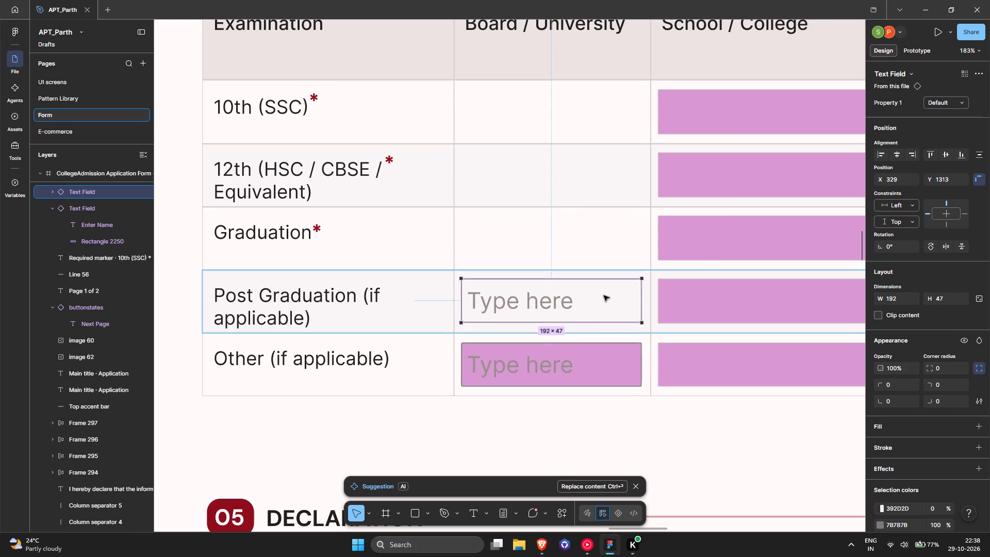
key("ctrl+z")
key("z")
Copy the Other row's text field to the Post Graduation row at Y 1313 and set the copy's height to 48.
left_click_drag(587, 356, 587, 296, "alt")
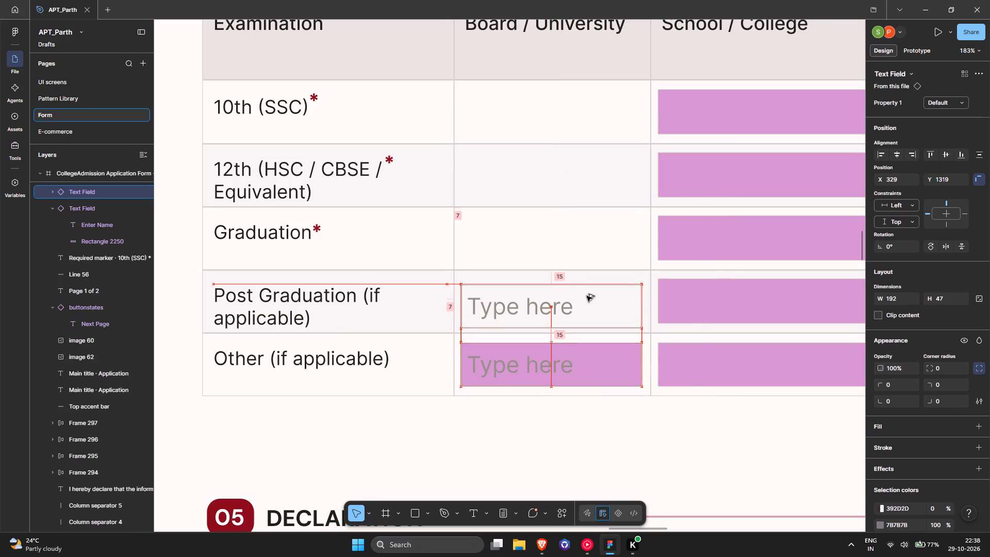
left_click_drag(587, 296, 587, 291, "alt")
scroll(613, 316, "up", 5, "ctrl")
left_click(636, 328)
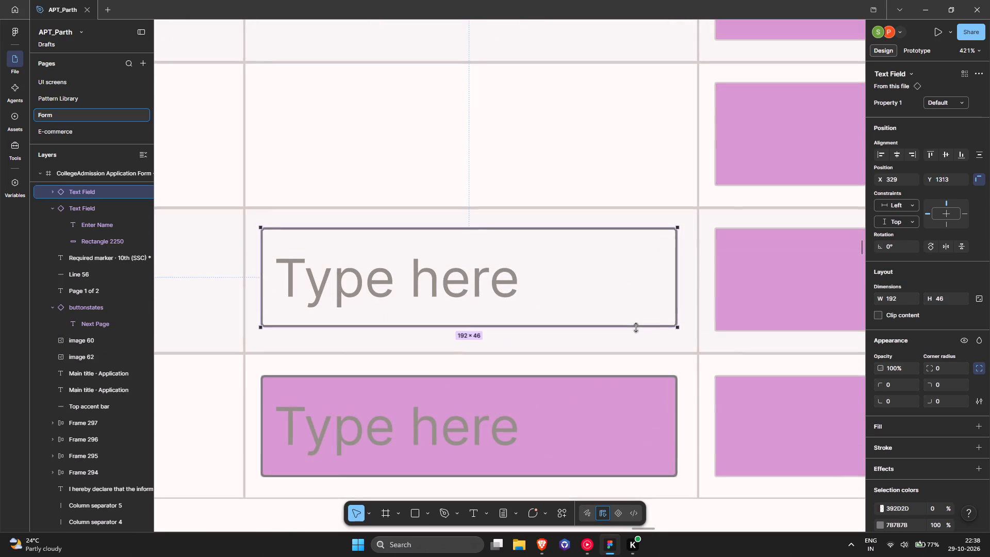
Duplicate the Post Graduation text field at equal spacing into the Graduation, 12th and 10th rows of the Board / University column.
scroll(636, 330, "down", 5, "ctrl")
key("ctrl+d")
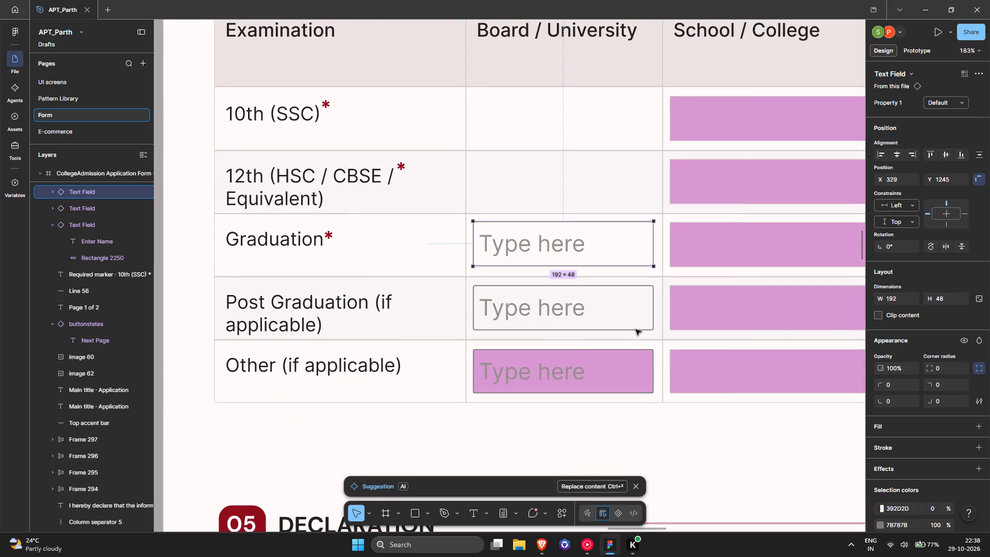
key("ctrl+d")
key("ctrl+d")
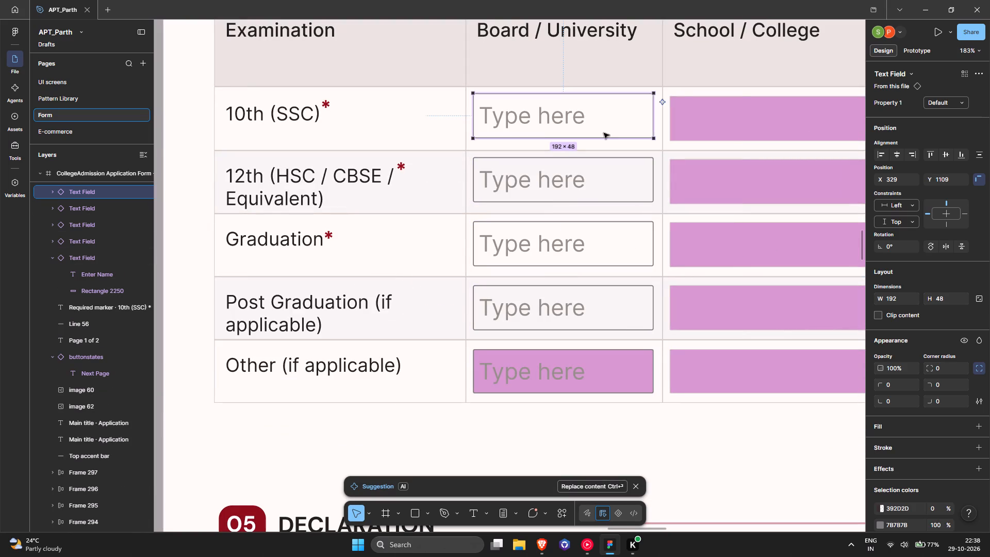
Nudge the 10th, 12th and Graduation text fields in the Board / University column so each sits vertically centred in its row.
scroll(604, 133, "up", 3, "ctrl")
left_click_drag(598, 109, 598, 117)
left_click(601, 204)
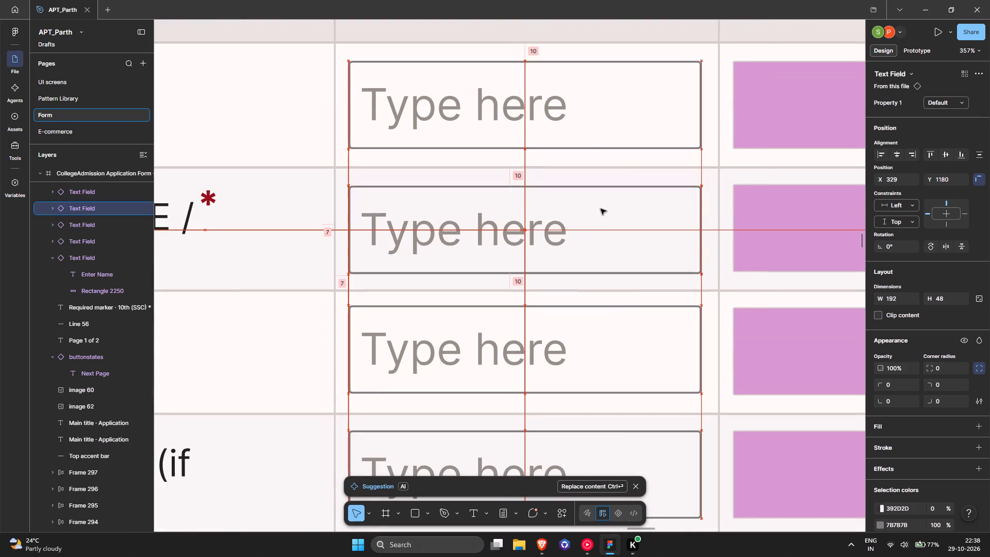
scroll(601, 207, "down", 5)
left_click(601, 191)
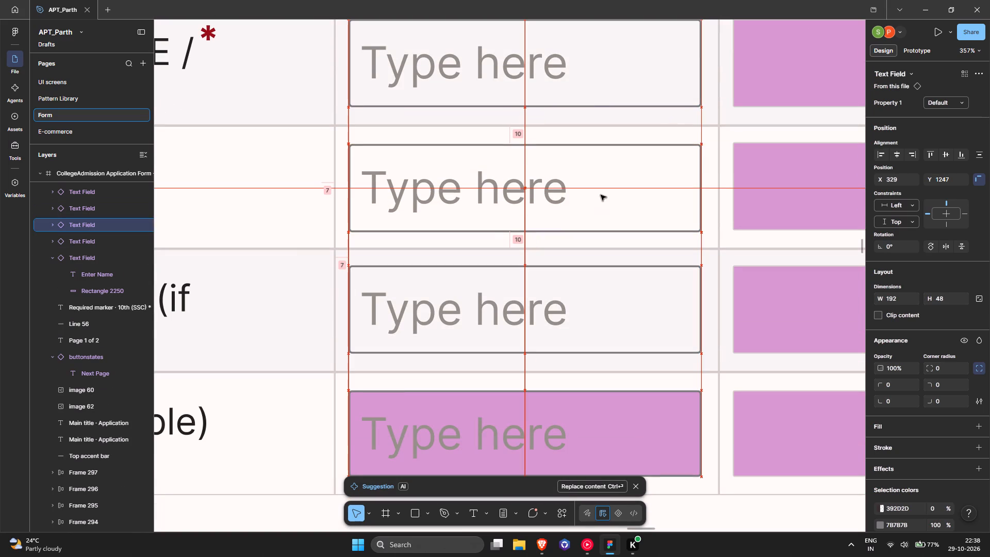
scroll(601, 193, "down", 7)
left_click(603, 121)
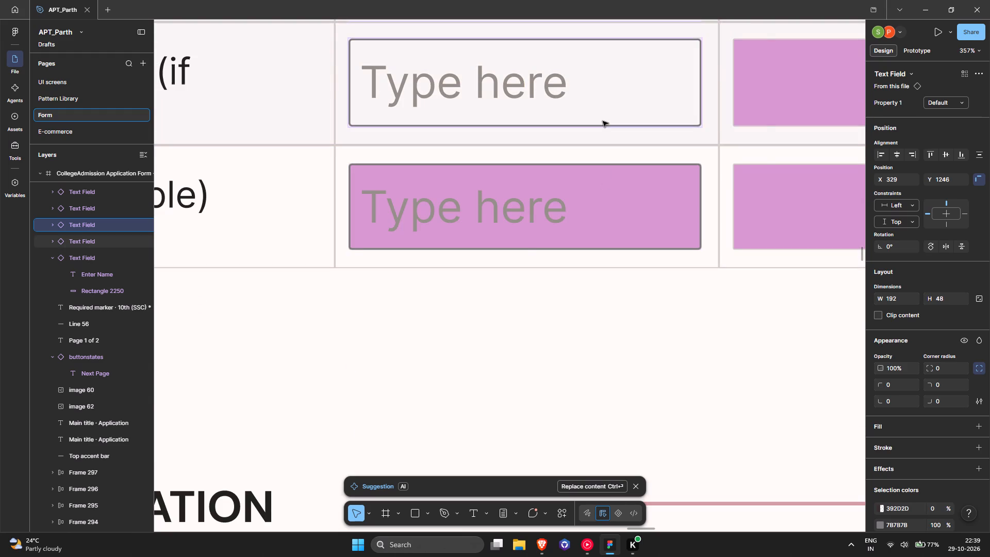
Delete the Other row's text field and the pink placeholder rectangle beneath it in the Board / University column.
scroll(602, 121, "down", 3, "ctrl")
middle_click_drag(602, 133, 593, 173)
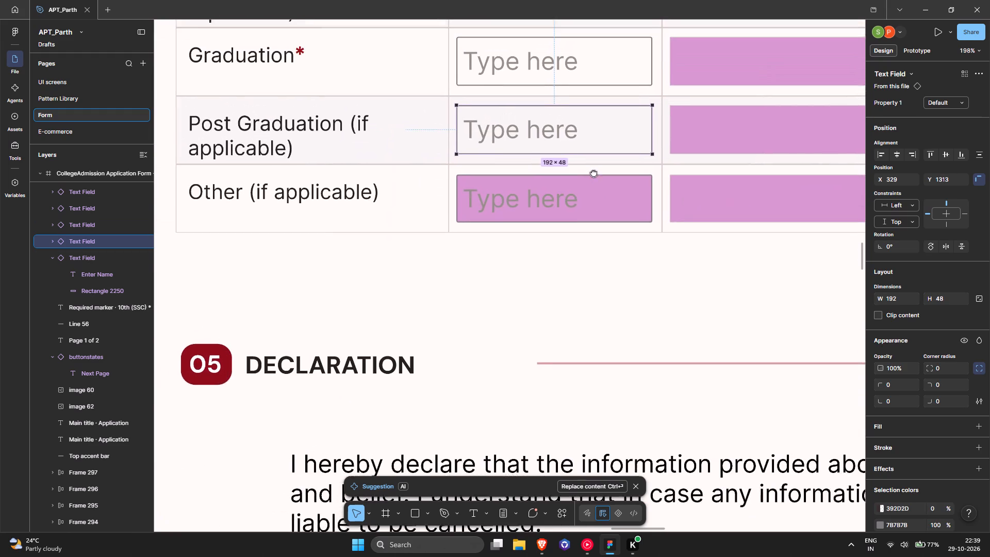
middle_click_drag(593, 173, 593, 173)
left_click(596, 193)
key("Delete")
left_click(596, 201)
key("Delete")
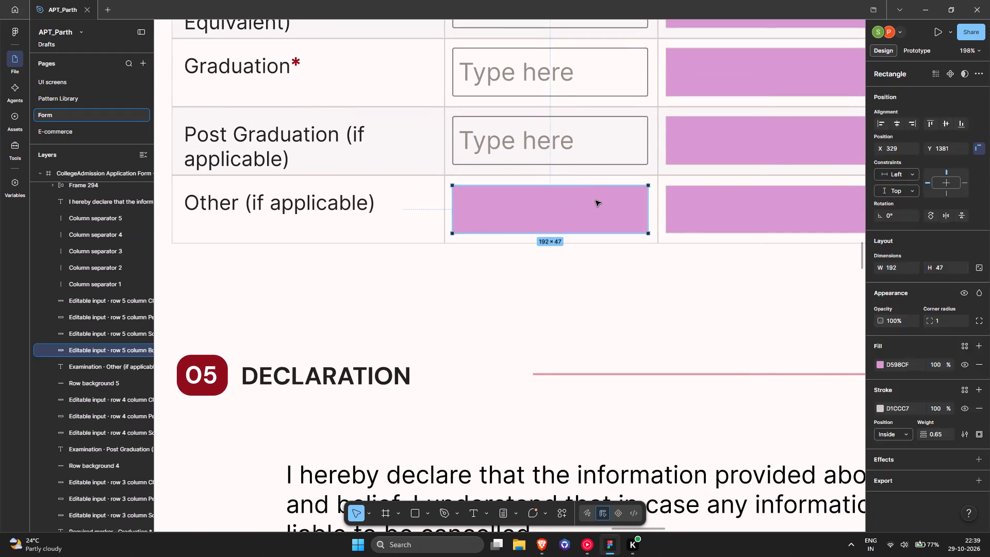
Copy the Post Graduation text field down to the Other row at X 329, Y 1381 and set its height to 47.
left_click_drag(580, 129, 579, 195, "alt")
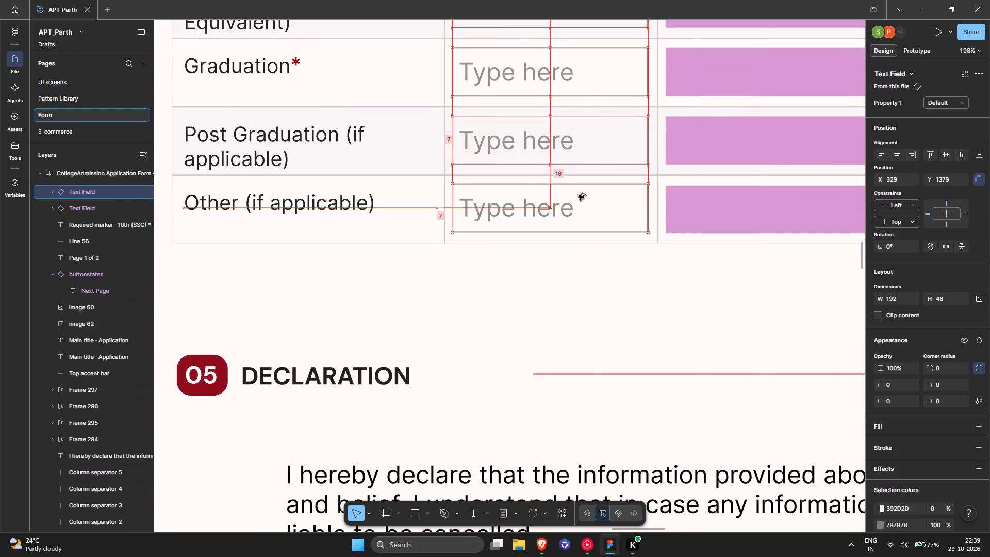
left_click_drag(579, 195, 579, 197, "alt")
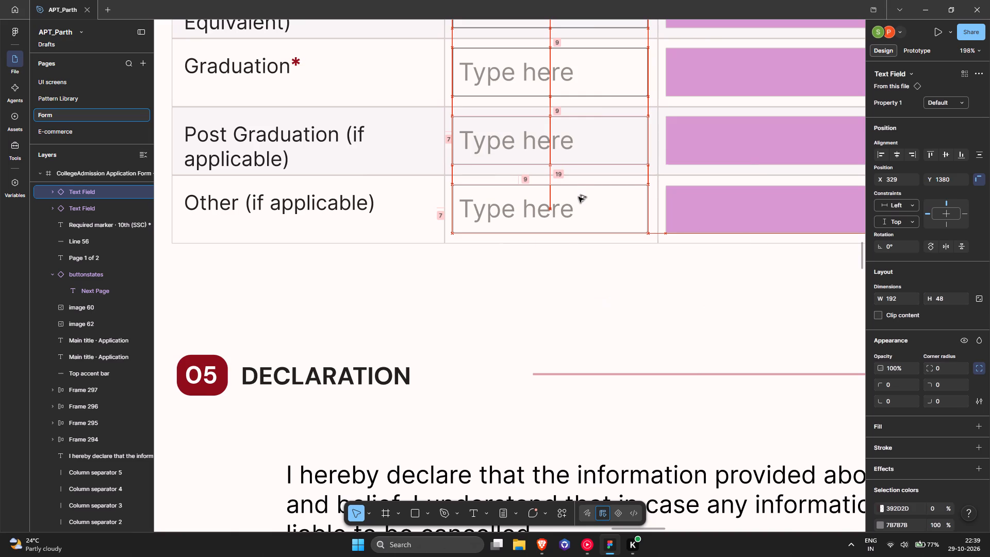
left_click(579, 197)
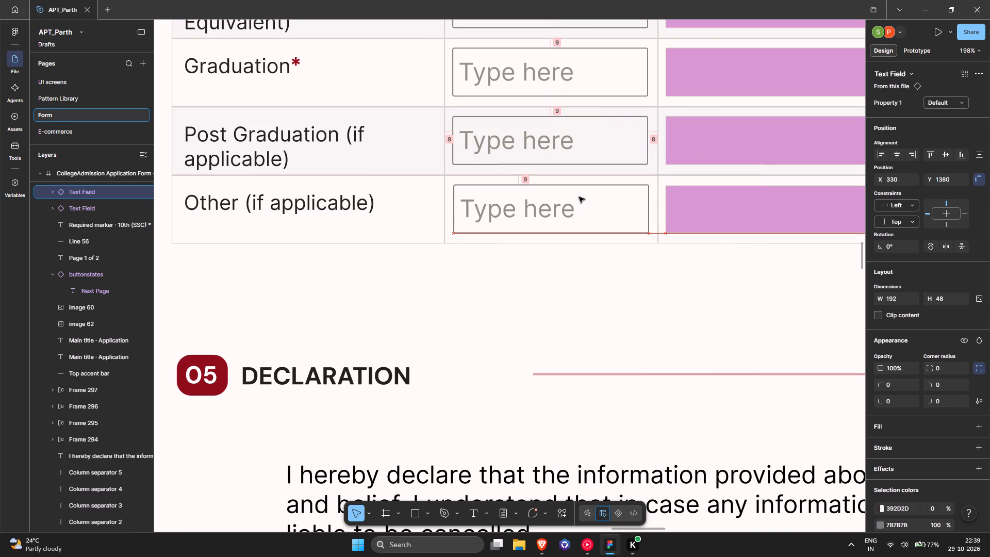
scroll(579, 195, "up", 5, "ctrl")
left_click(595, 177)
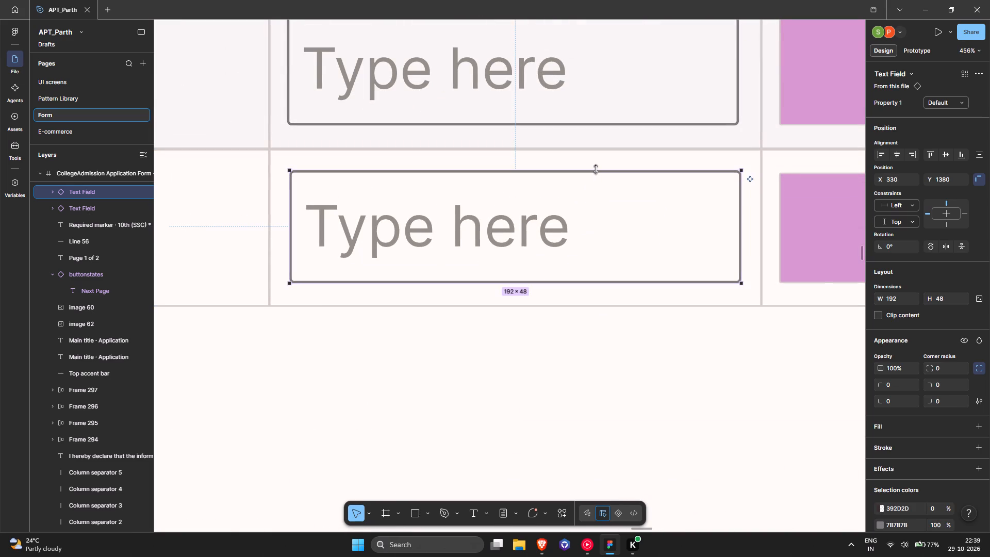
left_click_drag(596, 169, 597, 174)
scroll(597, 174, "down", 6, "ctrl")
left_click(599, 179)
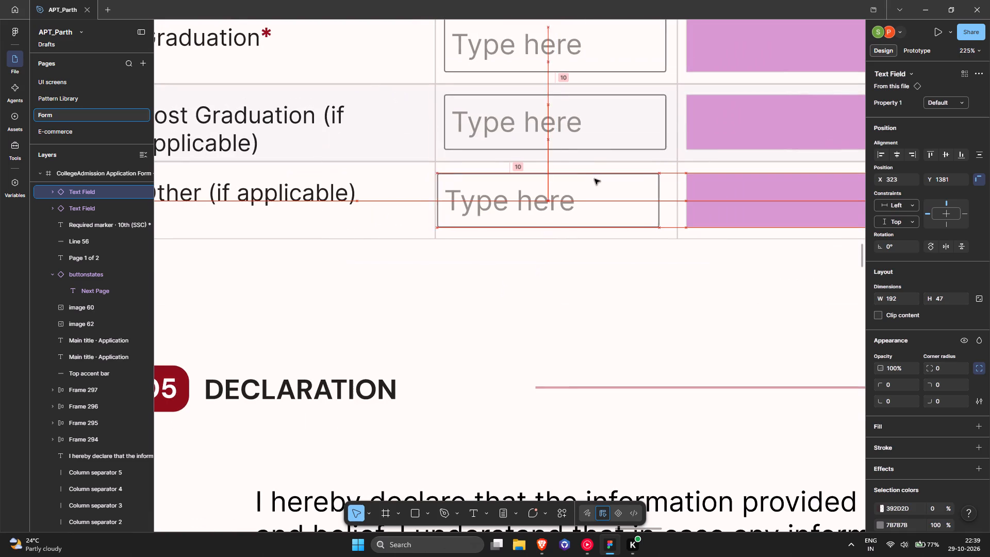
scroll(597, 179, "up", 5)
scroll(597, 179, "down", 4, "ctrl")
Copy the Other row's text field into the School / College column at X 538, Y 1381 and widen it to 233.
middle_click_drag(600, 176, 465, 182)
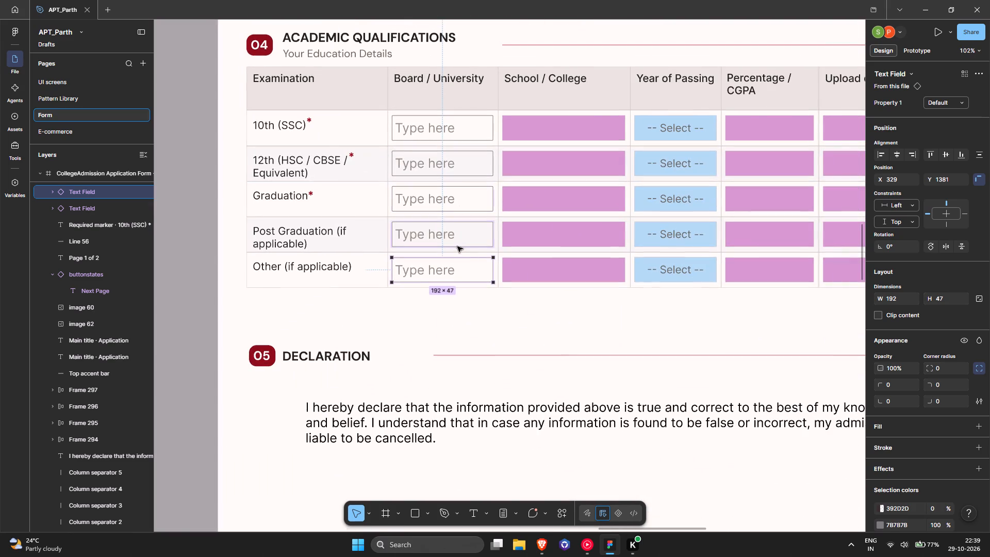
scroll(520, 270, "up", 5, "ctrl")
left_click_drag(386, 260, 645, 260, "alt")
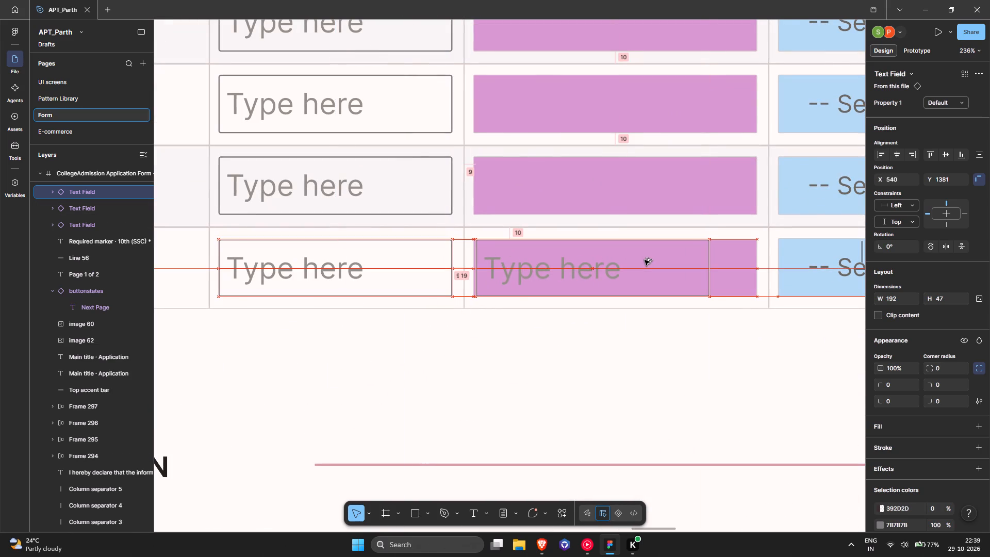
left_click_drag(645, 260, 640, 261, "alt")
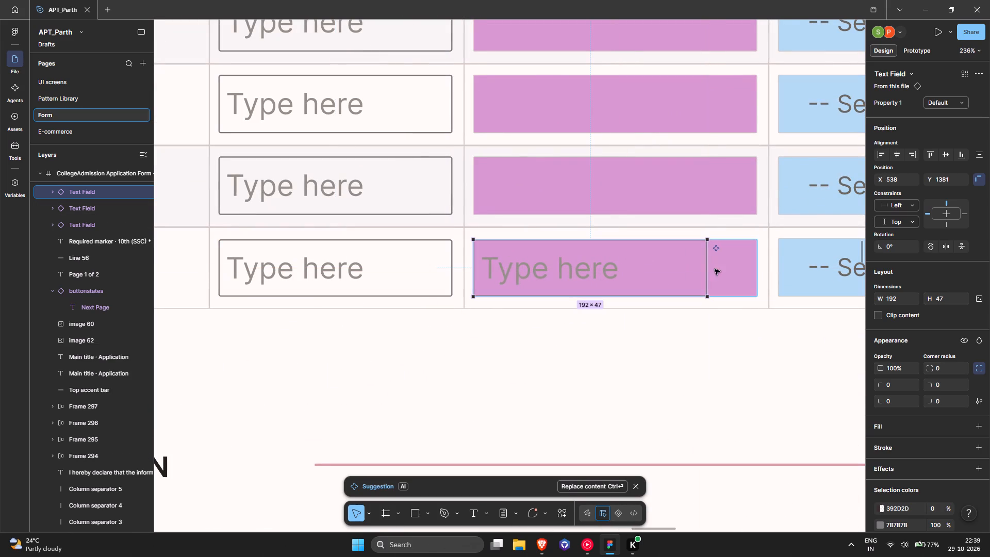
left_click_drag(705, 265, 758, 265)
Delete the pink School / College placeholder rectangles in the Post Graduation, Graduation, 12th and 10th rows.
scroll(638, 256, "up", 3)
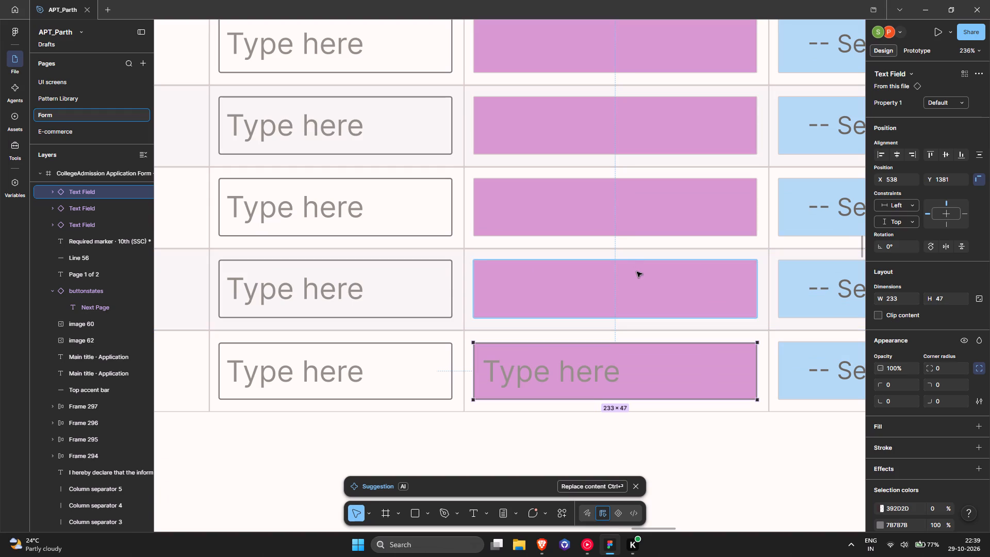
left_click(637, 272)
key("Delete")
left_click(633, 199)
key("Delete")
left_click(646, 119)
key("Delete")
left_click(650, 60)
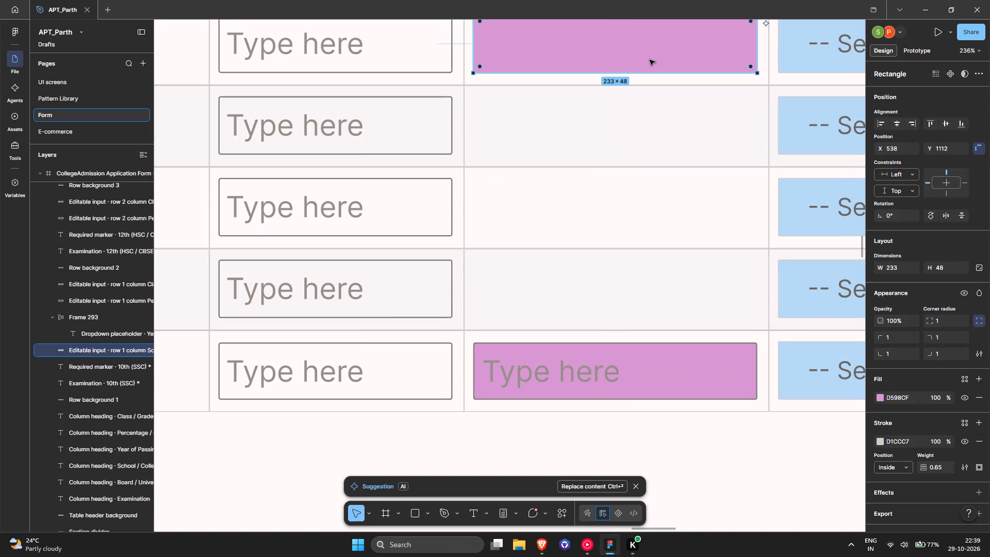
key("Delete")
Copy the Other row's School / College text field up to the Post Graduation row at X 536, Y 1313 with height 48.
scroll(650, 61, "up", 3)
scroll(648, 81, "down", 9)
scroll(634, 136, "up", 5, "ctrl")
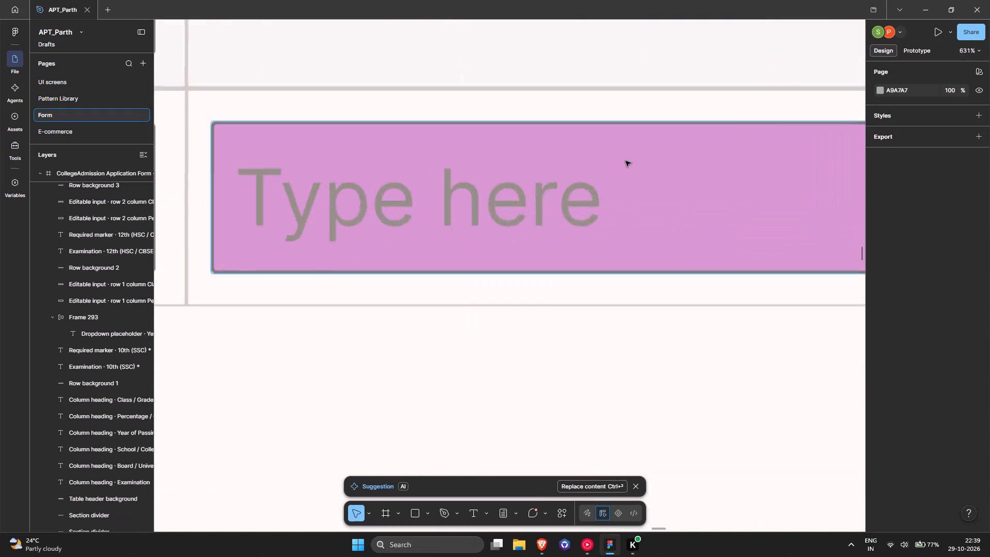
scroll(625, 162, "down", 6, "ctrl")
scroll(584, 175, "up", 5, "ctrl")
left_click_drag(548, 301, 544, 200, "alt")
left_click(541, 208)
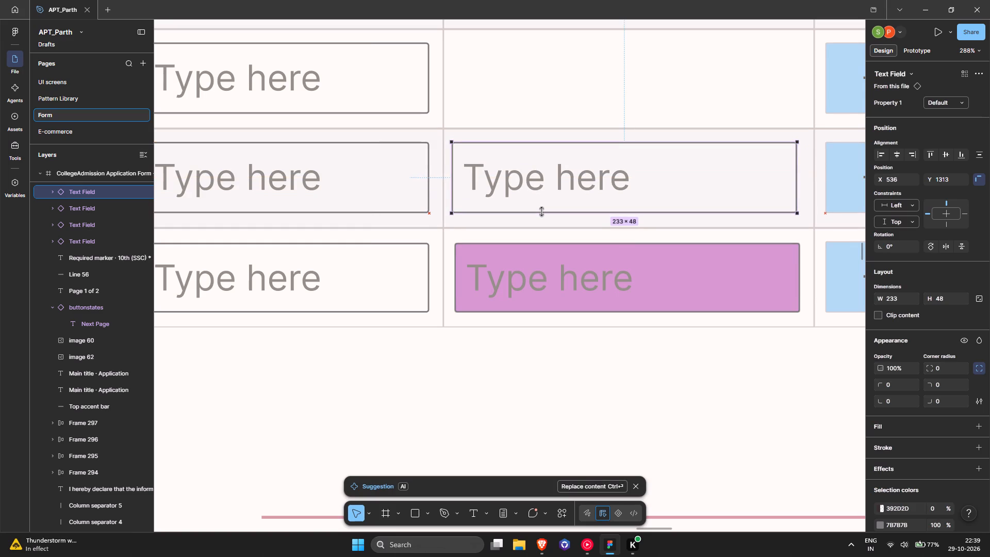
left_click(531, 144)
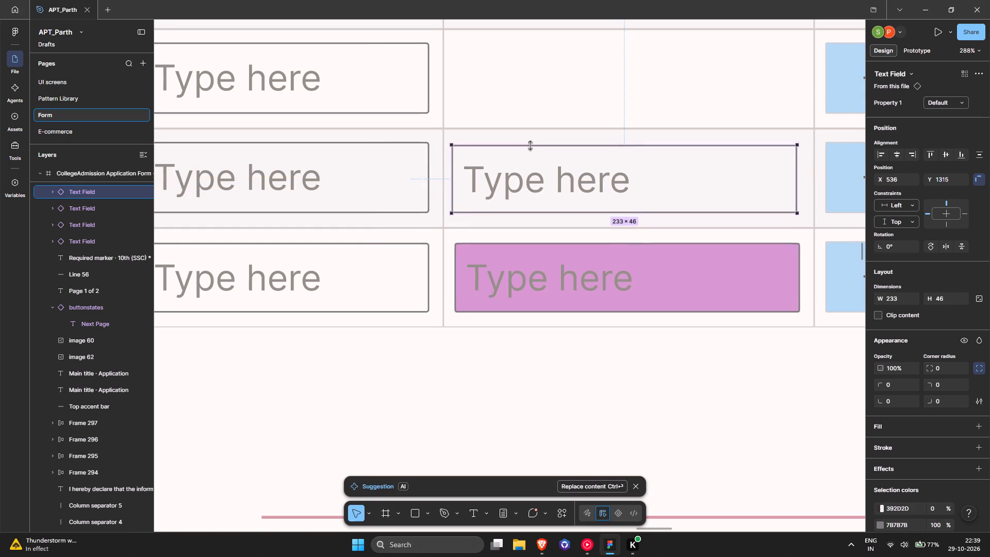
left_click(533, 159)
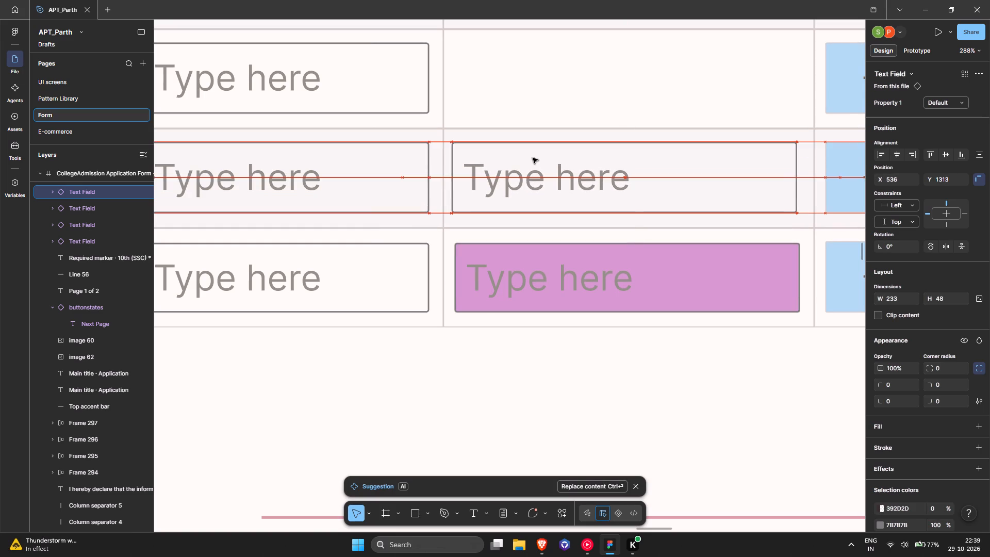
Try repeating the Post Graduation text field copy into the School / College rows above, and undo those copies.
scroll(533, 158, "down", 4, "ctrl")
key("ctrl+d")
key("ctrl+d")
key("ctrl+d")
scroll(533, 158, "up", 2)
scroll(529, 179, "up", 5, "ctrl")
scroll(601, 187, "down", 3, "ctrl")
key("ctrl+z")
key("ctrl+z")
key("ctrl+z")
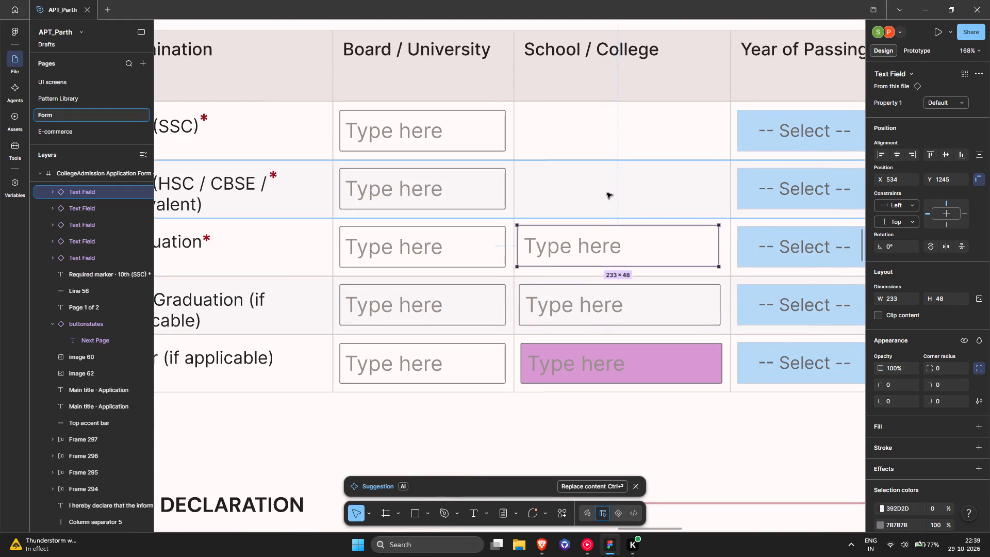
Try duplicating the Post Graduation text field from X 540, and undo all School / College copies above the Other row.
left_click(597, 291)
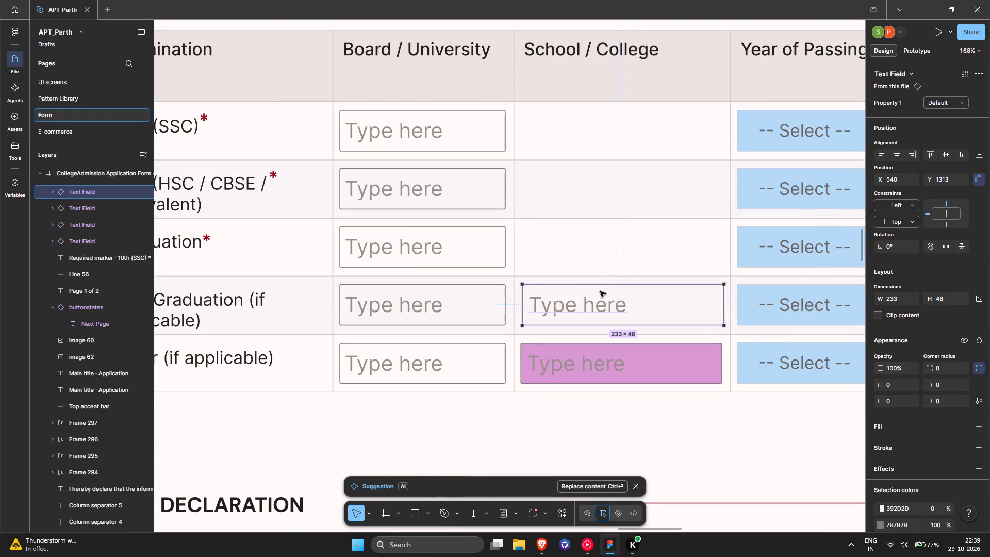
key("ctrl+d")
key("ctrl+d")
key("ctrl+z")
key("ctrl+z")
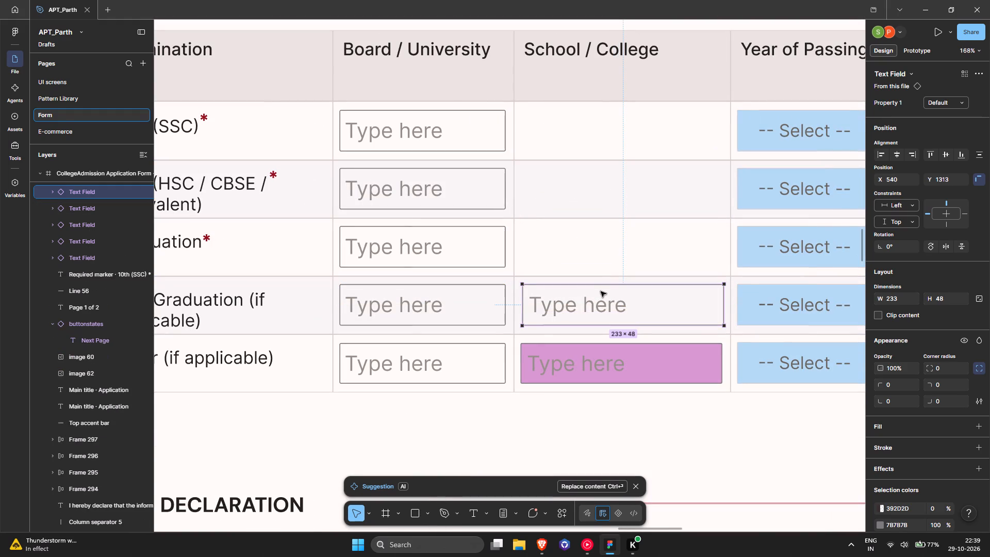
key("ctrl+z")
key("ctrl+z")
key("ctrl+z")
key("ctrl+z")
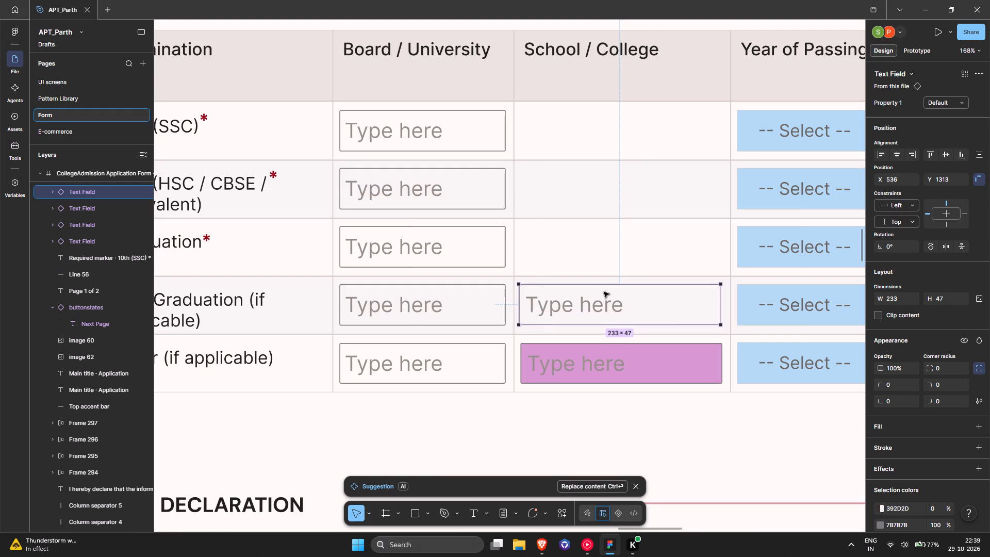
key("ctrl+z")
Copy the Other row's School / College text field to the Post Graduation row at X 538, Y 1313 and set its height to 48.
scroll(614, 336, "up", 4, "ctrl")
left_click_drag(570, 374, 570, 327, "alt")
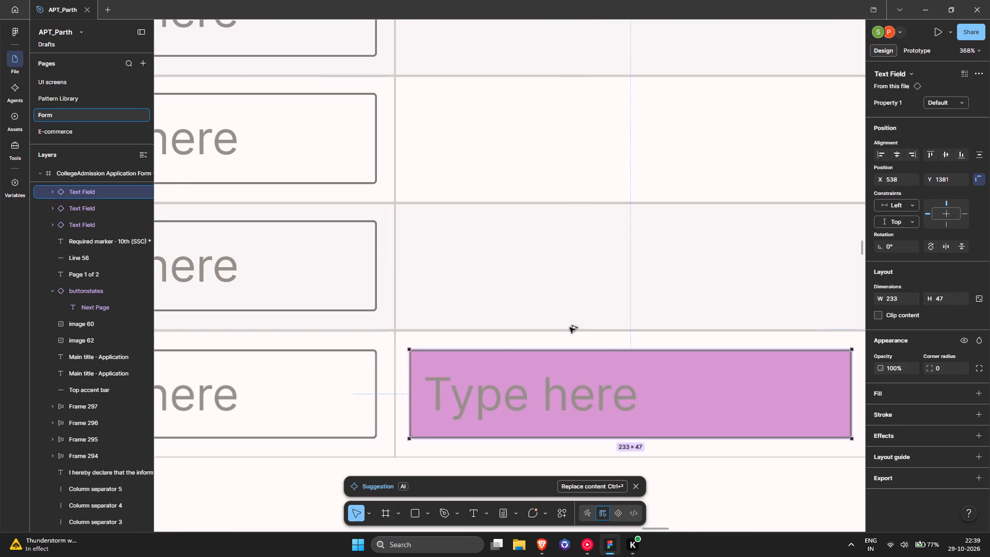
left_click_drag(570, 327, 570, 247, "alt")
left_click(570, 248)
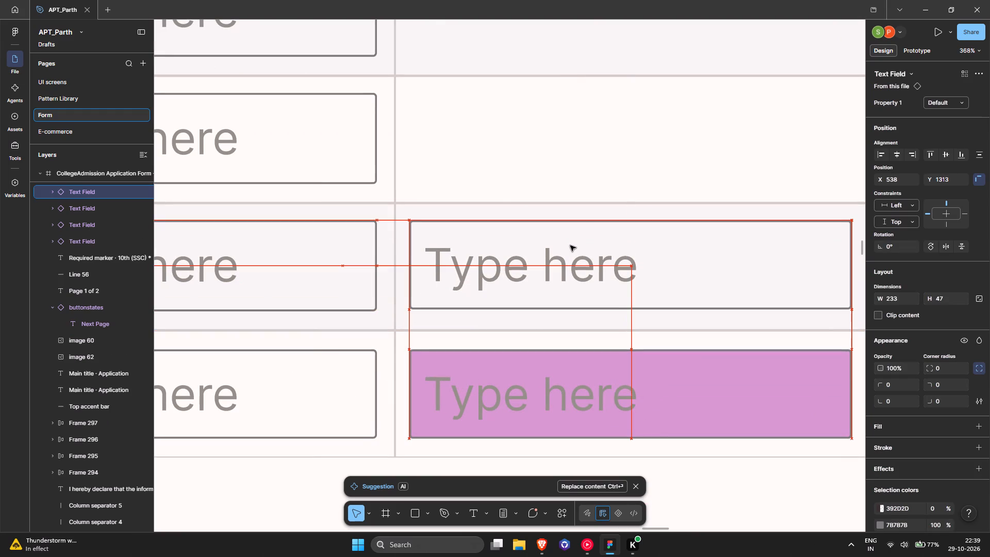
left_click(660, 308)
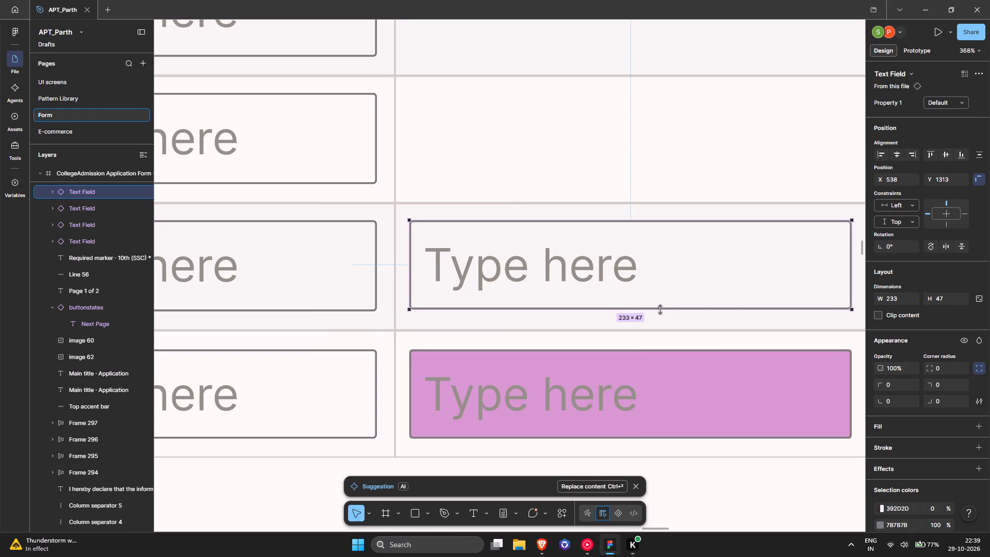
Duplicate the Post Graduation text field at equal spacing into the Graduation, 12th and 10th rows of the School / College column.
scroll(660, 309, "down", 5, "ctrl")
key("ctrl+d")
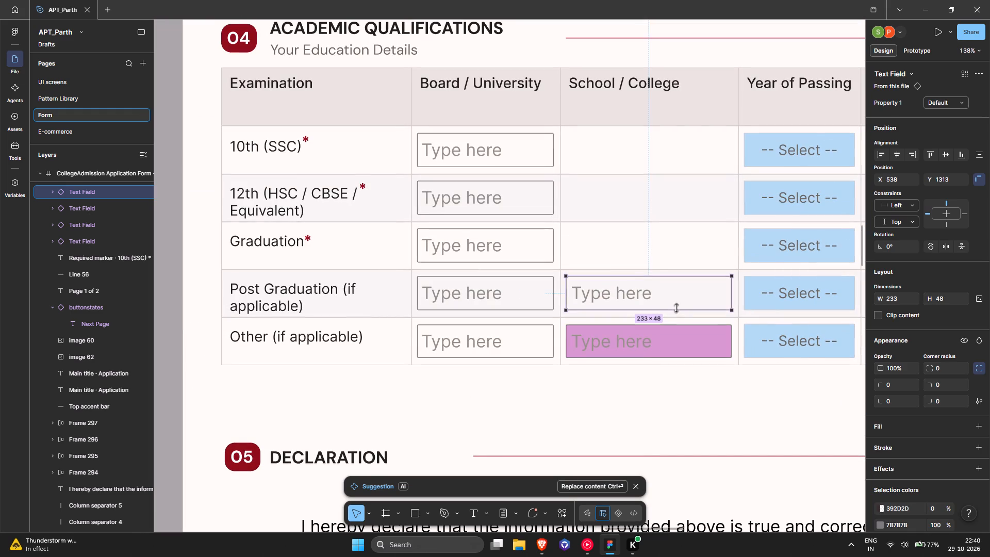
key("ctrl+d")
key("ctrl+d")
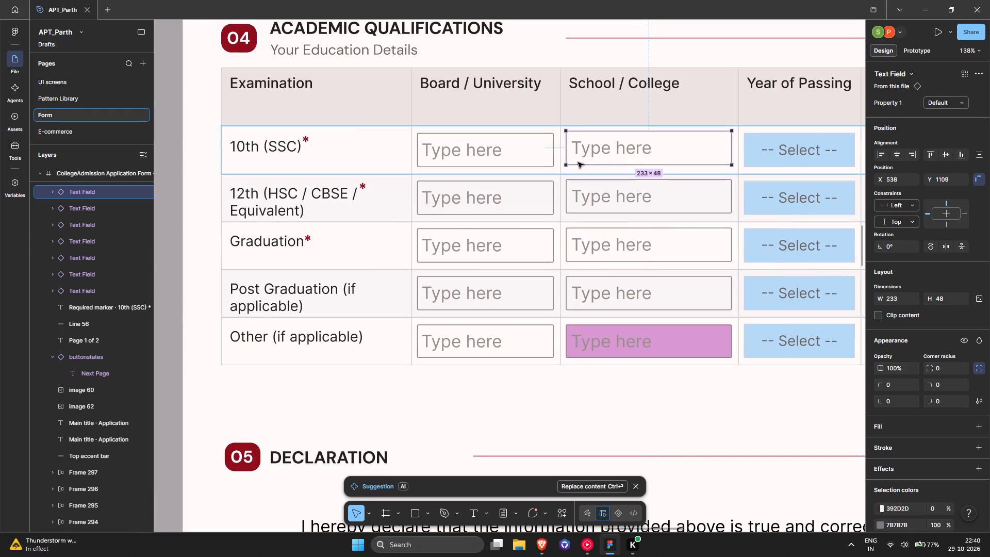
Align the upper four School / College text fields vertically with their Board / University neighbours, placing the 10th row's at Y 1112.
scroll(579, 165, "up", 4, "ctrl")
left_click(633, 130)
left_click_drag(639, 120, 639, 125)
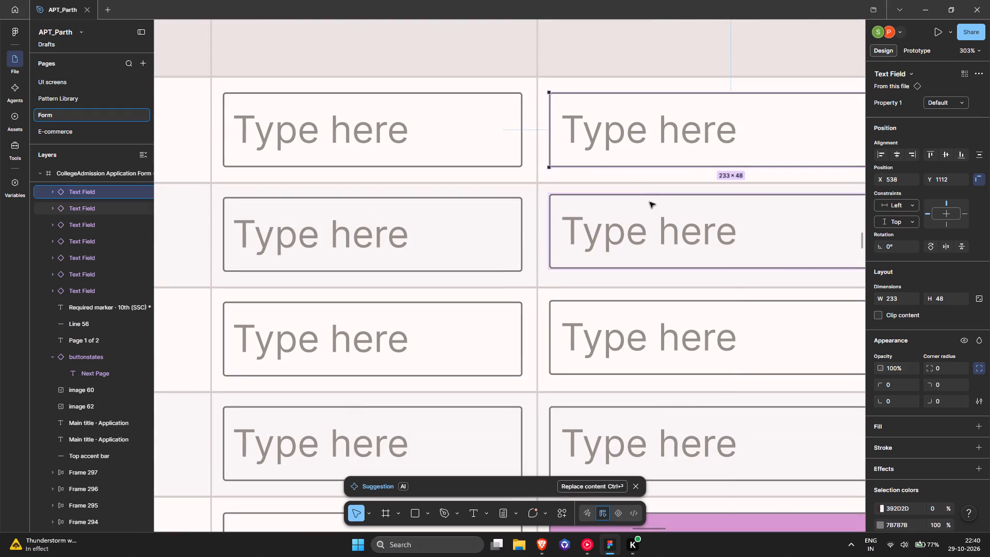
left_click(650, 205)
scroll(650, 208, "down", 4)
left_click(646, 192)
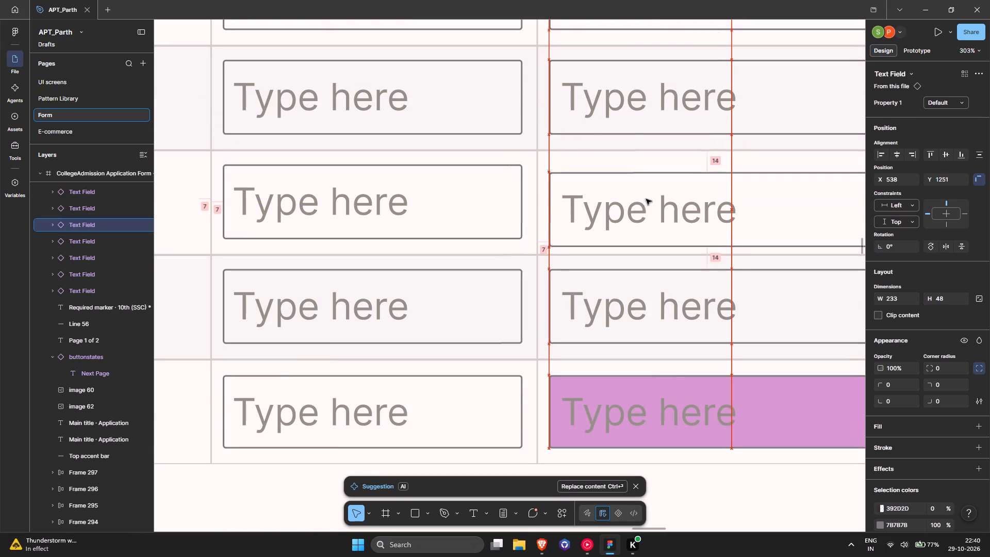
scroll(646, 194, "down", 2)
left_click(659, 205)
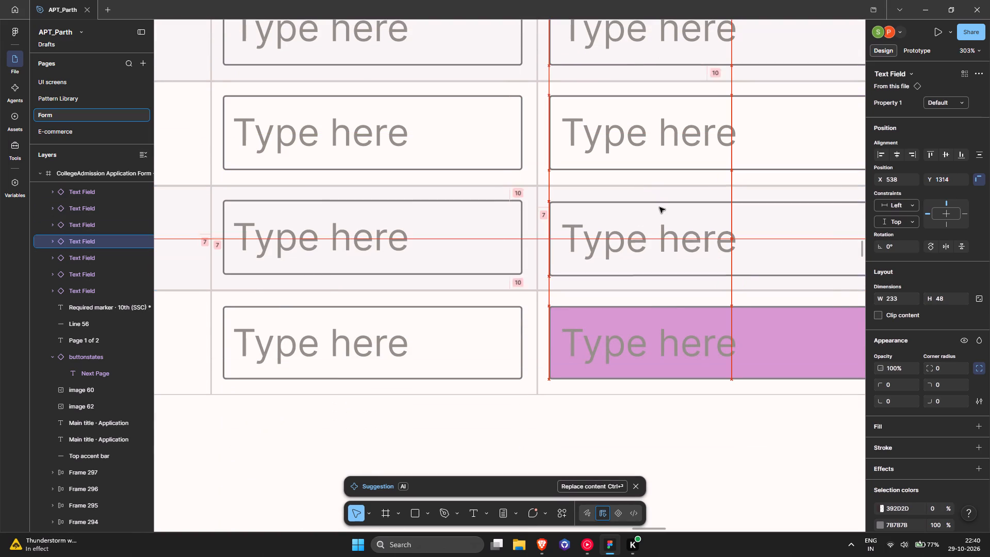
Delete the Other row's text field and the pink placeholder rectangle beneath it in the School / College column.
scroll(655, 219, "down", 5, "ctrl")
middle_click_drag(648, 249, 615, 245)
scroll(562, 265, "up", 3, "ctrl")
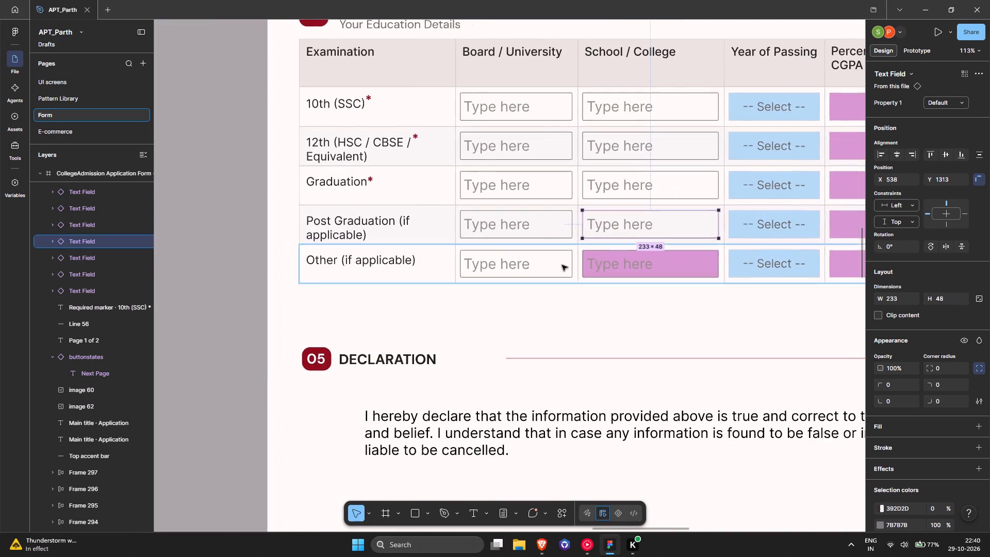
scroll(562, 265, "up", 2, "ctrl")
left_click(676, 253)
key("Delete")
left_click(678, 253)
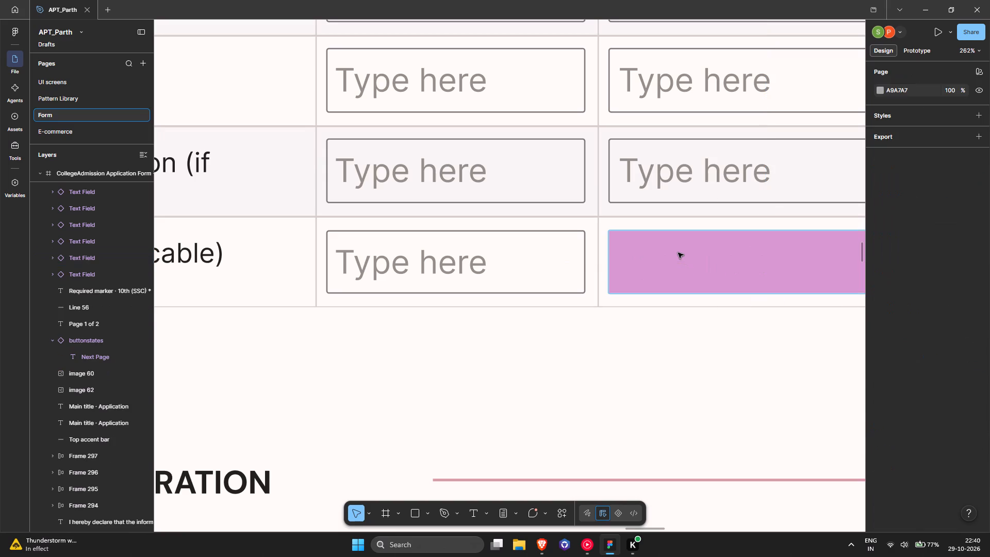
key("Delete")
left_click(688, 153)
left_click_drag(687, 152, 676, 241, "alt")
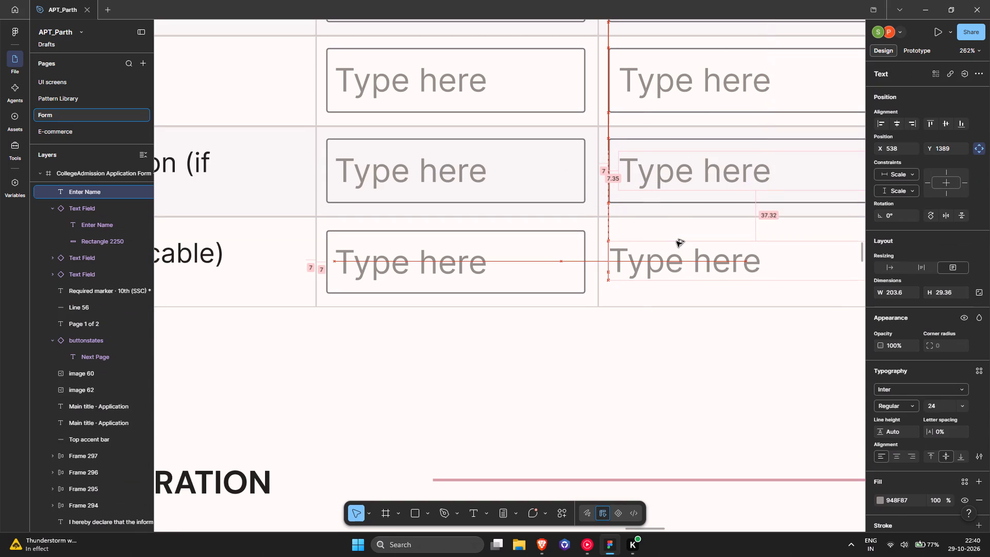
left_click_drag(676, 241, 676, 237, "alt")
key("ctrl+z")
Copy the Post Graduation row's School / College text field into the Other row at X 538, Y 1381.
left_click_drag(801, 168, 797, 246, "alt")
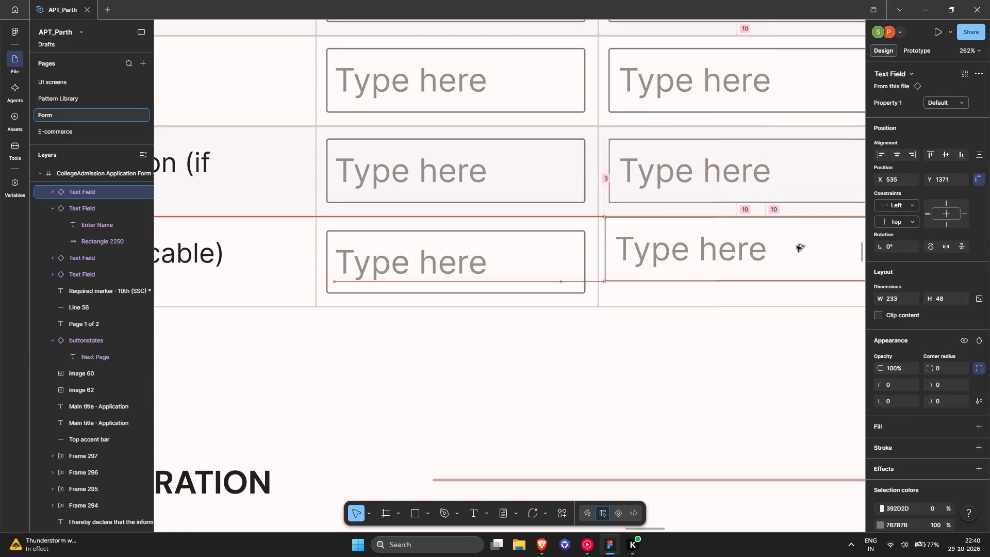
left_click_drag(797, 246, 801, 260, "alt")
scroll(799, 265, "up", 1)
middle_click_drag(786, 271, 660, 230)
scroll(457, 253, "up", 3, "ctrl")
Nudge the Other row's Board / University text field to X 326, Y 1379.
left_click(463, 254)
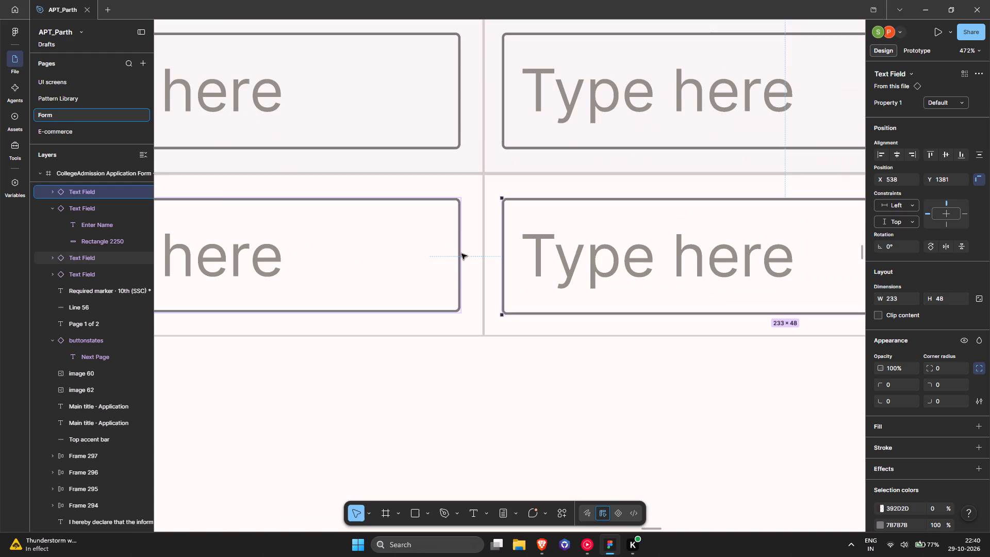
left_click(448, 310)
scroll(459, 286, "down", 7, "ctrl")
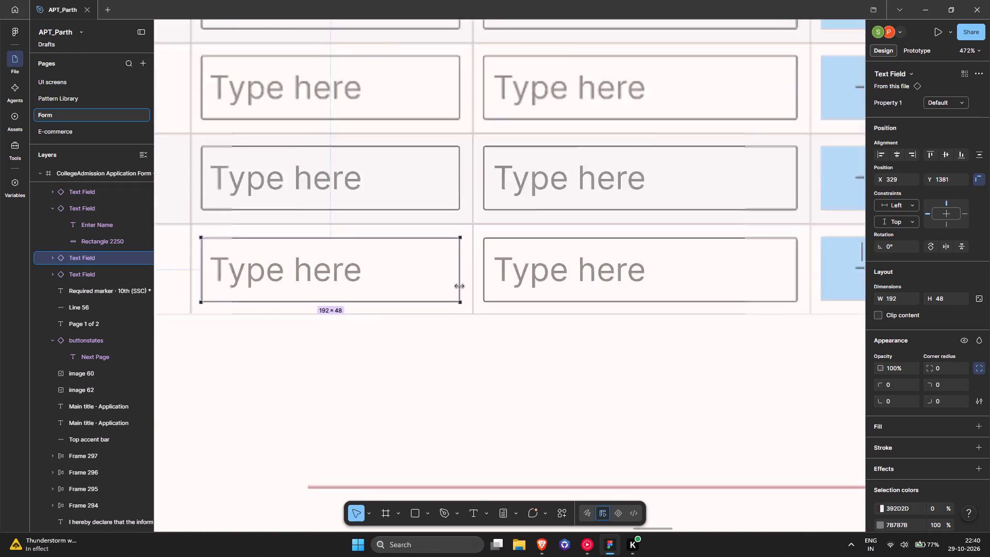
left_click(415, 282)
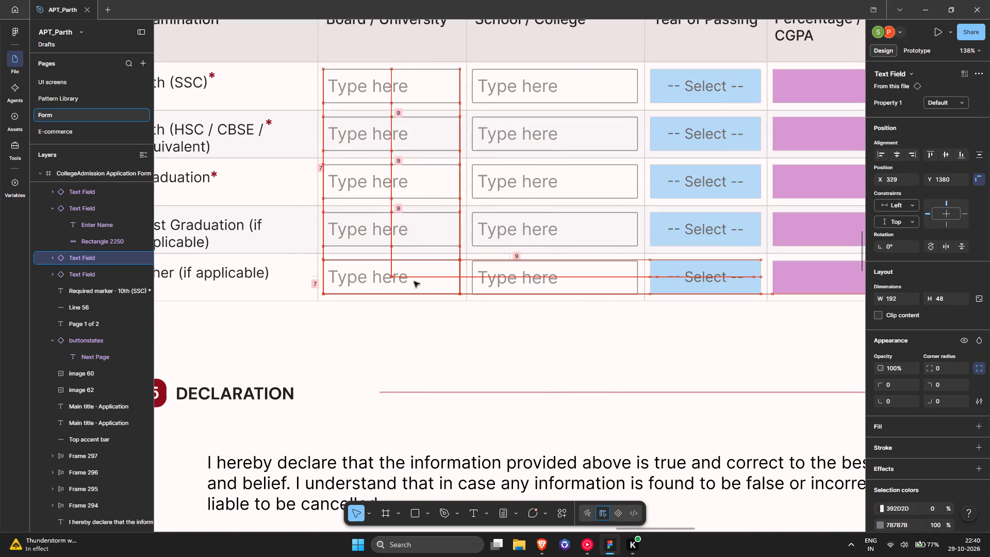
scroll(413, 282, "up", 6, "ctrl")
left_click(412, 280)
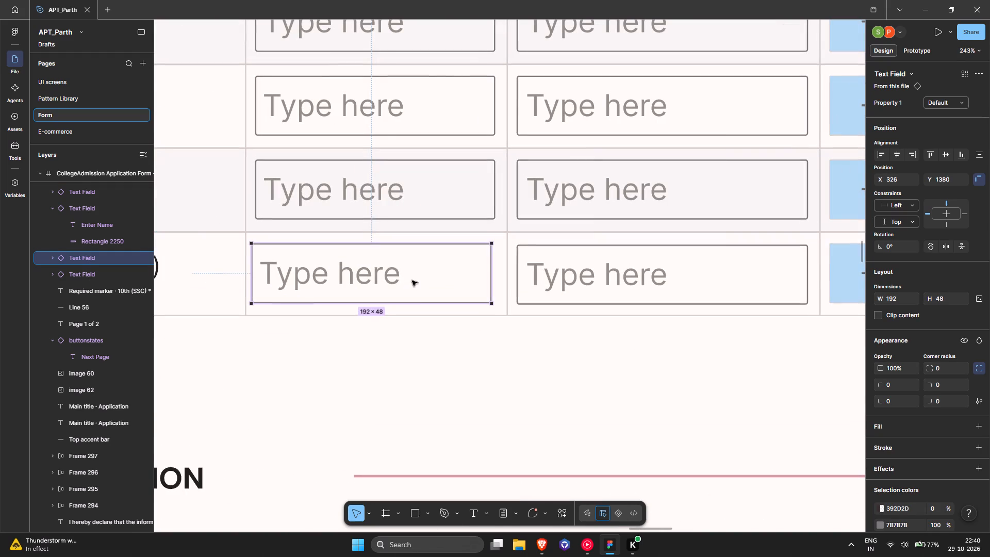
scroll(412, 283, "down", 3, "ctrl")
middle_click_drag(503, 280, 433, 280)
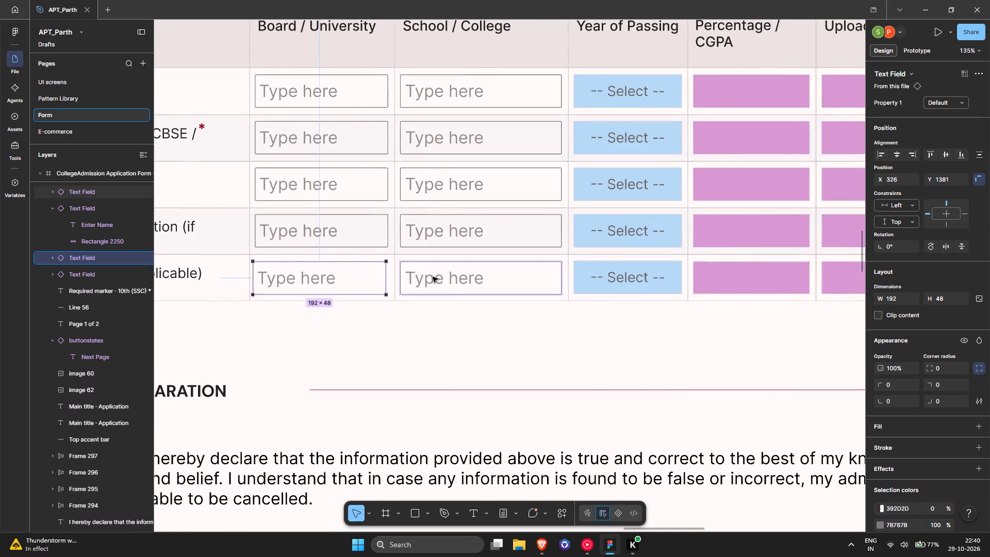
scroll(425, 272, "up", 5, "ctrl")
scroll(524, 271, "down", 6, "ctrl")
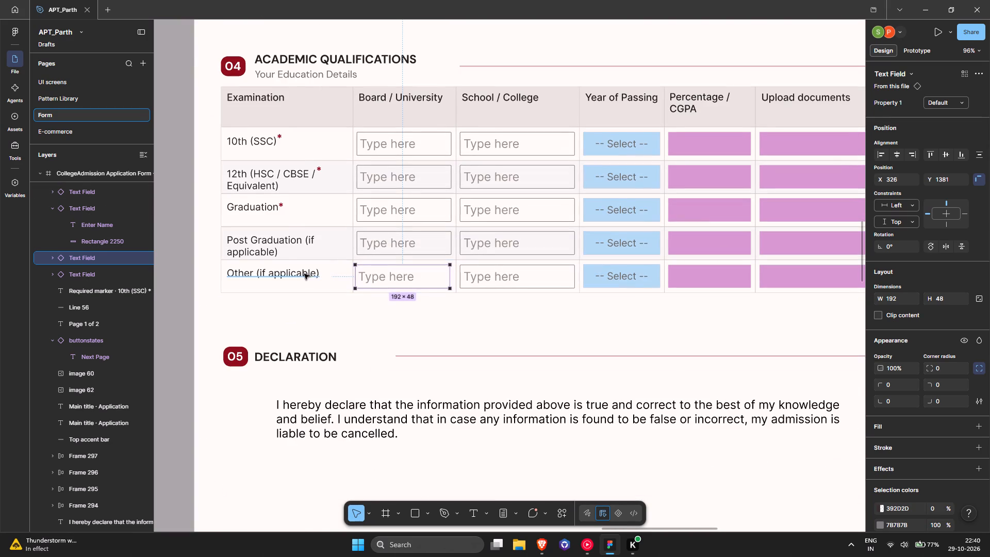
left_click(304, 274)
left_click(346, 276)
left_click(381, 279)
scroll(444, 277, "up", 5, "ctrl")
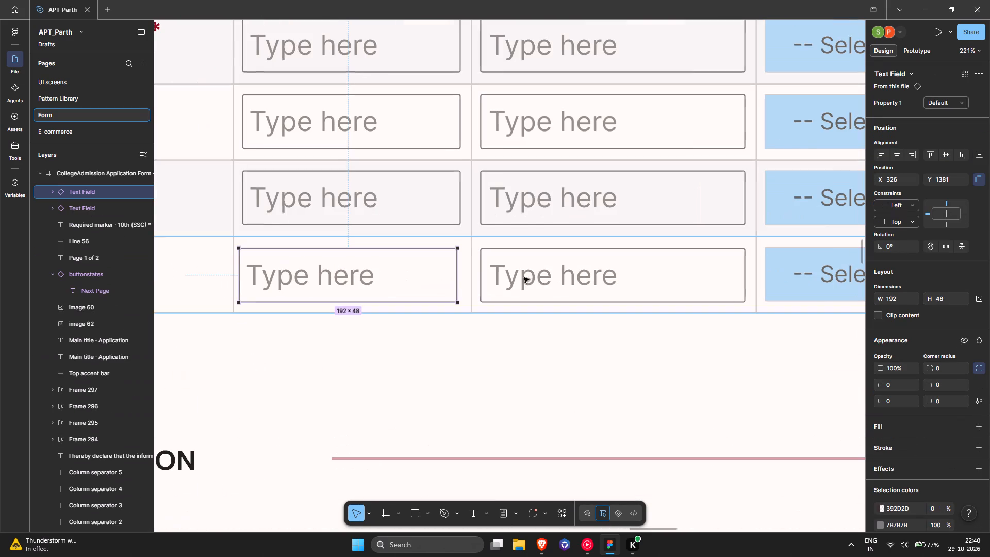
left_click(383, 278)
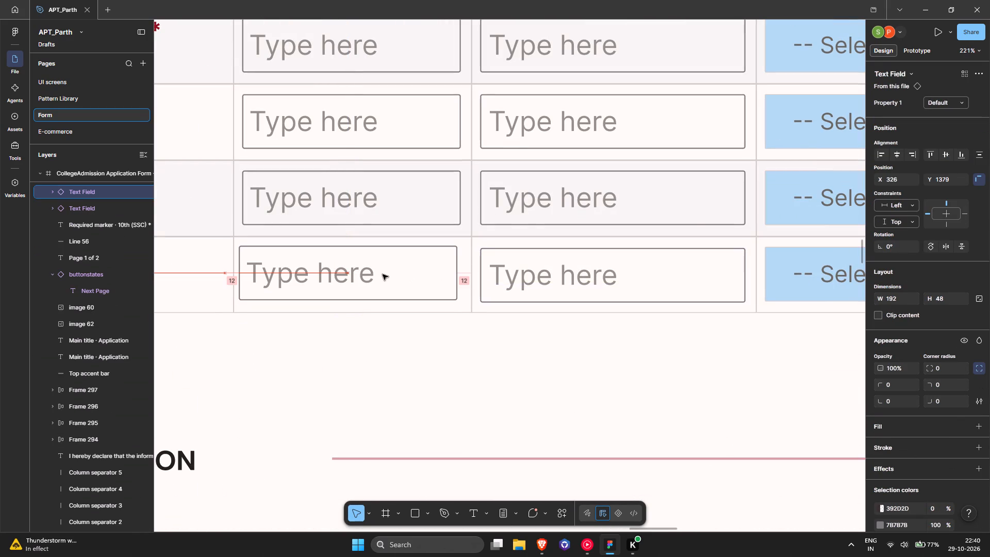
Align the vertical centres of the Other row's two text fields and Select box, placing them at Y 1380.
left_click(773, 265, "shift")
left_click(703, 274, "shift")
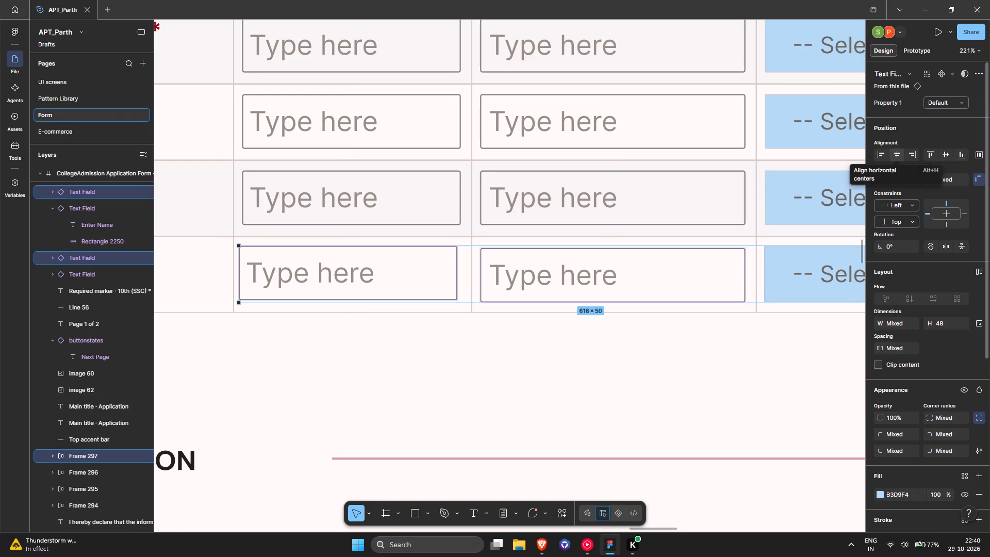
left_click(934, 153)
key("ctrl+z")
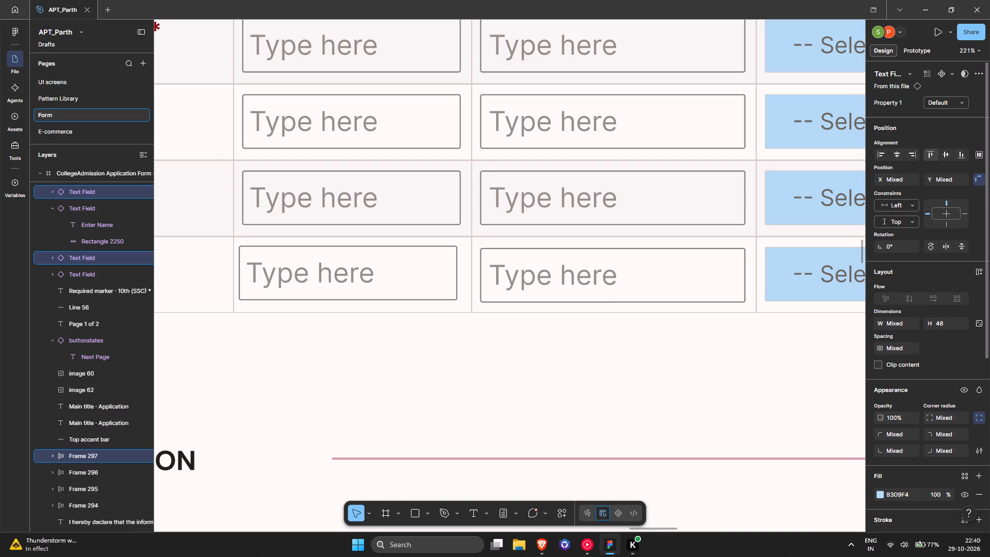
left_click(944, 153)
middle_click_drag(758, 165, 539, 163)
scroll(539, 162, "down", 4, "ctrl")
scroll(525, 184, "up", 4, "ctrl")
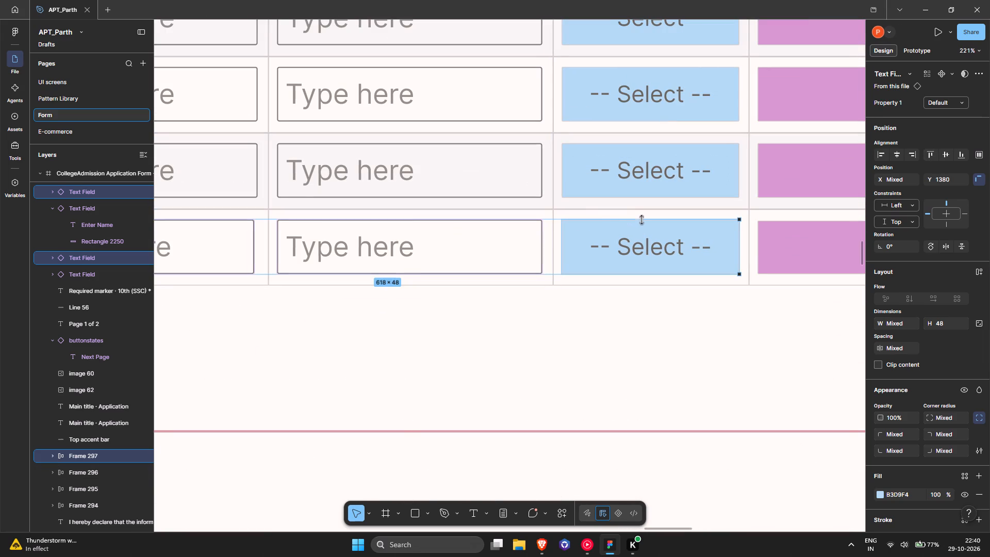
key("ctrl+z")
key("ctrl+shift+z")
middle_click_drag(606, 231, 670, 238)
scroll(671, 238, "down", 1, "ctrl")
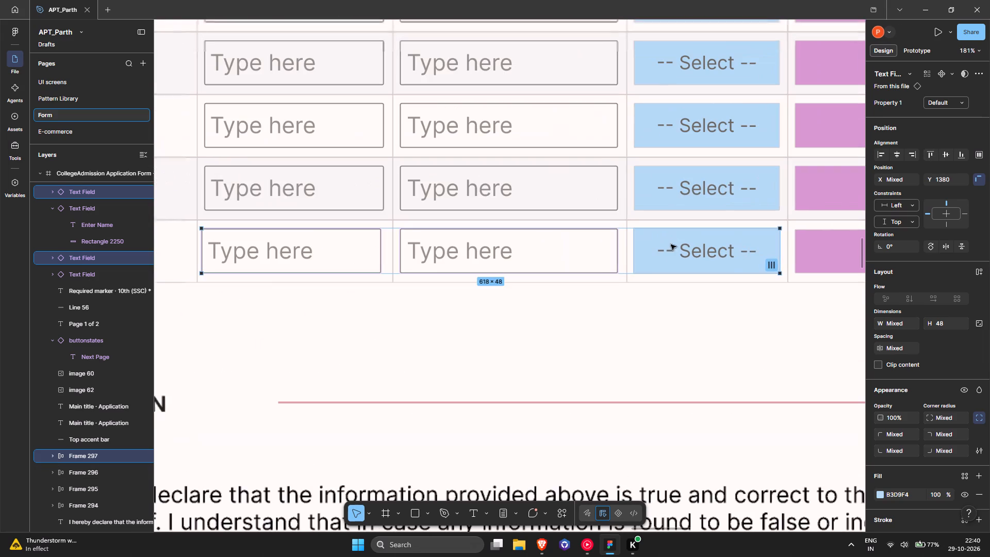
left_click(685, 302)
Align the vertical centres of the text fields and Select box within the Post Graduation row and within the Graduation row.
left_click(658, 185)
left_click(553, 181, "shift")
left_click(345, 178, "shift")
scroll(381, 191, "up", 3)
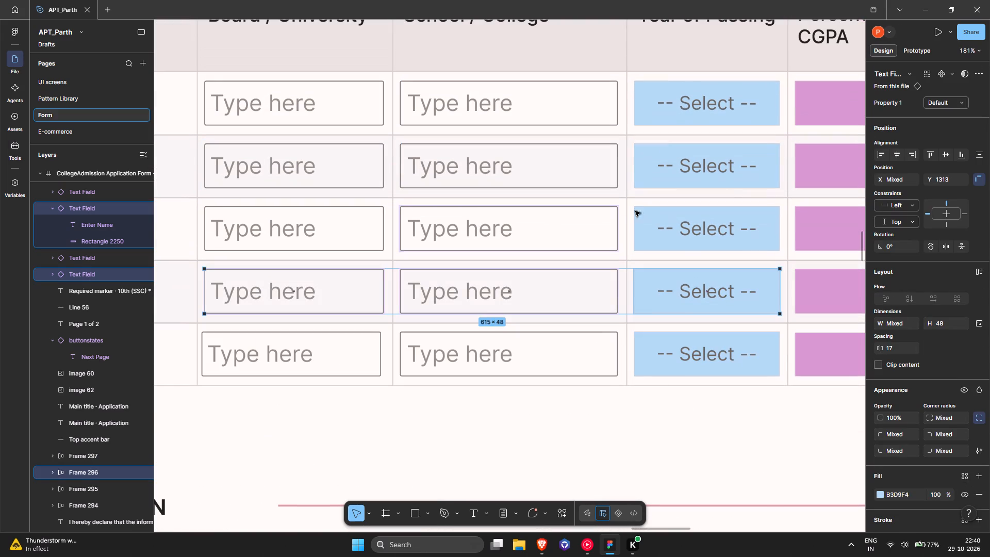
left_click(940, 153)
left_click(645, 218)
left_click(584, 219, "shift")
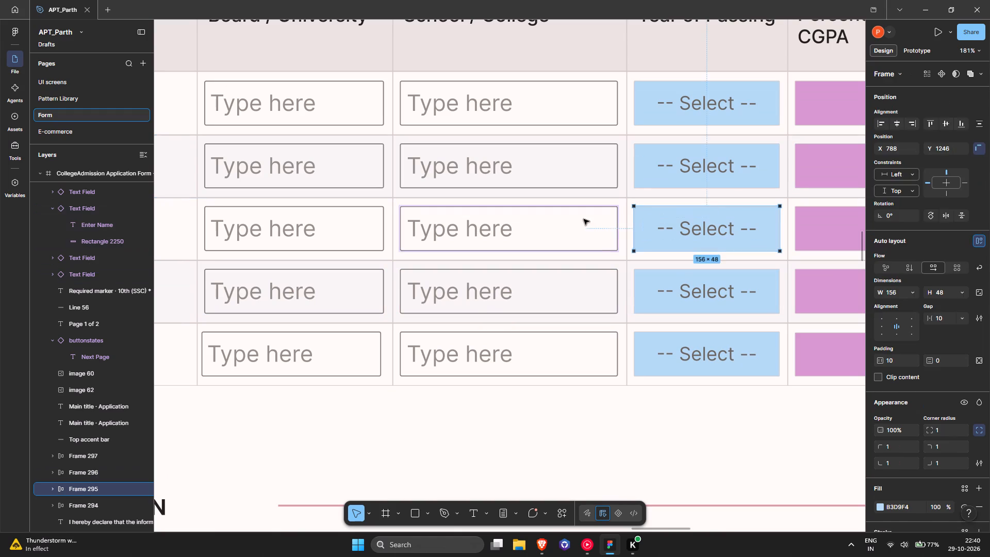
left_click(363, 218, "shift")
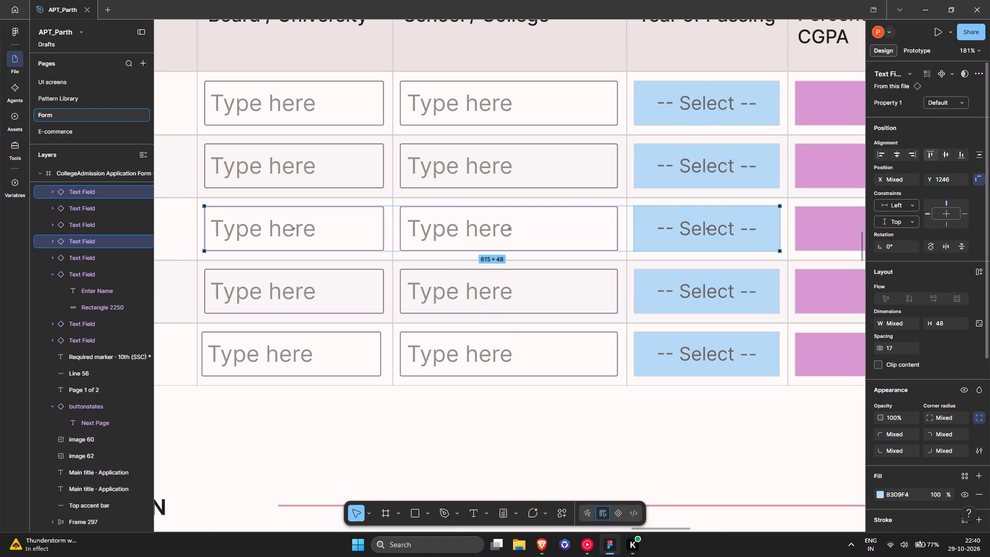
left_click(943, 154)
Align the vertical centres of the text fields and Select box within the 12th row and within the 10th row.
left_click(670, 159)
left_click(550, 156, "shift")
left_click(318, 152, "shift")
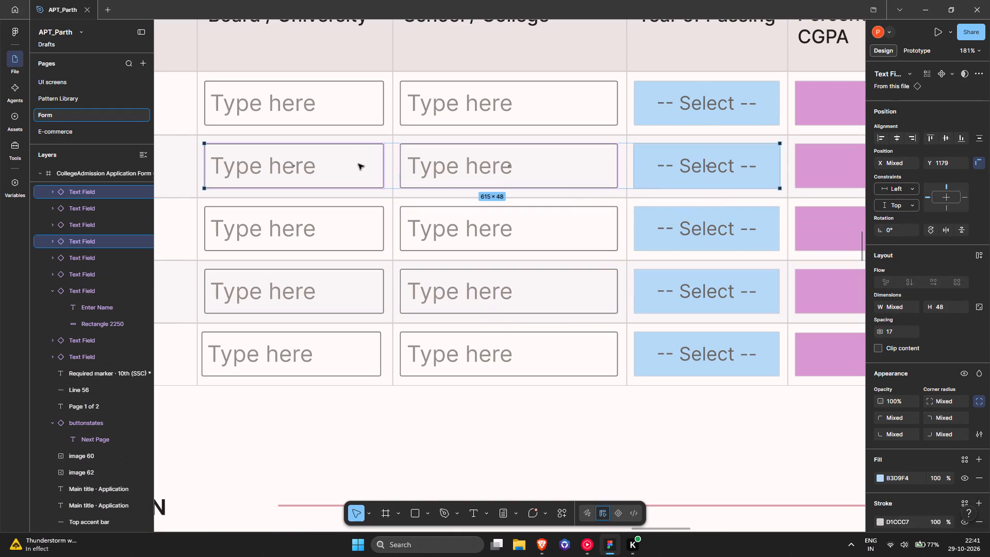
left_click(943, 154)
left_click(635, 97)
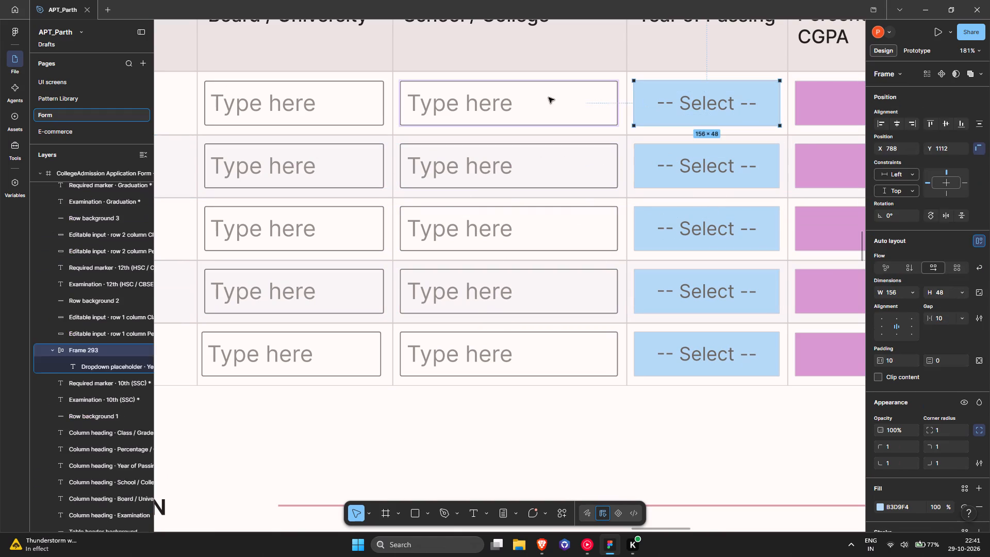
left_click(549, 97, "shift")
left_click(338, 103, "shift")
left_click(944, 149)
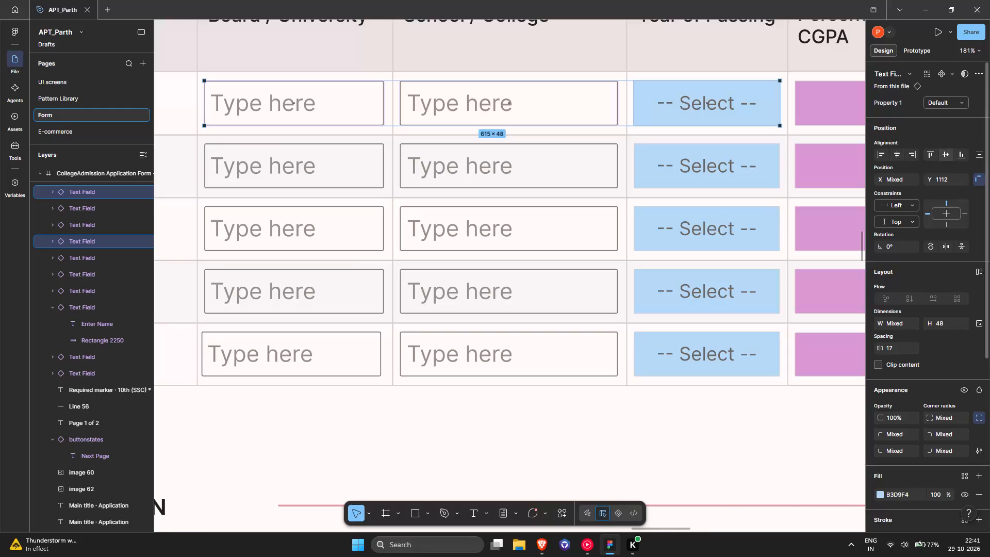
left_click(942, 155)
Copy the Other row's Board / University text field to its Percentage / CGPA cell at X 960, Y 1381 and resize it to width 168.
scroll(678, 106, "down", 1, "ctrl")
middle_click_drag(676, 106, 525, 102)
left_click(540, 343)
scroll(543, 337, "down", 2, "ctrl")
middle_click_drag(591, 322, 534, 317)
left_click_drag(272, 309, 603, 311, "alt")
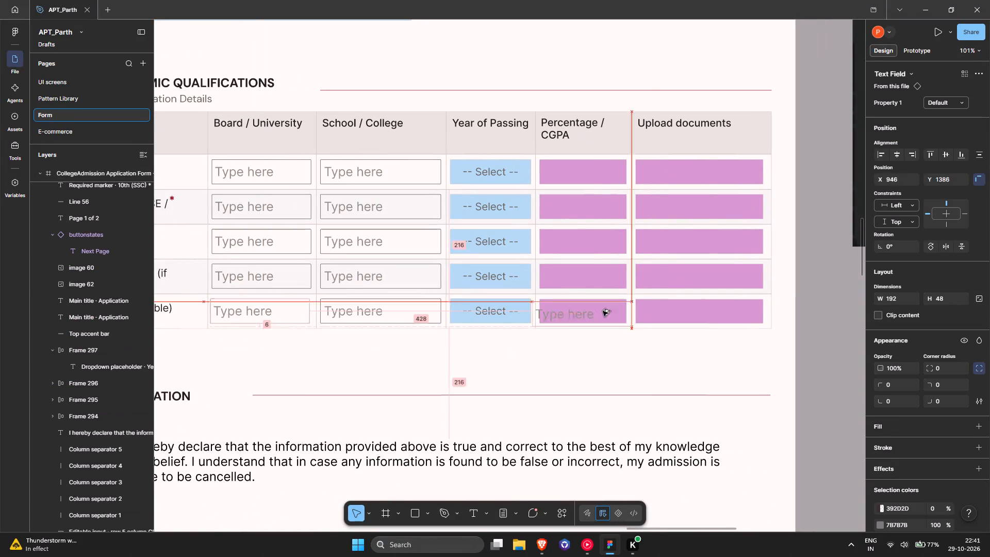
left_click_drag(603, 311, 602, 310, "alt")
scroll(555, 309, "up", 10, "ctrl")
scroll(550, 309, "down", 2, "ctrl")
middle_click_drag(595, 308, 513, 307)
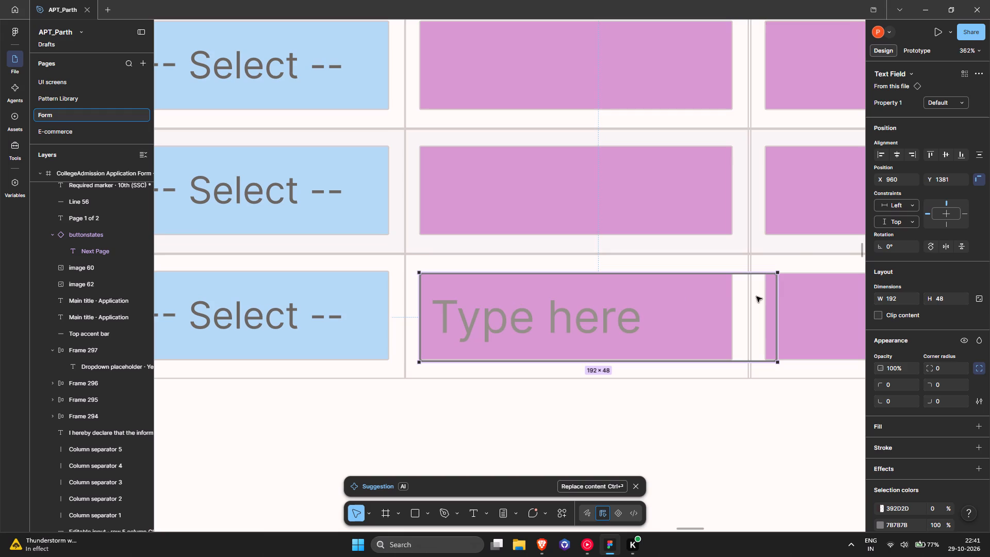
left_click_drag(780, 295, 731, 294)
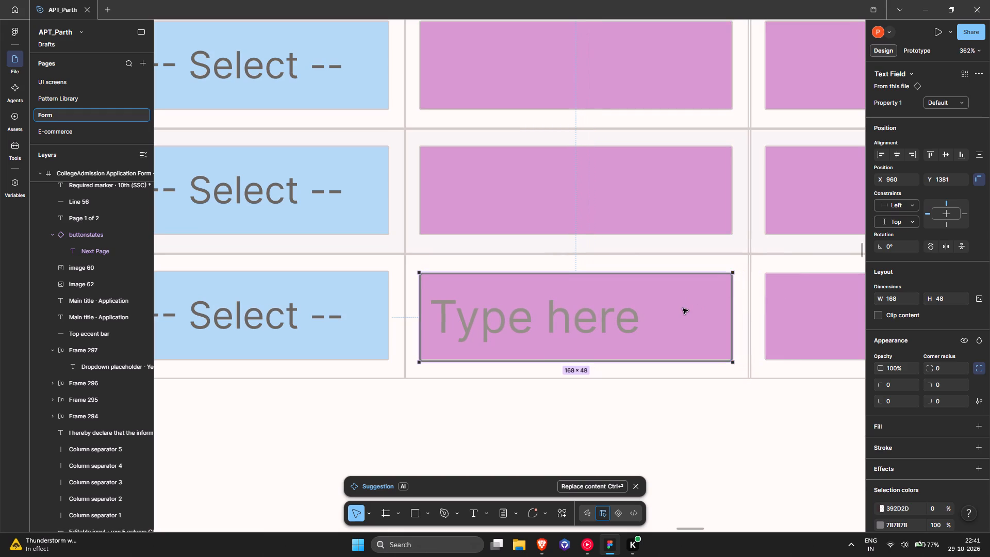
left_click(681, 308)
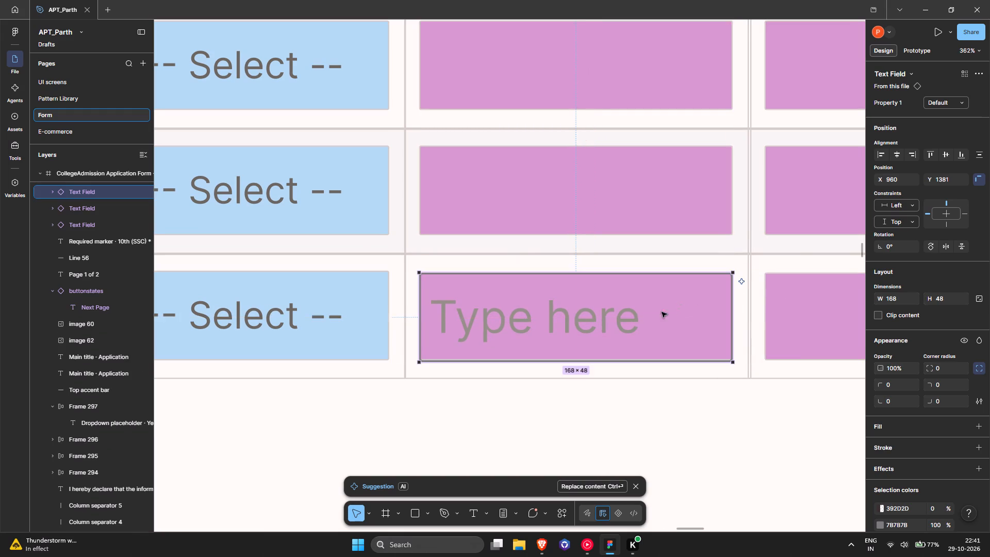
Delete the pink placeholder rectangles in the Percentage / CGPA column for the Post Graduation, Graduation, 12th and 10th rows.
scroll(651, 313, "up", 2)
scroll(652, 319, "down", 3, "ctrl")
left_click(632, 268)
key("Delete")
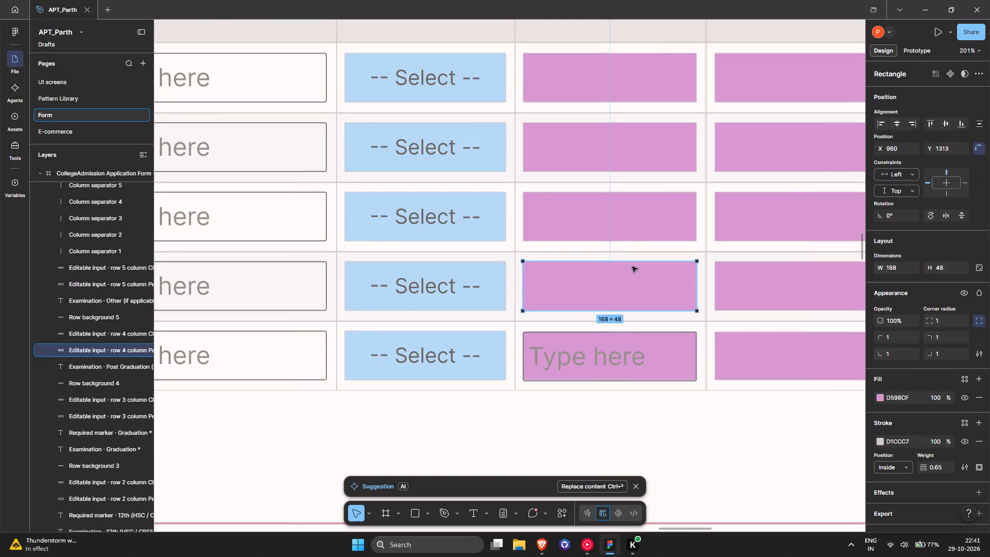
left_click(633, 218)
key("Delete")
left_click(645, 154)
key("Delete")
left_click(642, 84)
key("Delete")
Delete the pink placeholder rectangles in the Upload documents column for the 10th, 12th, Graduation and Post Graduation rows.
left_click(756, 81)
key("Delete")
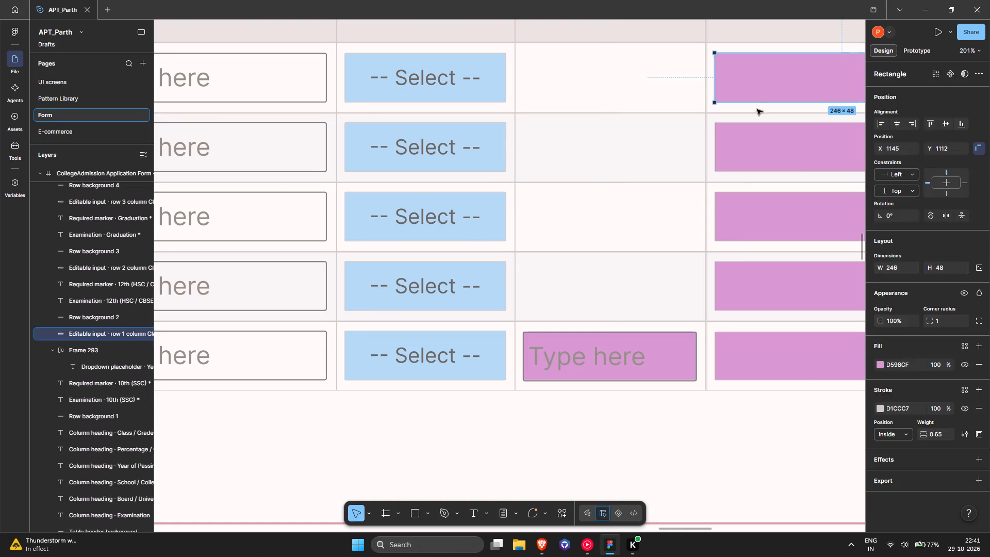
left_click(754, 141)
key("Delete")
left_click(755, 210)
key("Delete")
left_click(765, 272)
key("Delete")
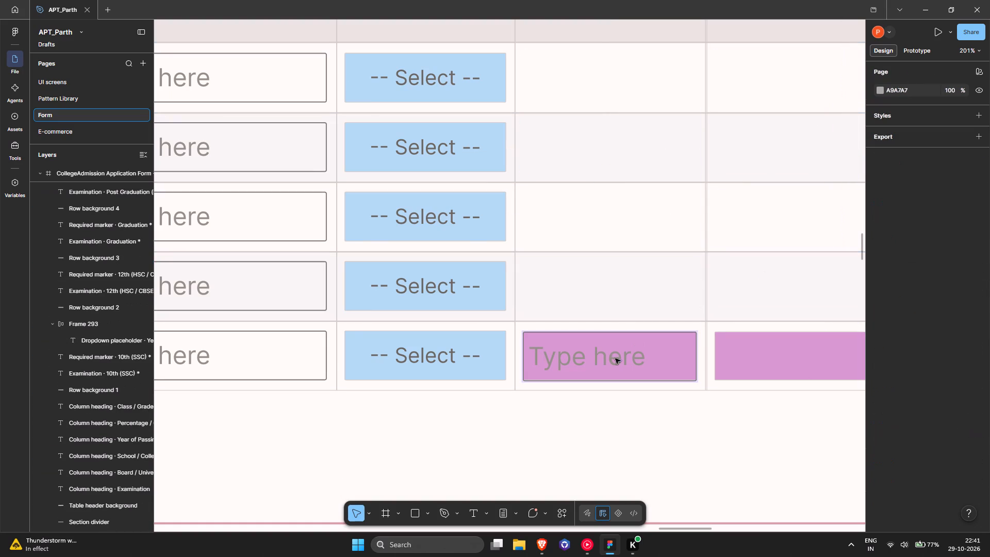
Copy the Percentage / CGPA text field to the Post Graduation row and repeat it at equal spacing in the Graduation, 12th and 10th rows.
scroll(610, 356, "up", 3, "ctrl")
left_click_drag(610, 356, 609, 239, "alt")
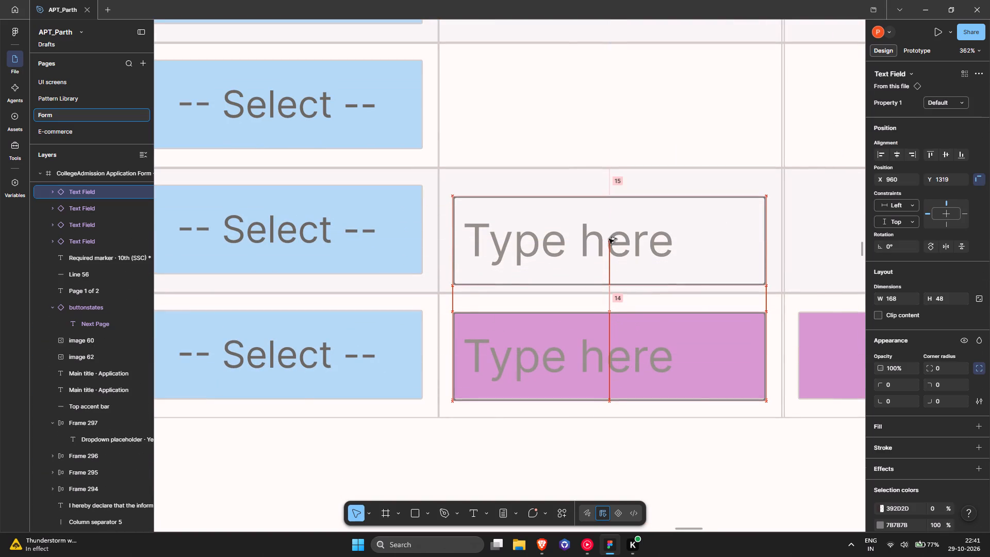
left_click_drag(609, 239, 608, 228, "alt")
key("ctrl+d")
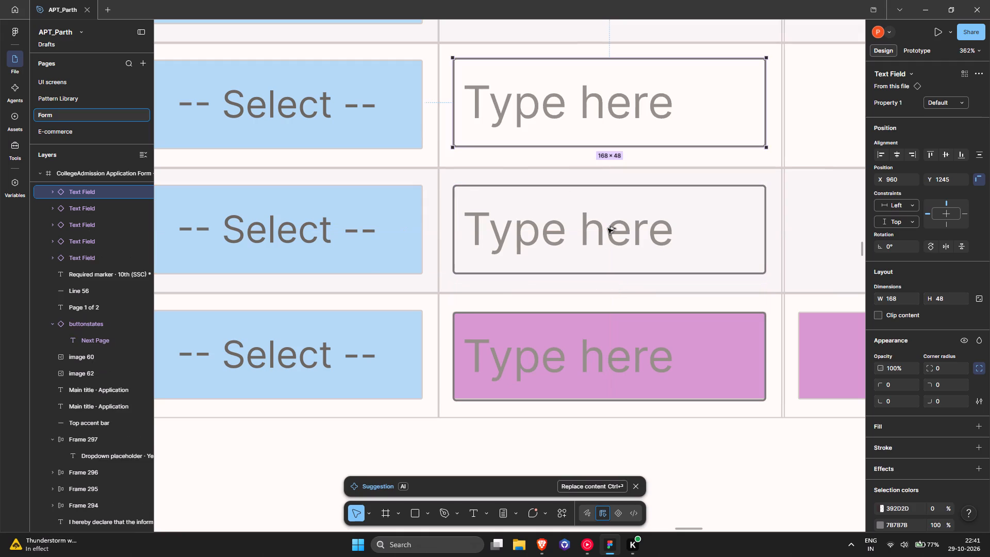
key("ctrl+d")
key("ctrl+d")
Align the upper four Percentage / CGPA text fields with their Select boxes, placing 12th at Y 1179, Graduation at 1246 and Post Graduation at 1313.
scroll(608, 228, "down", 5, "ctrl")
scroll(615, 200, "up", 3, "ctrl")
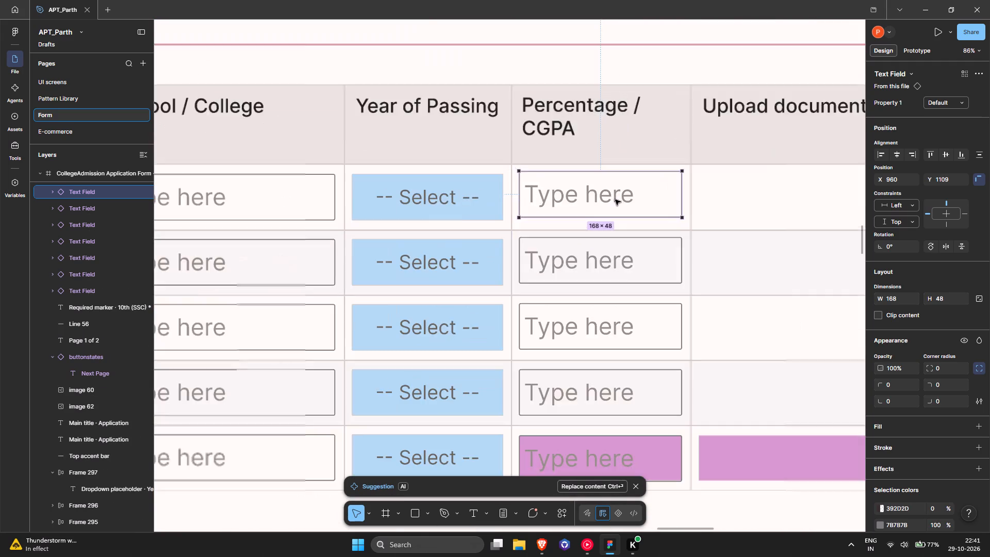
scroll(615, 200, "up", 4, "ctrl")
left_click_drag(603, 186, 603, 191)
left_click(623, 296)
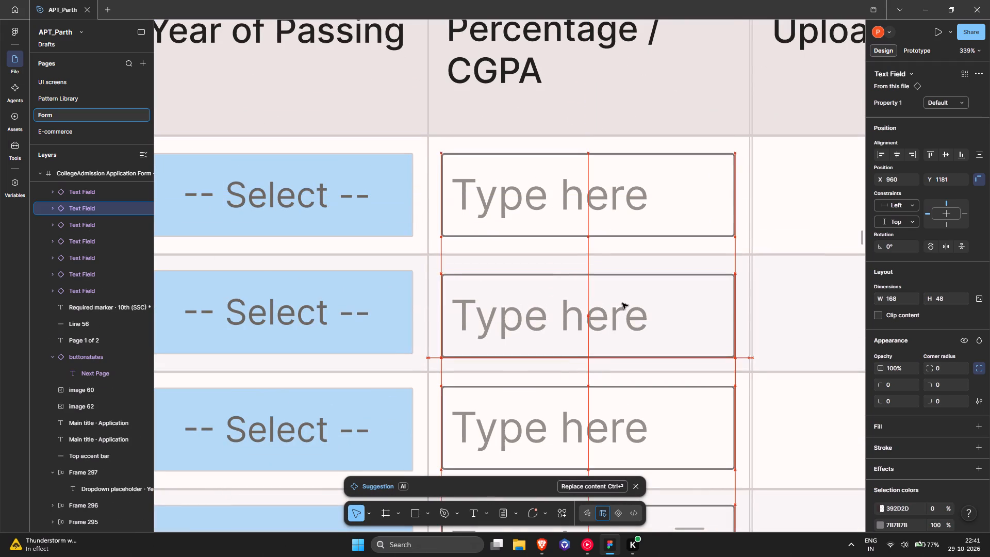
scroll(623, 300, "down", 4)
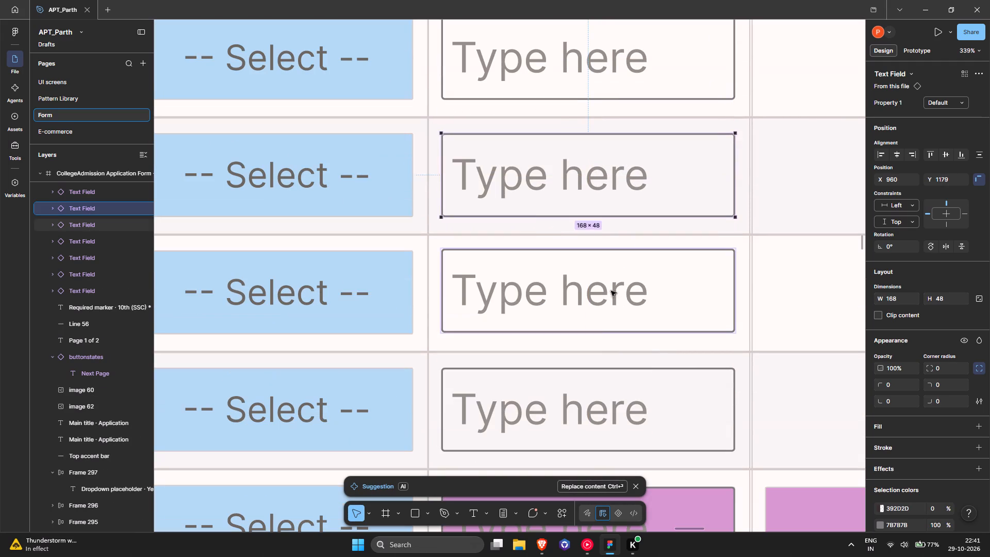
left_click(598, 271)
scroll(598, 274, "down", 5)
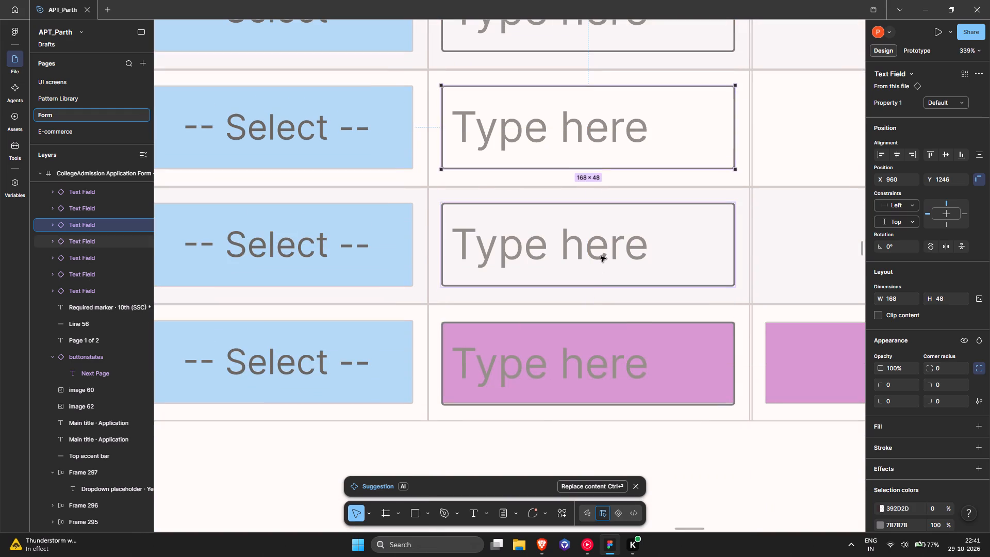
left_click(601, 255)
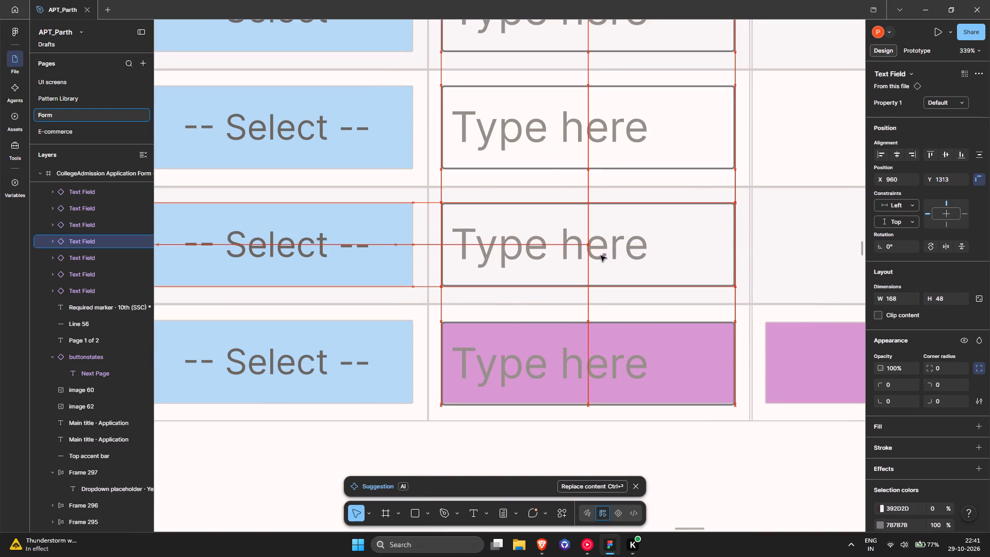
Delete the Other row's text field and the pink placeholder rectangle beneath it in the Percentage / CGPA column.
scroll(600, 257, "down", 4)
left_click(669, 231)
key("Delete")
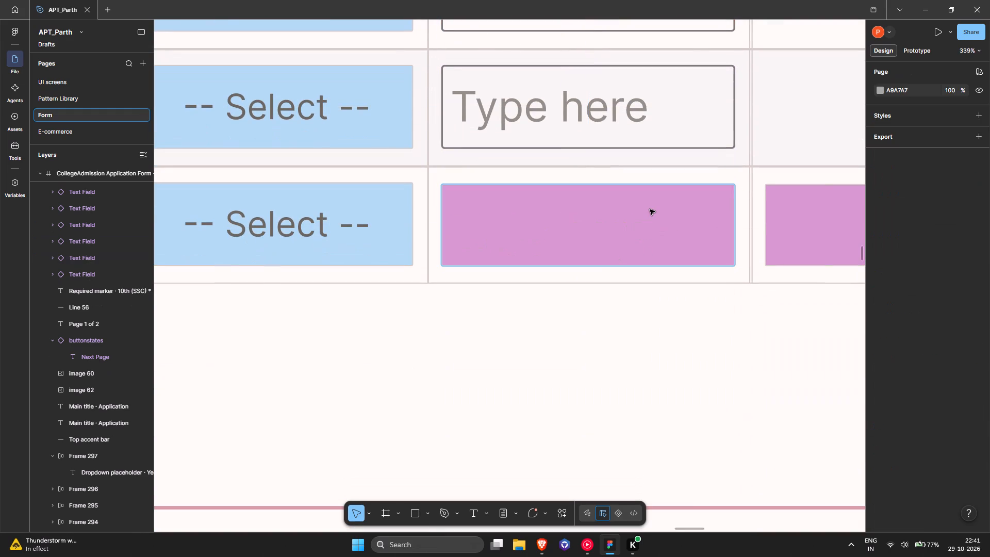
left_click(650, 209)
key("Delete")
Copy the Post Graduation row's Percentage / CGPA text field into the Other row at X 960, Y 1380.
left_click_drag(564, 80, 563, 109, "alt")
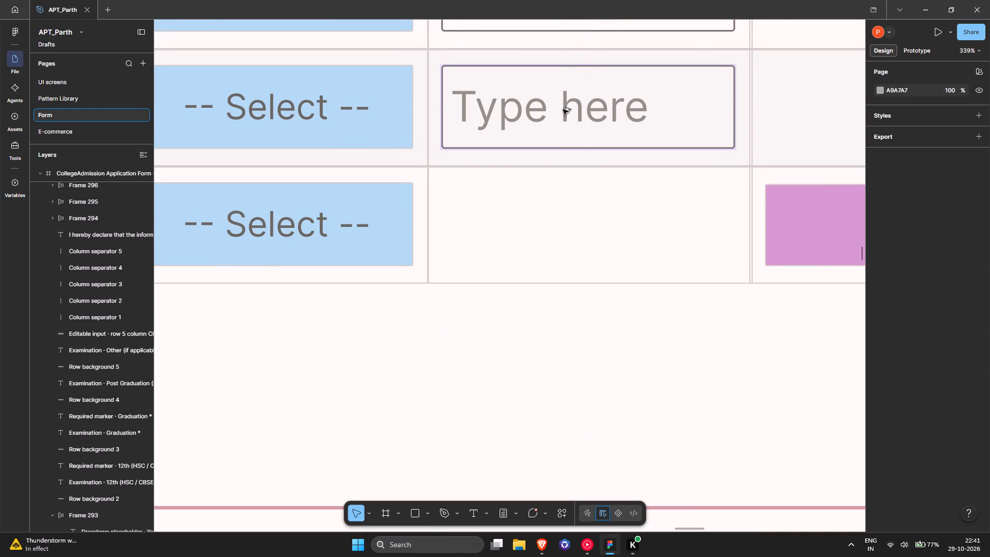
left_click_drag(563, 109, 565, 198, "alt")
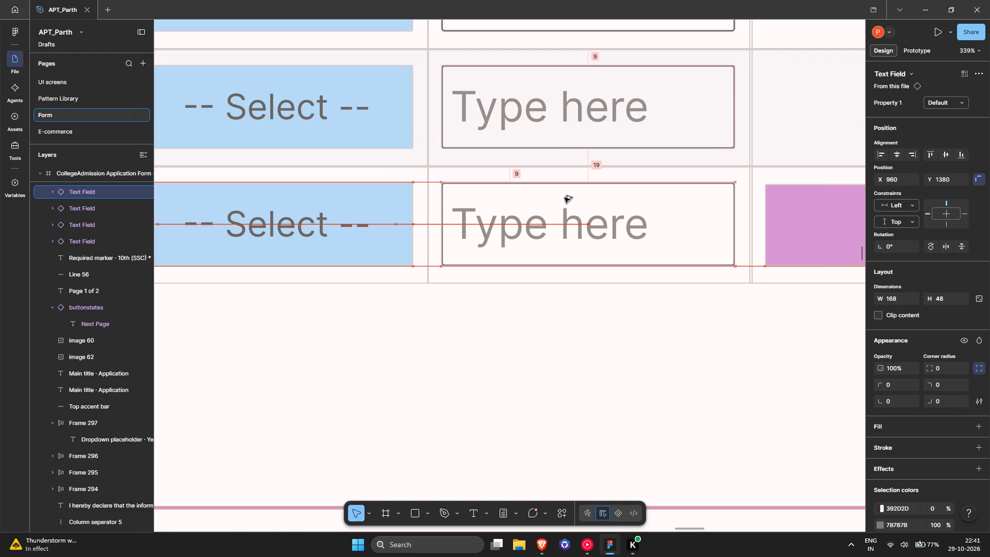
Copy the Other row's Percentage / CGPA text field into its Upload documents cell at X 1145, Y 1380, and widen the copy to 246.
scroll(634, 204, "down", 3, "ctrl")
scroll(637, 206, "up", 1)
middle_click_drag(632, 210, 434, 224)
left_click(565, 266)
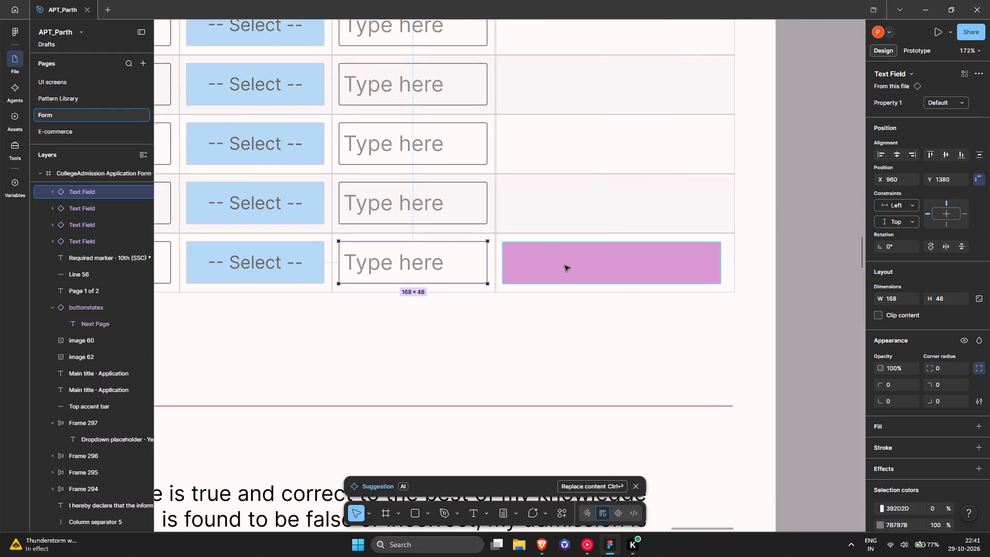
left_click(427, 327)
left_click_drag(397, 259, 590, 257, "alt")
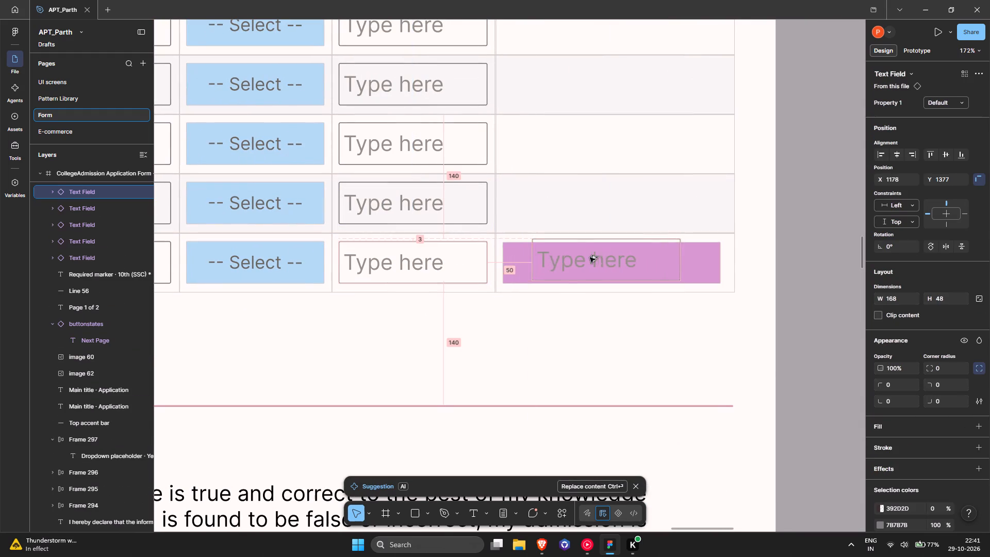
left_click_drag(590, 257, 561, 259, "alt")
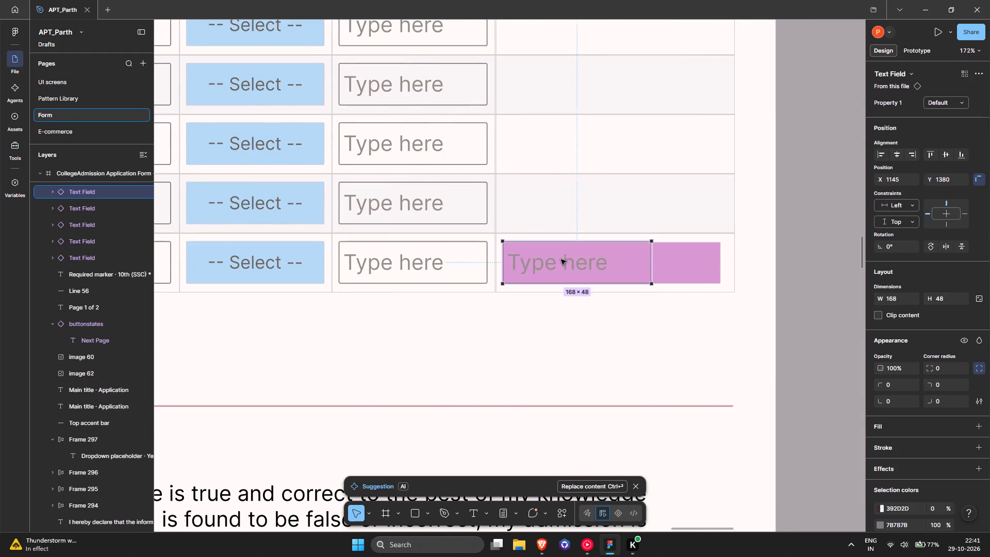
left_click_drag(653, 257, 719, 257)
Copy the 246-wide text field to the Post Graduation row at Y 1313 and repeat it at equal spacing for Graduation, 12th and 10th.
left_click_drag(633, 266, 630, 209, "alt")
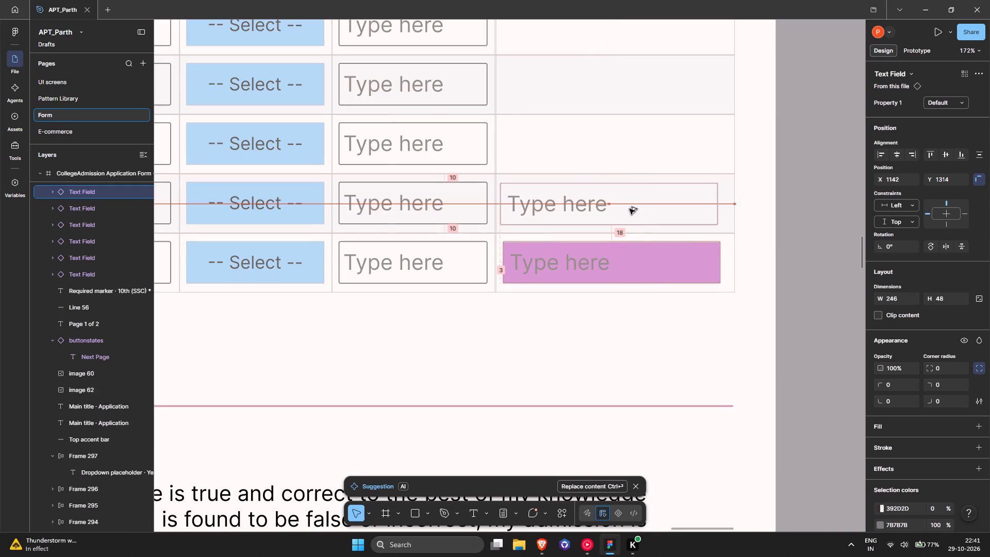
left_click_drag(630, 209, 630, 207, "alt")
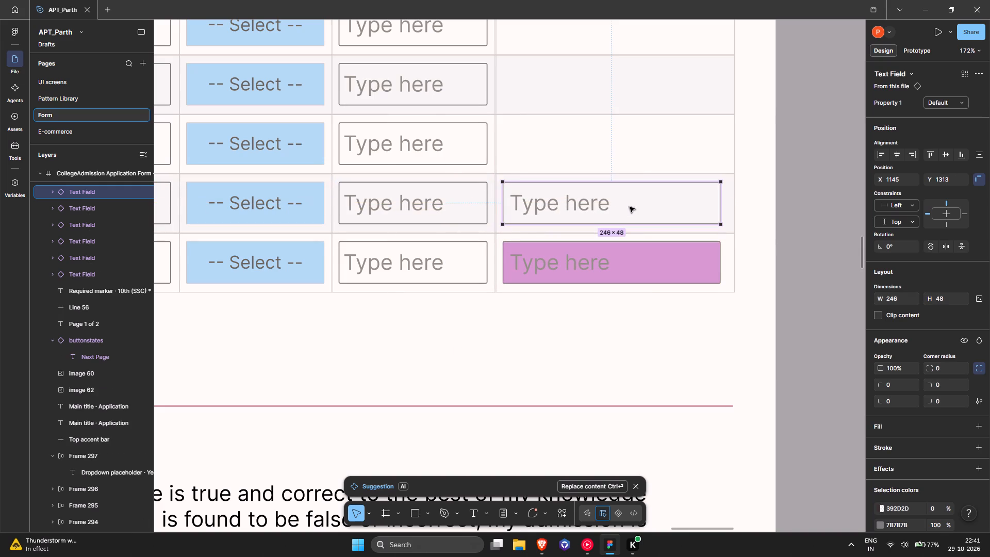
key("ctrl+d")
key("ctrl+d")
key("ctrl+d")
scroll(630, 207, "up", 3, "ctrl")
scroll(627, 232, "down", 4, "ctrl")
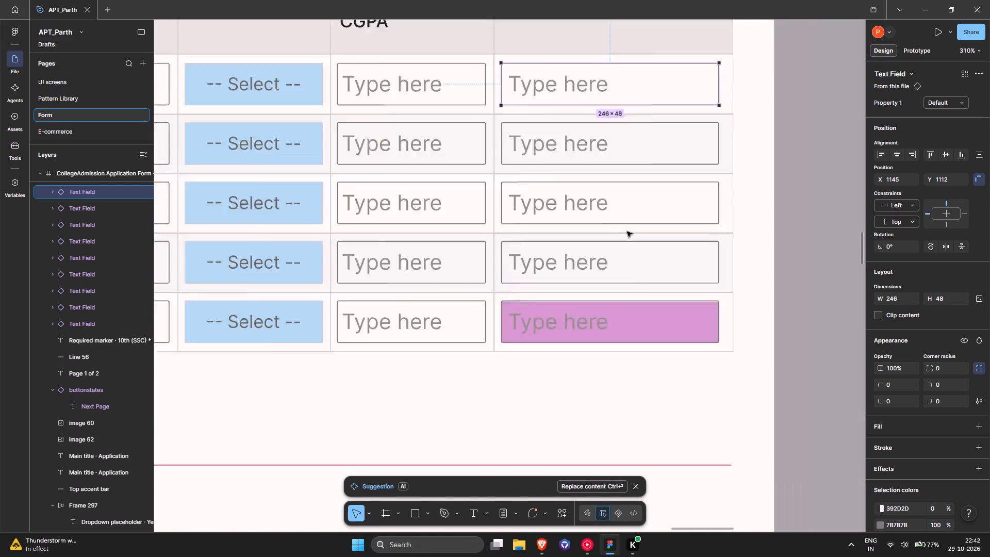
Align the 10th row's Upload documents field, Percentage / CGPA field and Select box on their vertical centres at Y 1112.
scroll(627, 232, "up", 1)
scroll(548, 155, "up", 4, "ctrl")
left_click(546, 133)
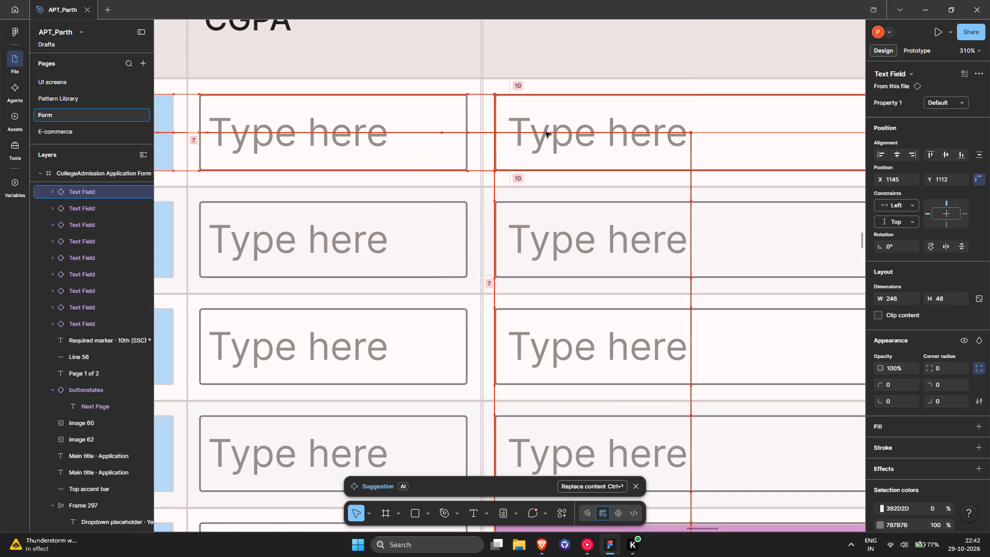
left_click(571, 216)
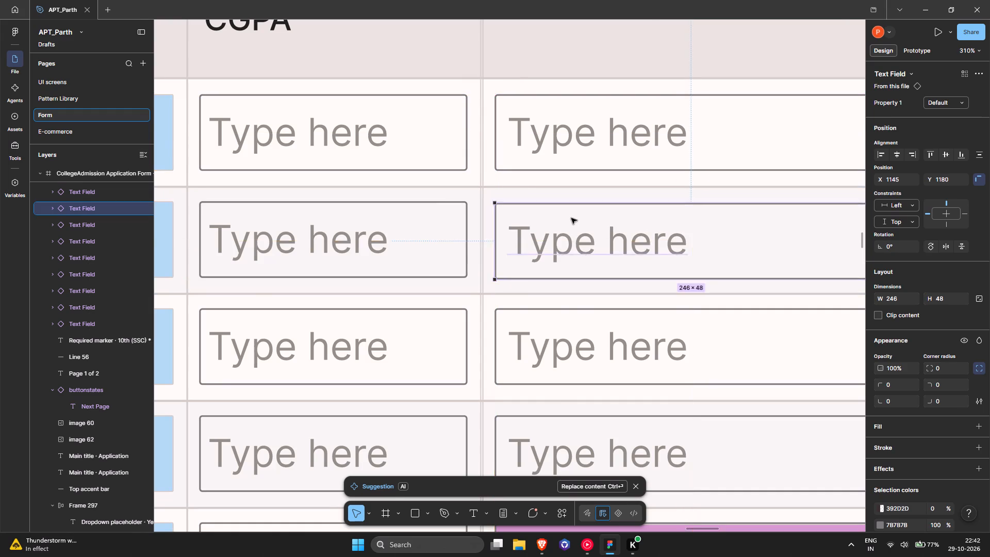
scroll(571, 218, "down", 5, "ctrl")
left_click(577, 189)
left_click(497, 188, "shift")
left_click(392, 187, "shift")
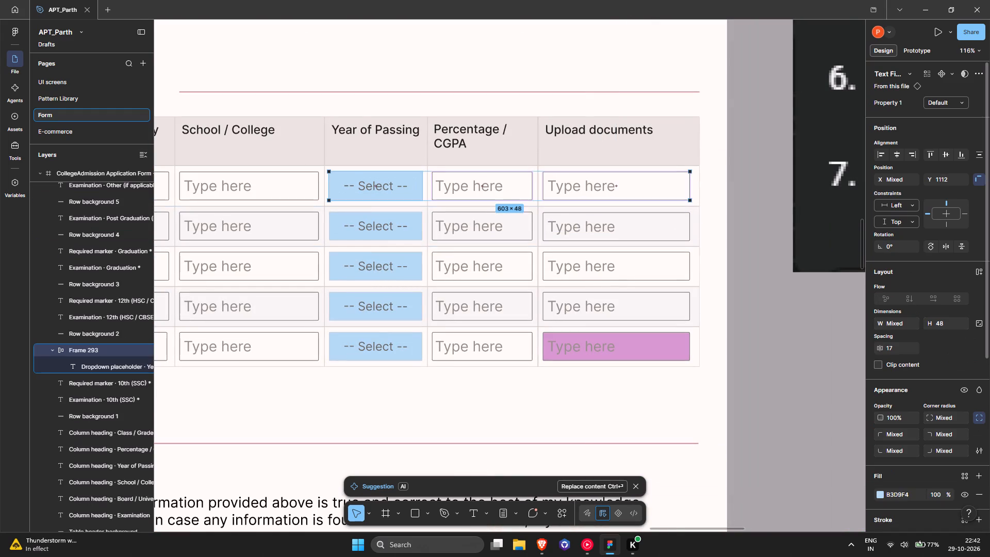
left_click(942, 155)
Align the Upload documents and Percentage / CGPA fields with their Select boxes, at Y 1180 for 12th and Y 1246 for Graduation.
left_click(580, 233)
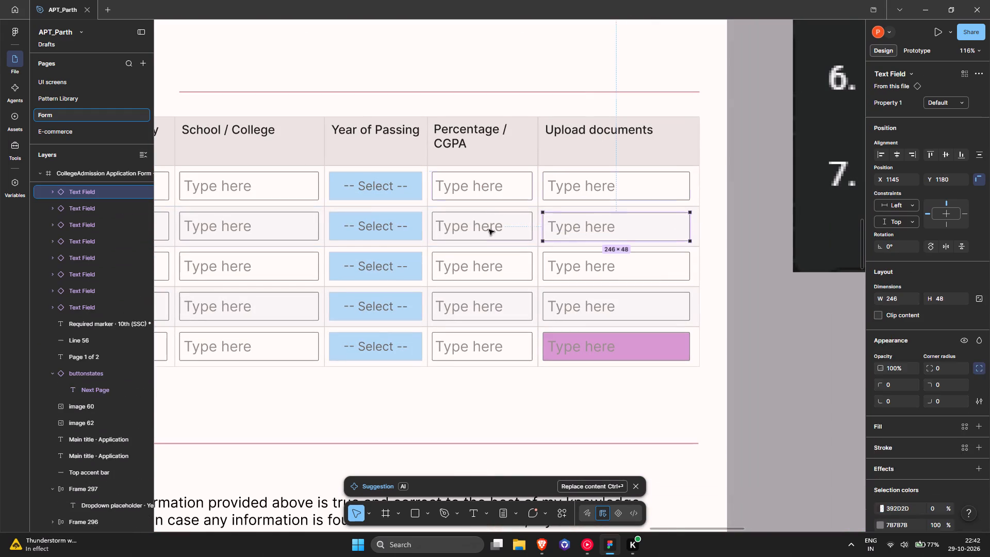
left_click(478, 228, "shift")
left_click(401, 227, "shift")
left_click(946, 155)
left_click(638, 259)
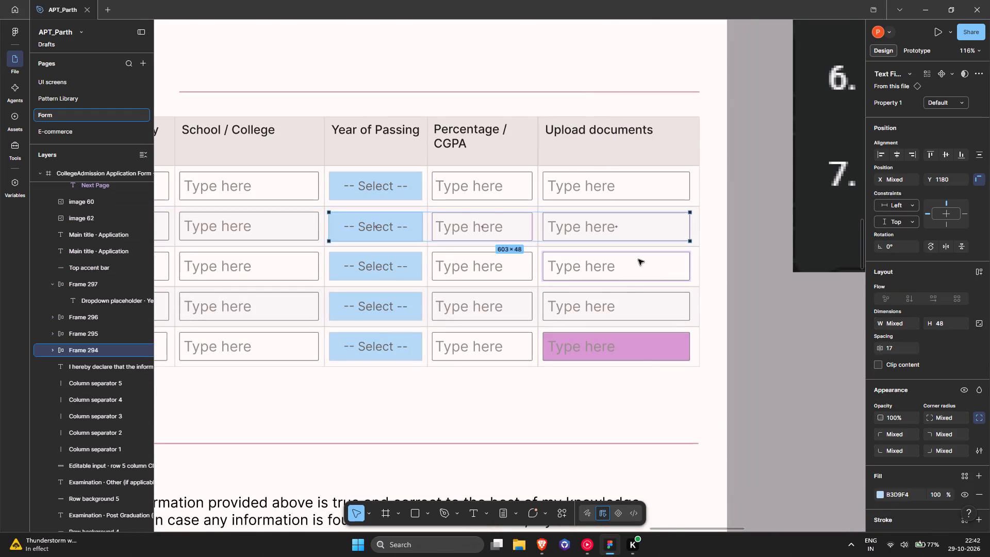
left_click(473, 264, "shift")
left_click(390, 267, "shift")
left_click(945, 158)
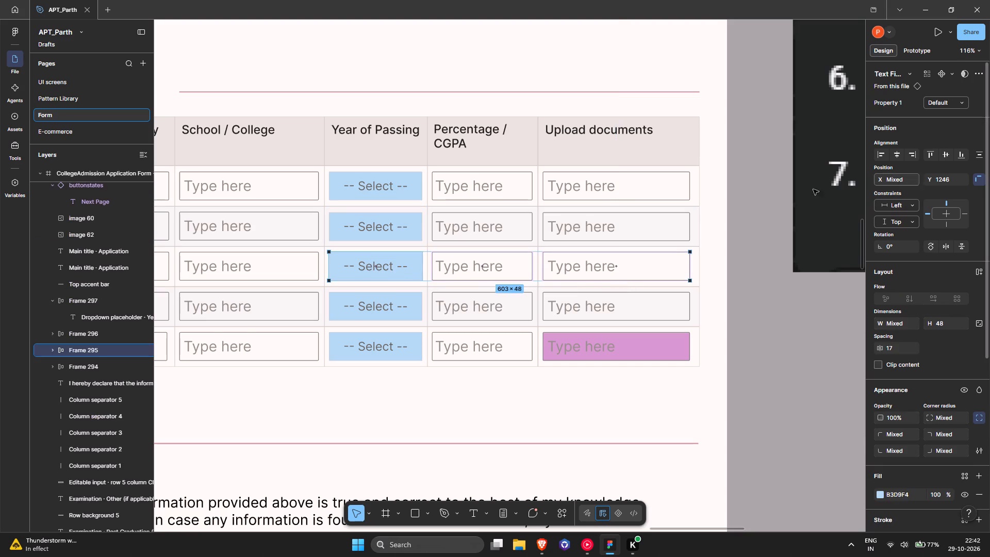
Align all five boxes of the 12th row, from Board / University to Upload documents, on their vertical centres at Y 1180.
middle_click_drag(603, 203, 798, 197)
left_click(761, 216)
left_click(665, 217, "shift")
left_click(582, 219, "shift")
left_click(487, 219, "shift")
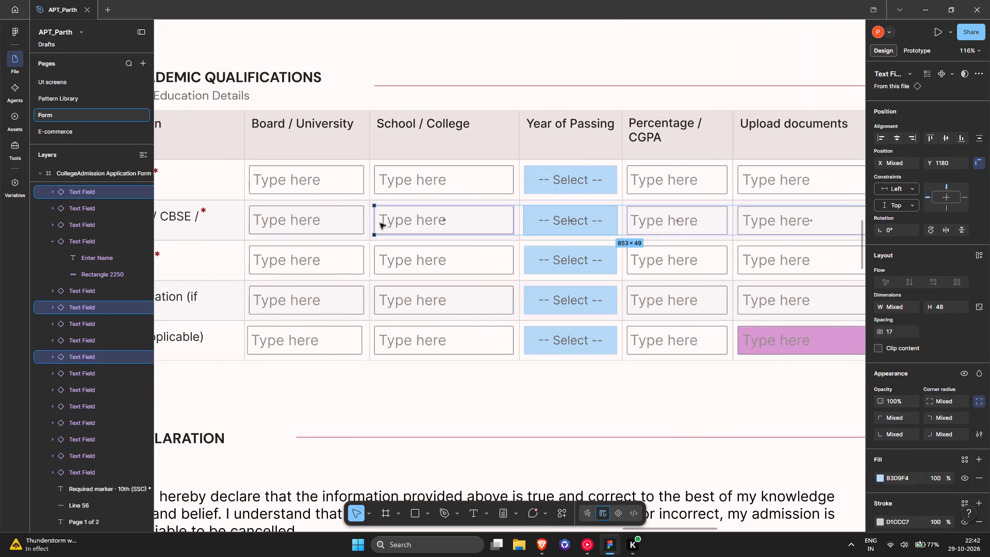
left_click(356, 223, "shift")
left_click(944, 153)
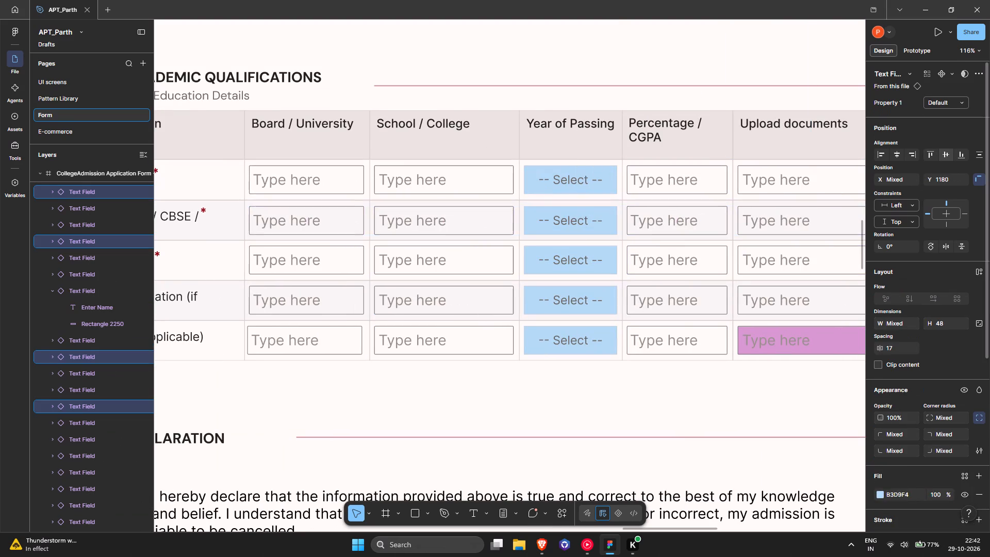
Align the Post Graduation row's Upload documents field, Percentage / CGPA field and Select box on their vertical centres at Y 1313.
middle_click_drag(782, 166, 667, 141)
left_click(684, 277)
left_click(584, 281, "shift")
left_click(453, 273, "shift")
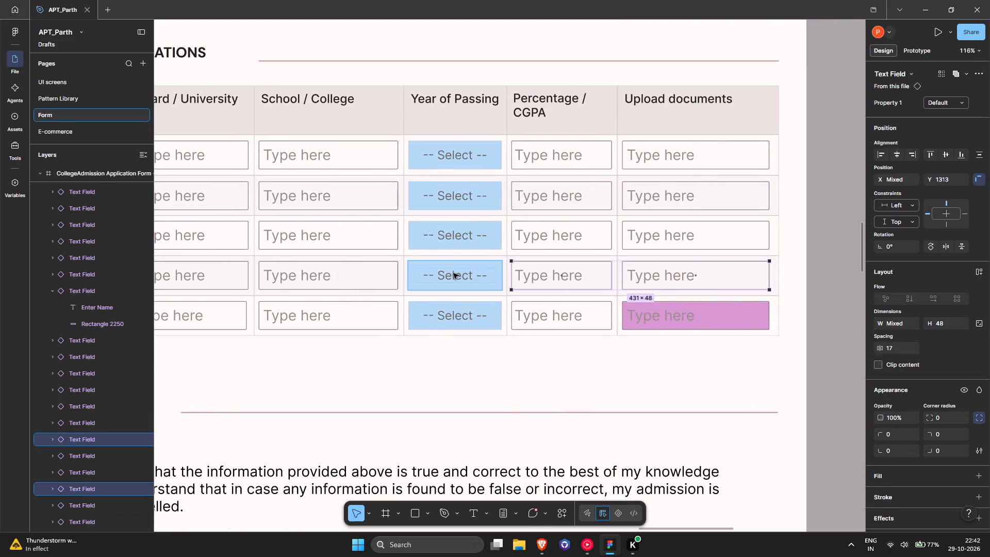
left_click(952, 152)
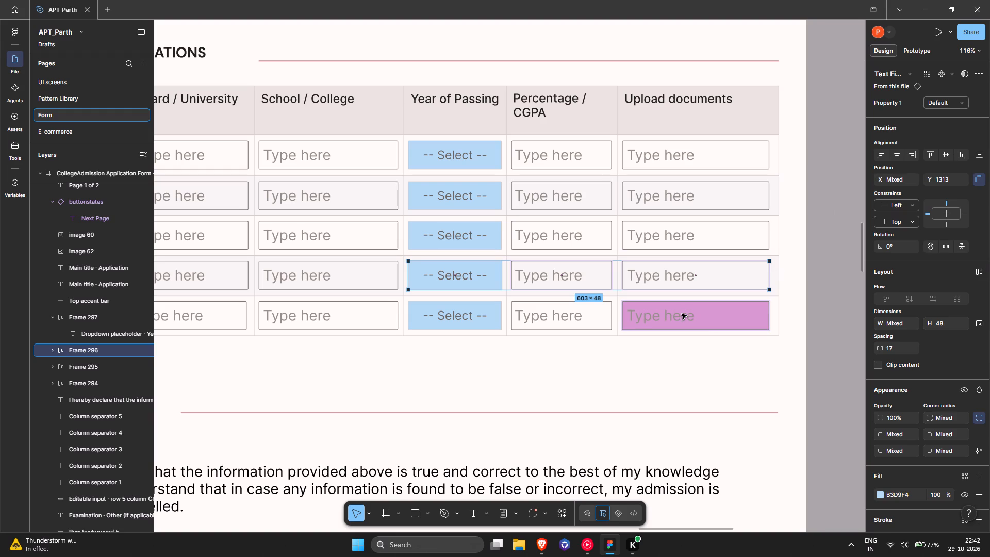
Delete the Other row's Upload documents text field and the pink placeholder rectangle beneath it.
left_click(682, 314)
key("Delete")
left_click(748, 323)
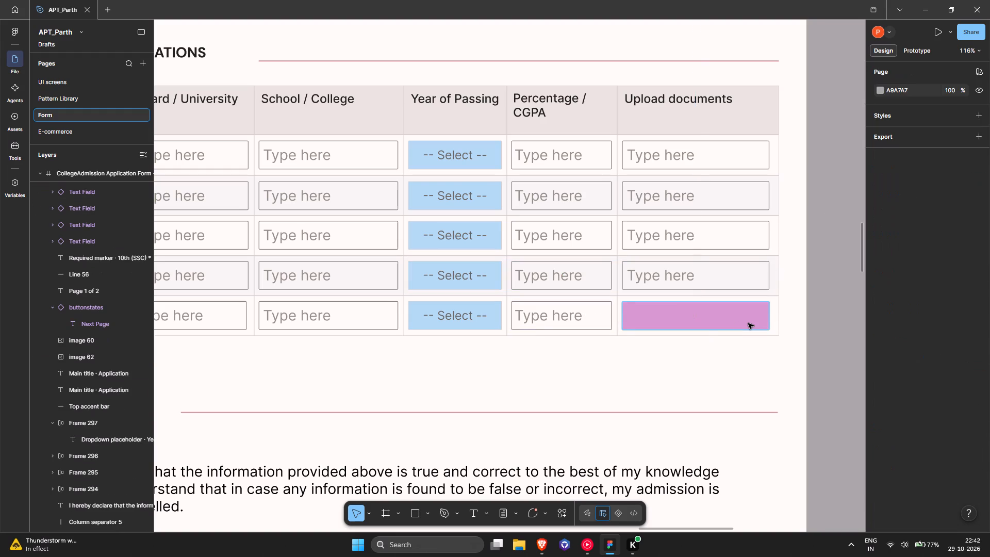
key("Delete")
Copy the Post Graduation row's Upload documents text field into the Other row at X 1145, Y 1380.
left_click_drag(717, 272, 721, 313, "alt")
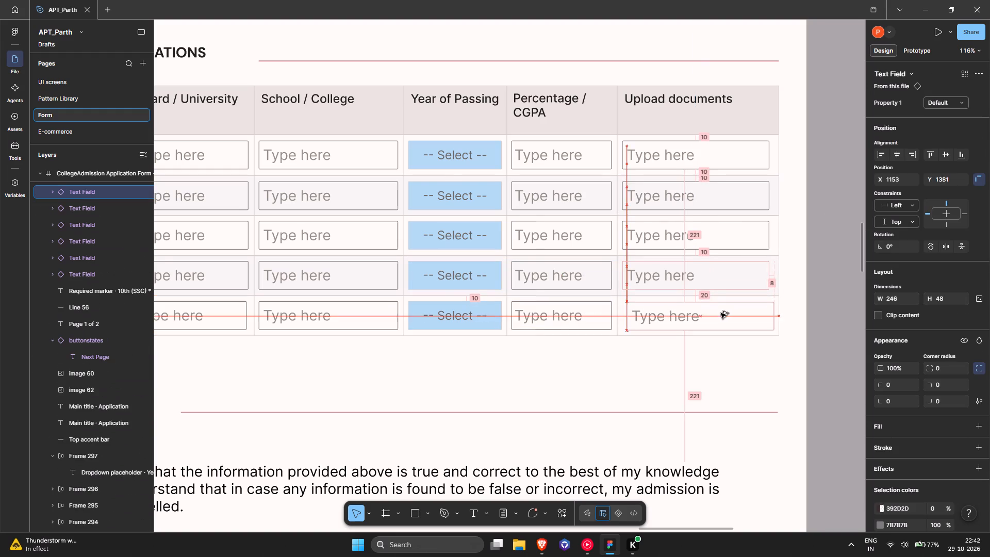
left_click_drag(721, 313, 721, 311, "alt")
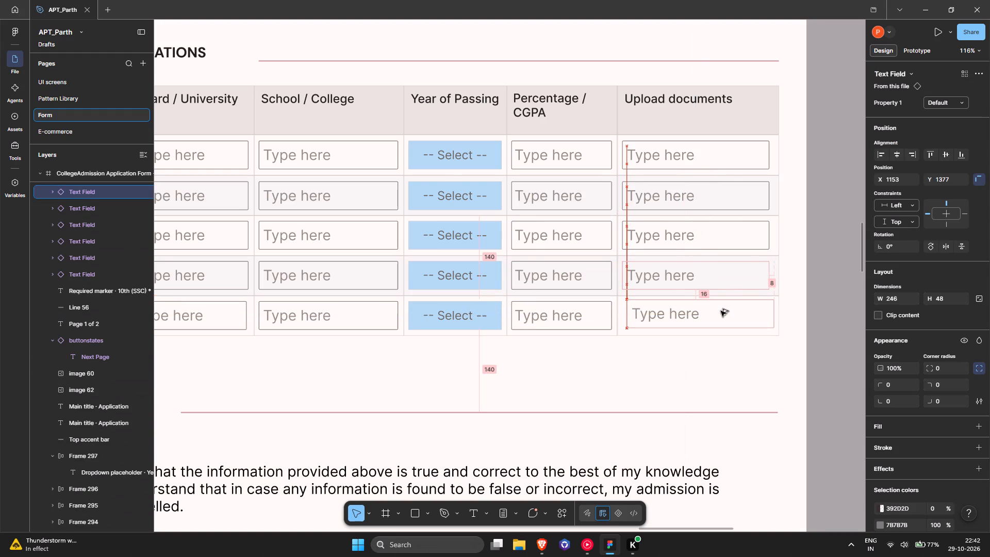
left_click_drag(721, 311, 722, 312, "alt")
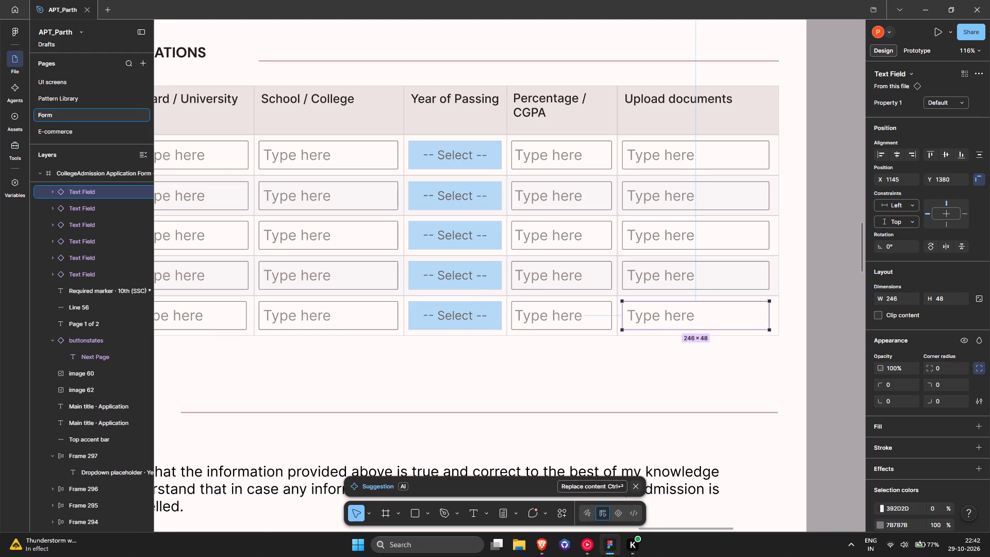
left_click(632, 486)
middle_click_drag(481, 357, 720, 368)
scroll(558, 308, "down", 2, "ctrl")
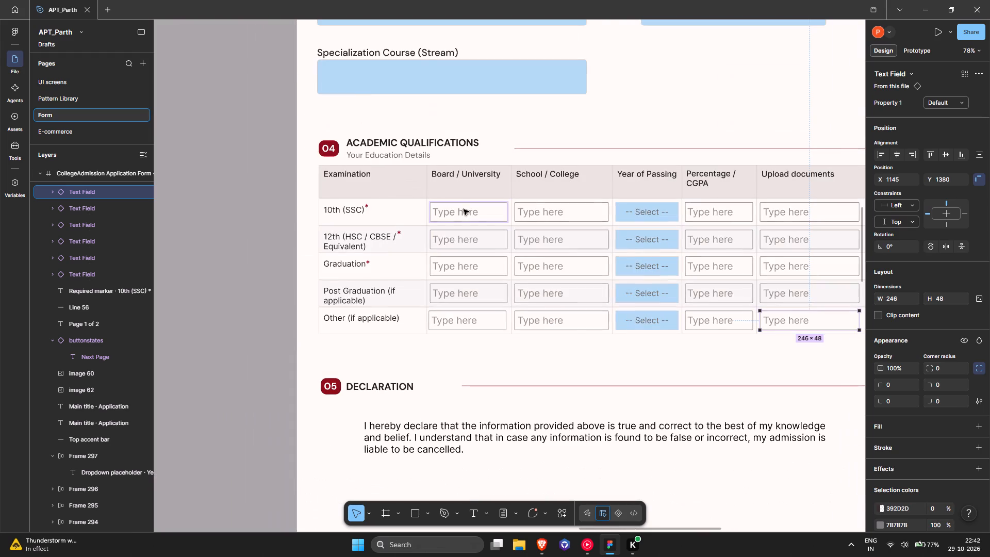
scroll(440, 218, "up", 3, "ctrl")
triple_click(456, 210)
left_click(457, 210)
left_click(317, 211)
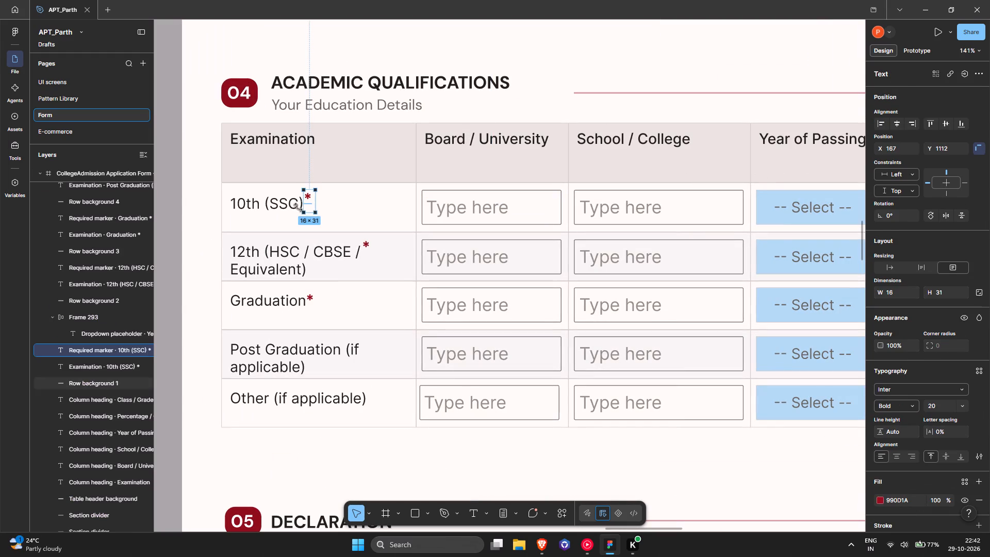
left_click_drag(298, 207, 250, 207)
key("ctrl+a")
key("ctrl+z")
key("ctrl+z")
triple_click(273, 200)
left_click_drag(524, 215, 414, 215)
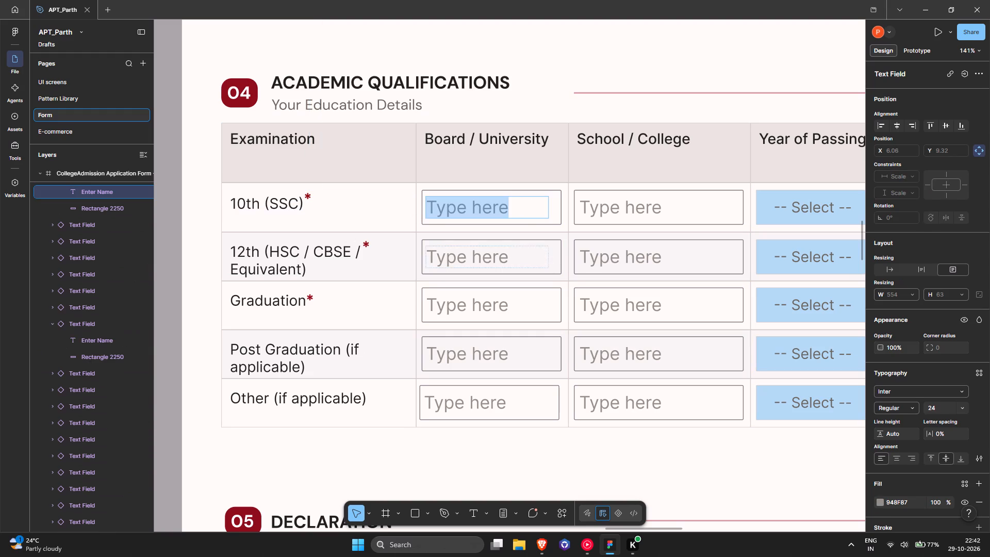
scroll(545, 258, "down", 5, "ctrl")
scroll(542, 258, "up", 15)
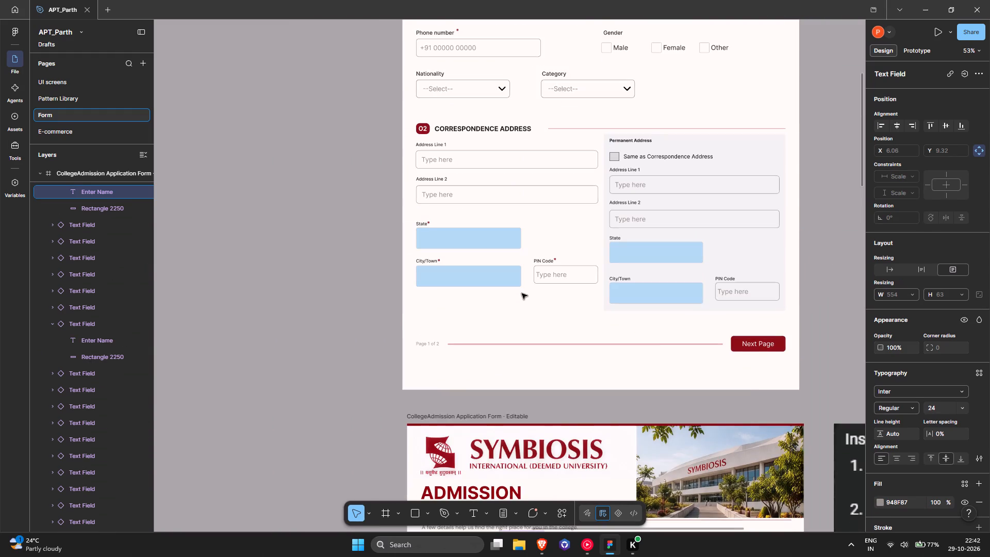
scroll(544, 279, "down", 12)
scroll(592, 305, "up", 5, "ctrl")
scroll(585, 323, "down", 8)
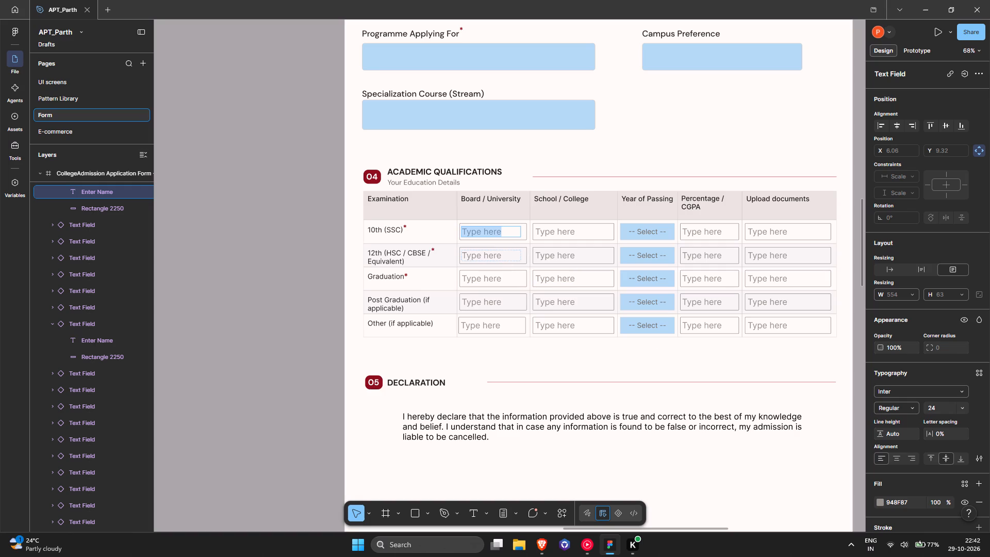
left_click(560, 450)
Set the font size of all Type here placeholders in the Academic Qualifications table's text fields to 20.
double_click(497, 326)
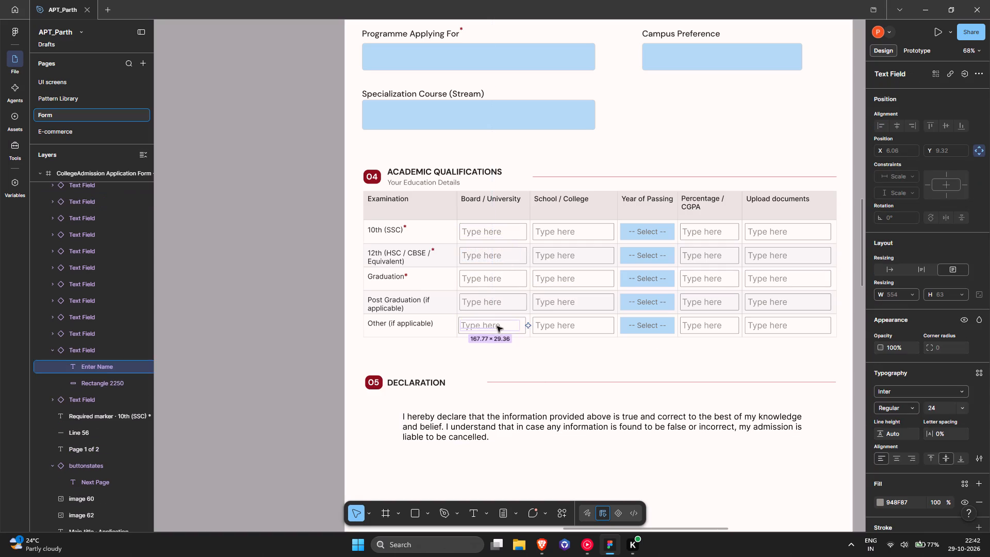
double_click(494, 303, "shift")
double_click(484, 281, "shift")
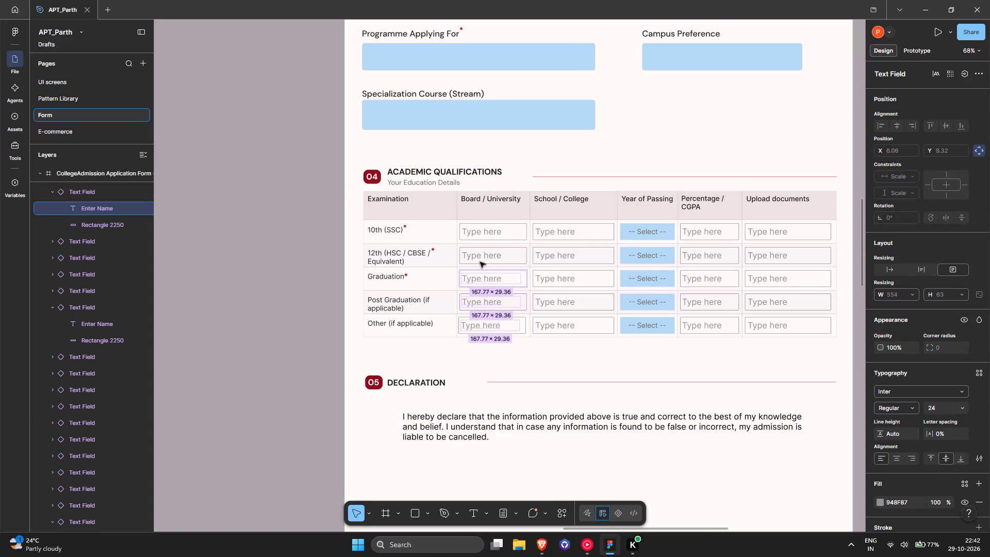
double_click(478, 258, "shift")
double_click(490, 234, "shift")
double_click(557, 233, "shift")
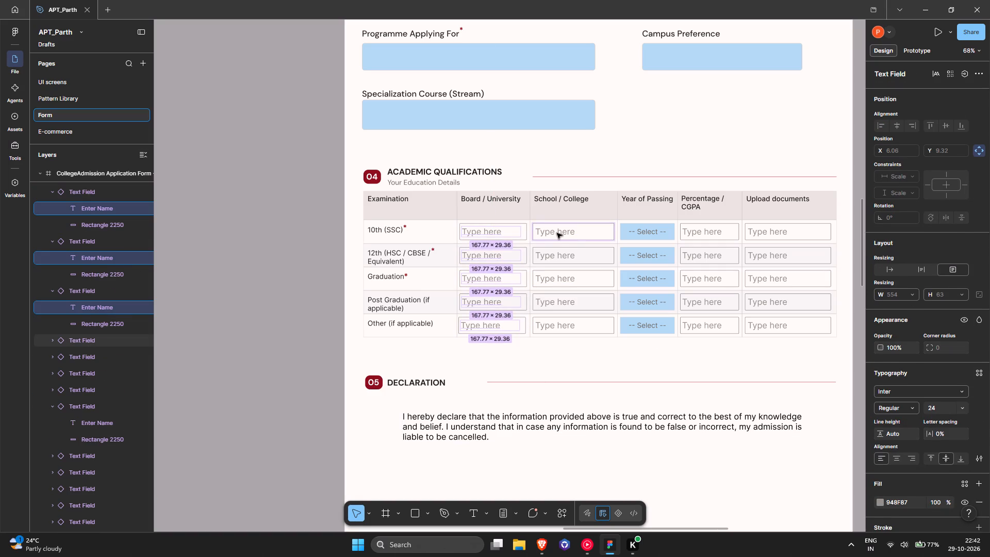
double_click(555, 253, "shift")
double_click(558, 277, "shift")
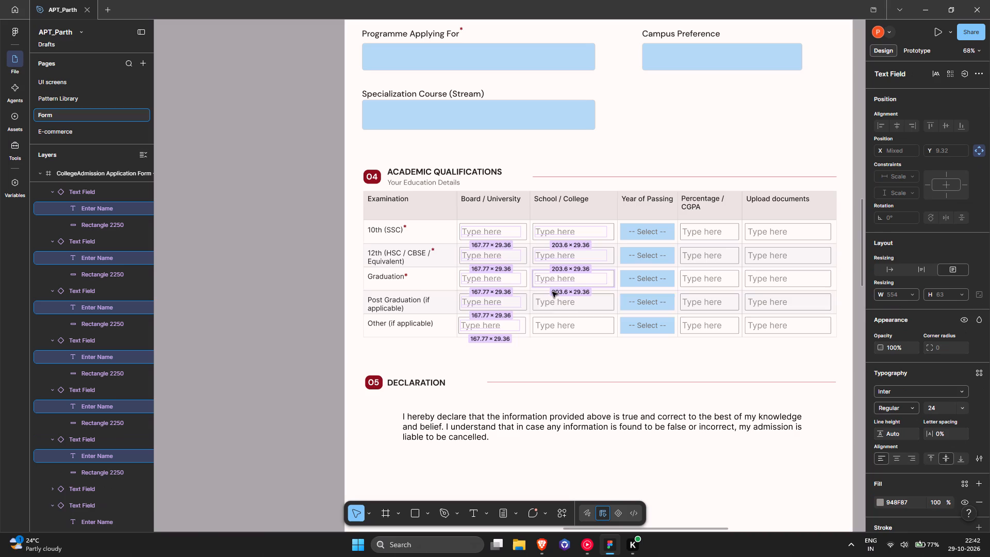
double_click(552, 300, "shift")
double_click(554, 324, "shift")
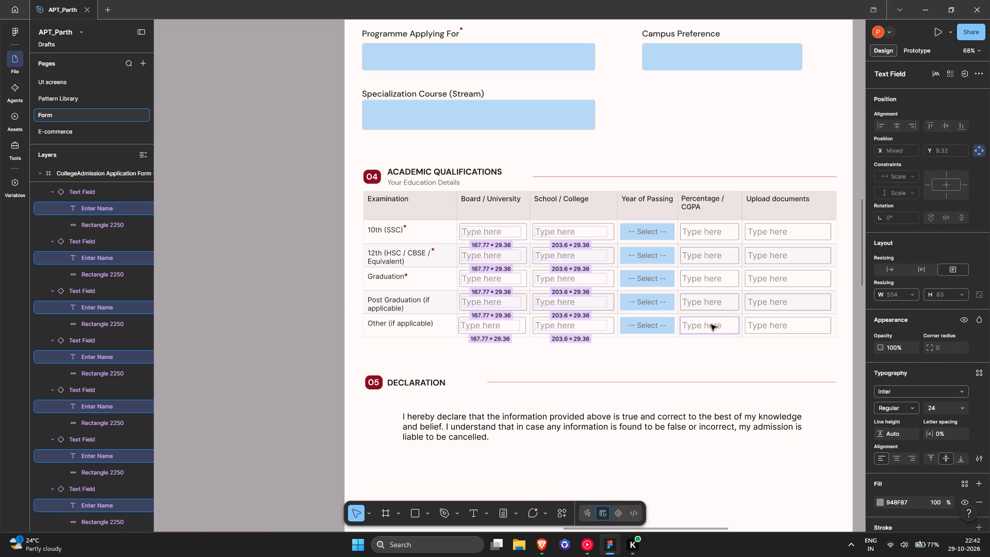
left_click(711, 325, "shift")
left_click(711, 325, "shift")
double_click(707, 327, "shift")
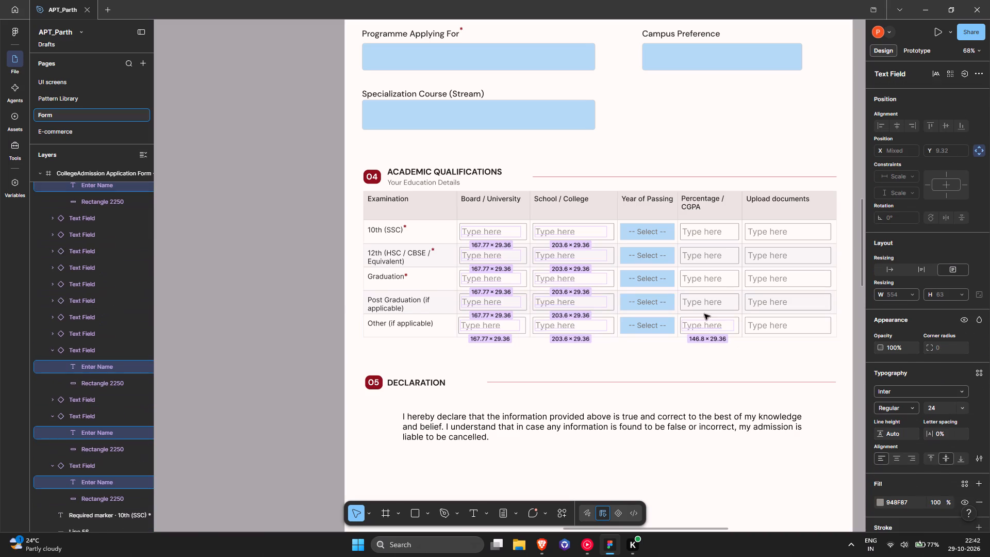
double_click(699, 300, "shift")
double_click(707, 281, "shift")
double_click(701, 251, "shift")
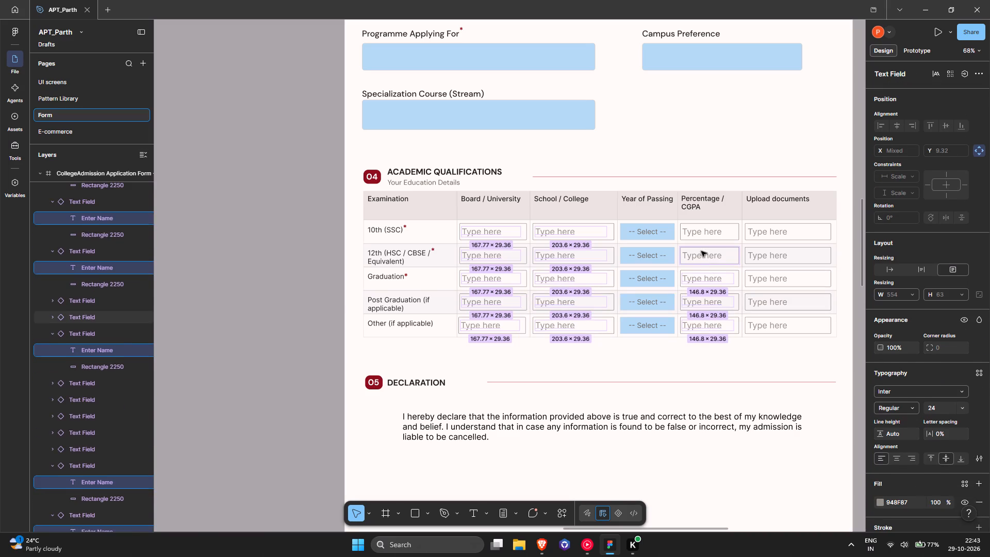
double_click(707, 233, "shift")
double_click(768, 234, "shift")
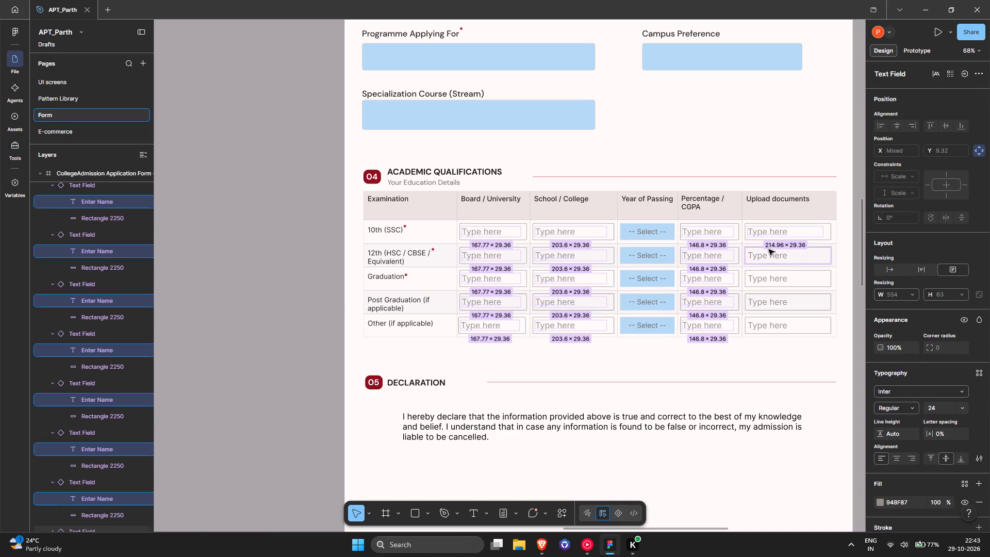
double_click(769, 253, "shift")
double_click(769, 280, "shift")
double_click(769, 310, "shift")
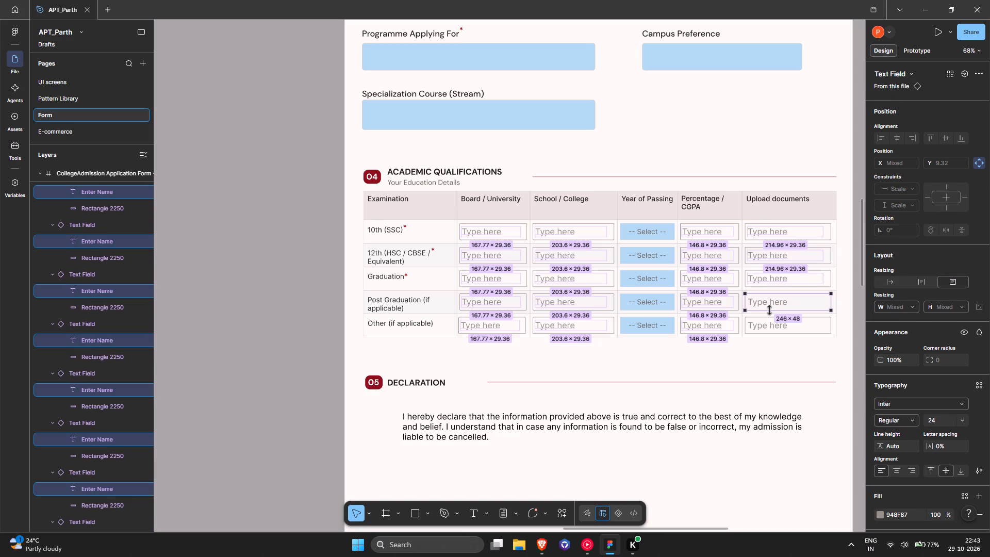
double_click(769, 323, "shift")
left_click(770, 303, "shift")
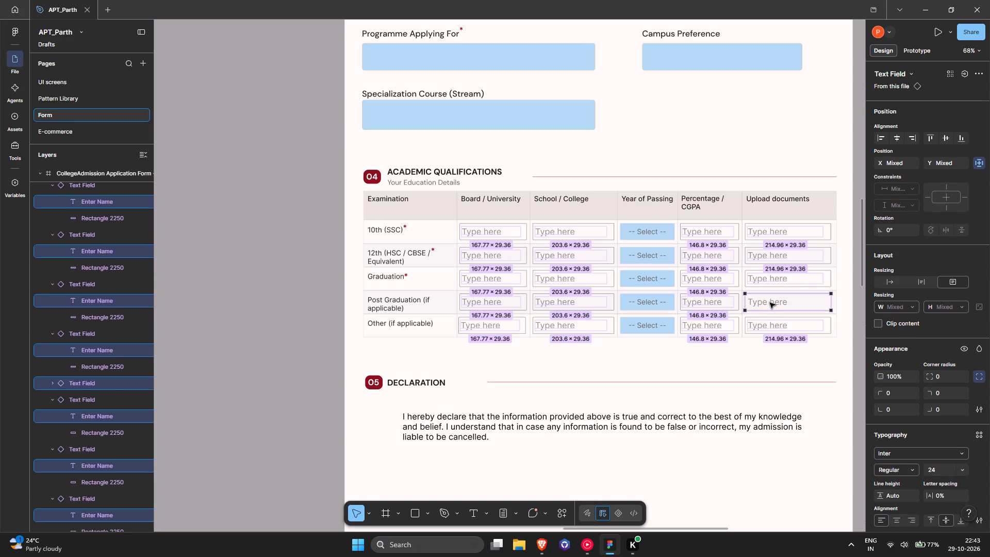
left_click(770, 303, "shift")
left_click(966, 467)
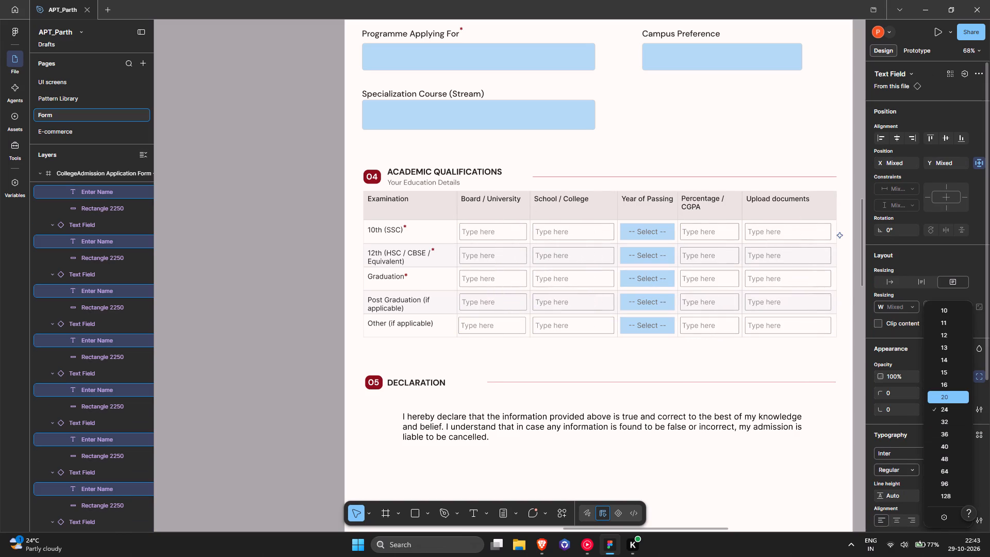
left_click(940, 398)
scroll(543, 274, "up", 4, "ctrl")
left_click(656, 439)
Review the Academic Qualifications table's placeholder text and check the Correspondence Address PIN Code field's placeholder.
scroll(563, 275, "down", 6, "ctrl")
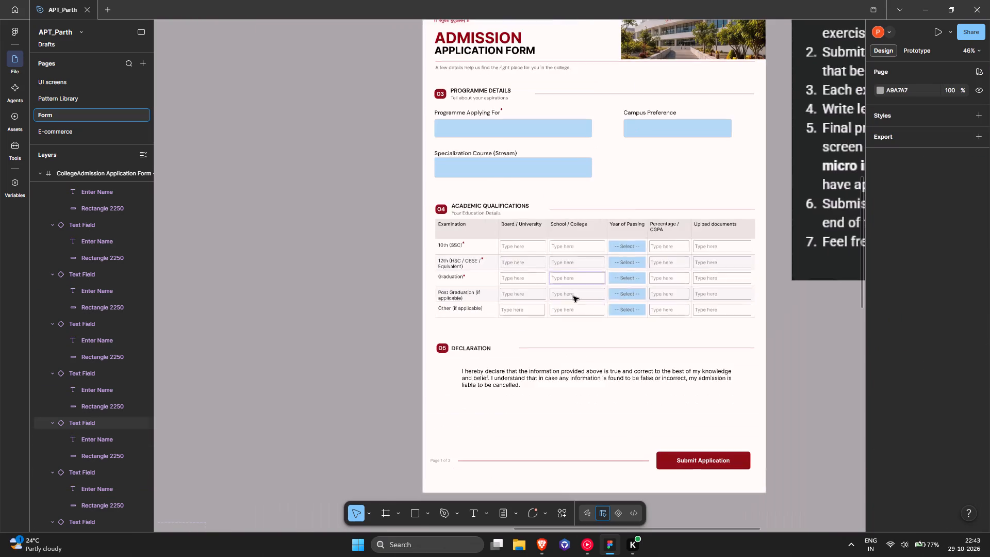
scroll(591, 317, "up", 3)
scroll(600, 316, "down", 5)
scroll(613, 308, "down", 3, "ctrl")
scroll(611, 267, "up", 5, "ctrl")
scroll(549, 279, "down", 2, "ctrl")
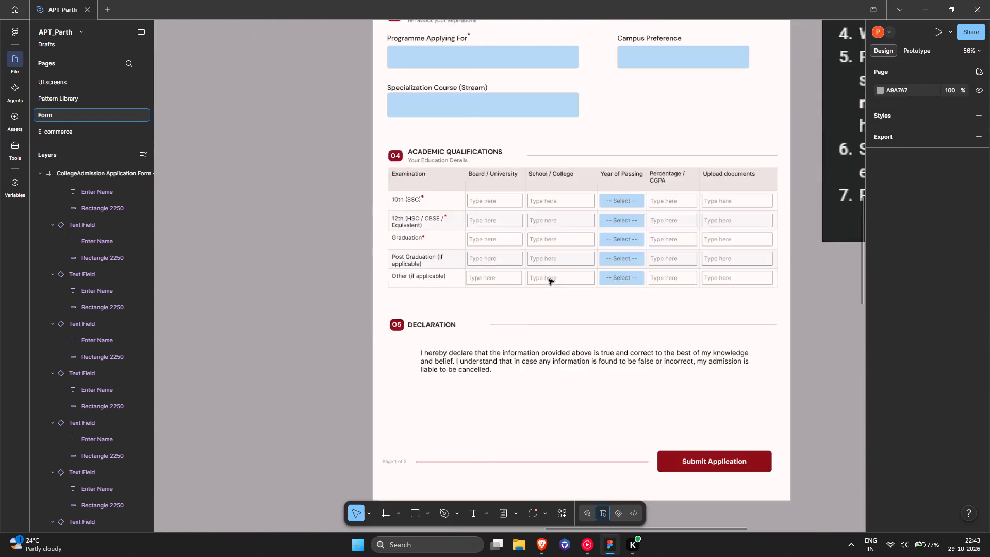
scroll(549, 279, "down", 2, "ctrl")
scroll(487, 280, "up", 9, "ctrl")
scroll(588, 280, "down", 5, "ctrl")
middle_click_drag(639, 308, 492, 310)
scroll(474, 251, "up", 1, "ctrl")
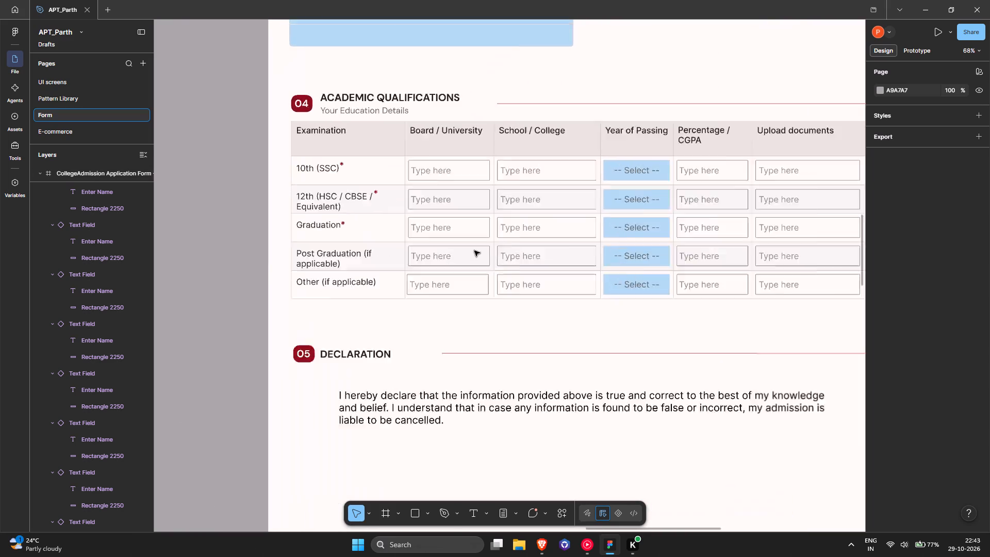
scroll(474, 251, "up", 3, "ctrl")
scroll(474, 251, "down", 8, "ctrl")
scroll(482, 259, "up", 15)
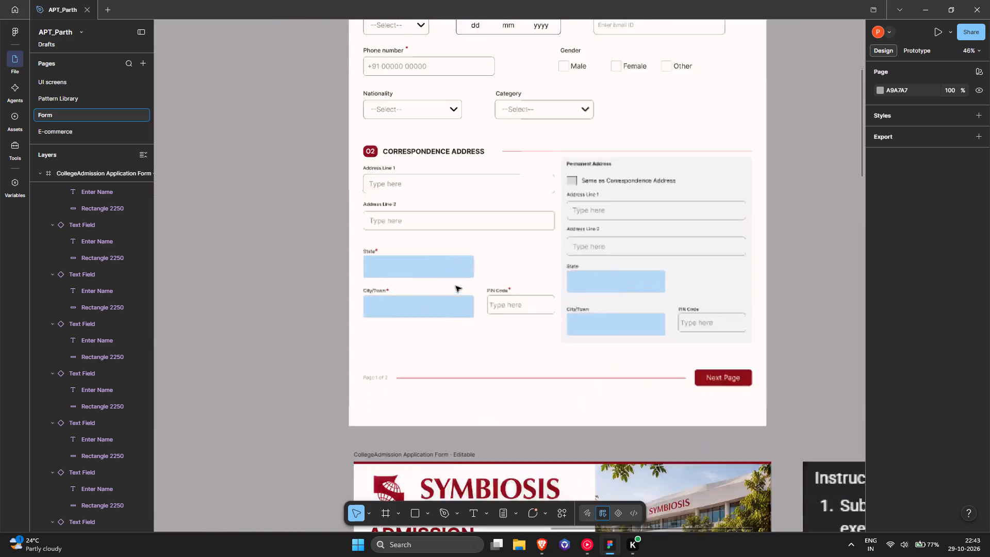
triple_click(533, 316)
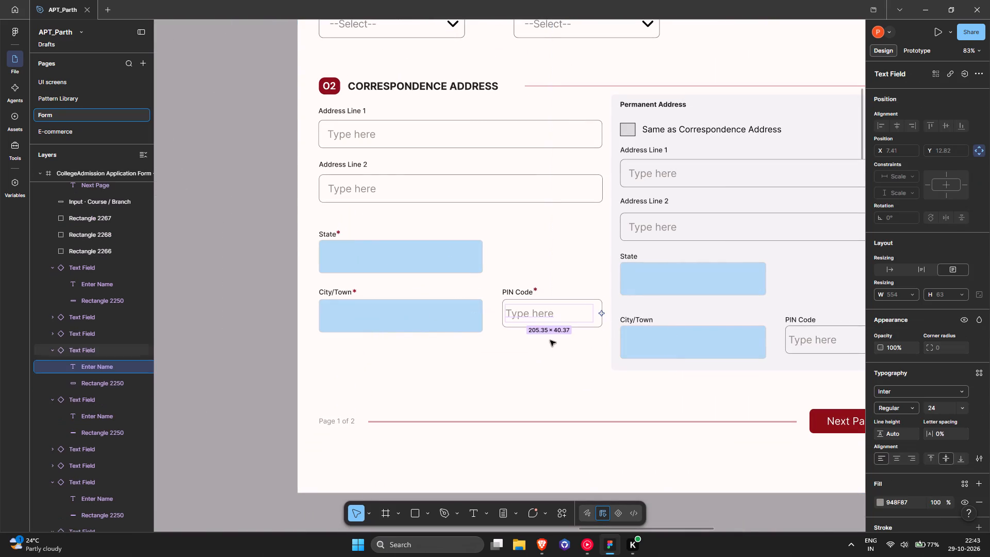
left_click(554, 348)
Set the Enter Name and Help Text placeholders in the Text Field component's Default and Variant4 variants to font size 20.
scroll(552, 347, "down", 11, "ctrl")
scroll(352, 263, "up", 11, "ctrl")
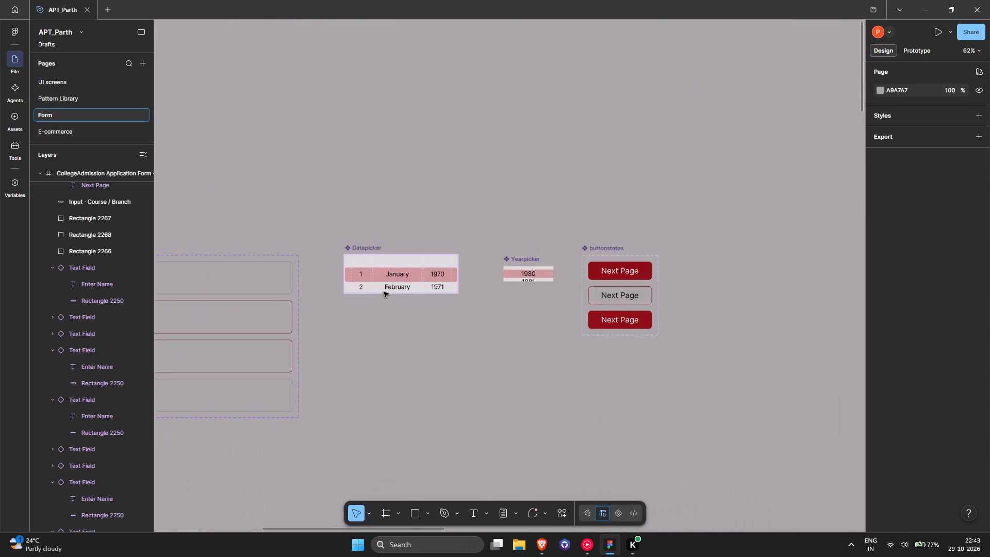
middle_click_drag(394, 304, 874, 245)
scroll(742, 250, "up", 5, "ctrl")
double_click(379, 167)
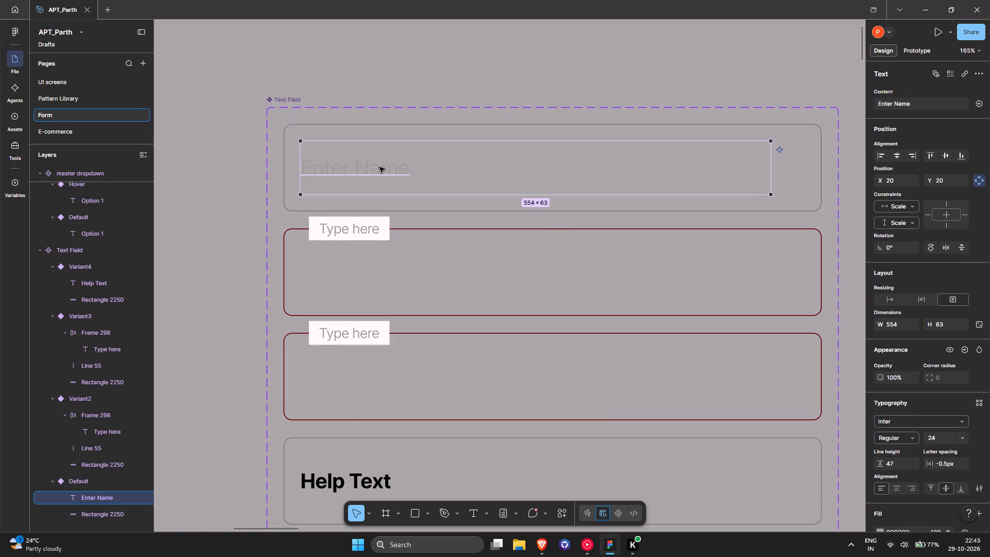
scroll(379, 167, "down", 2, "ctrl")
middle_click_drag(452, 175, 489, 163)
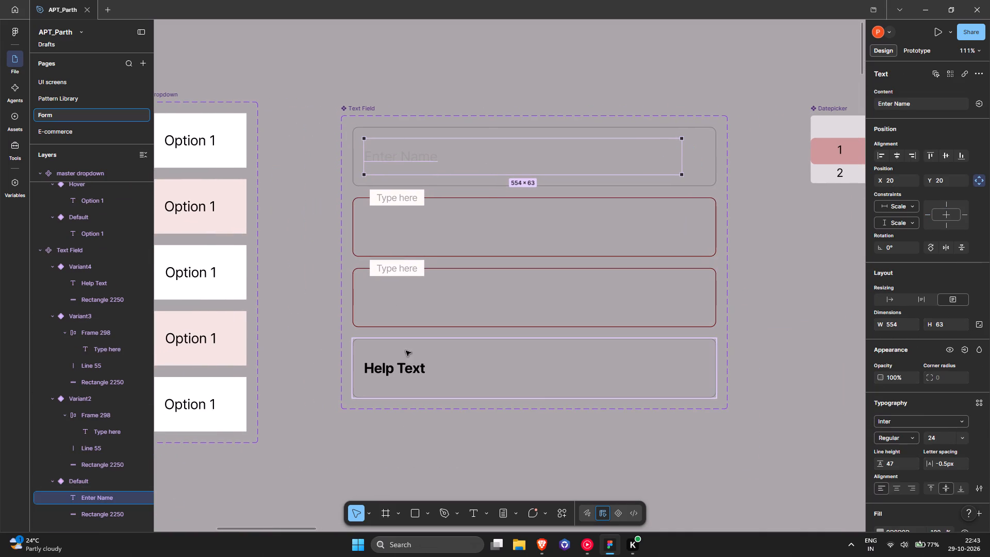
double_click(410, 369, "shift")
left_click(964, 438)
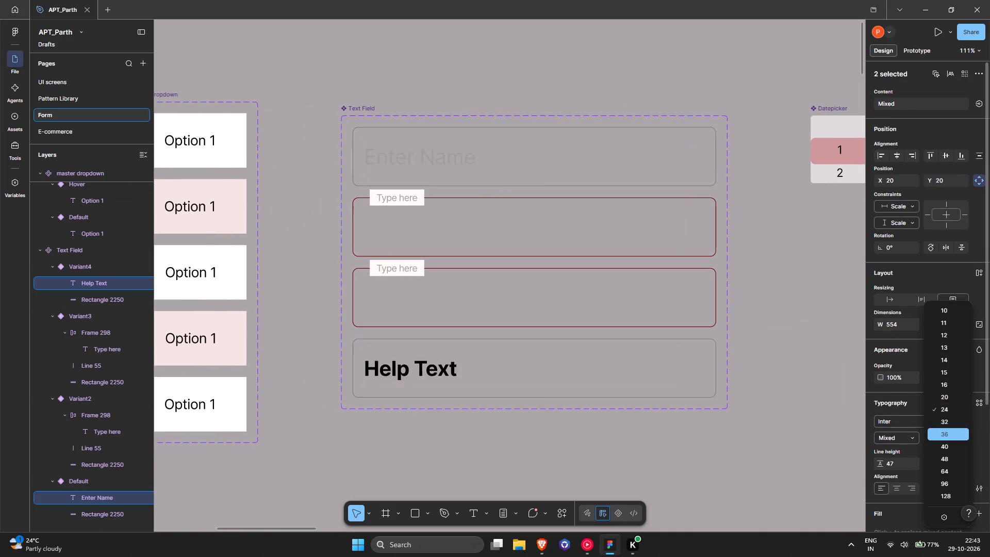
left_click(947, 397)
Compare the first-page placeholders by undoing and redoing the component's font size change, and inspect the First Name and Middle Name text.
scroll(601, 286, "down", 6, "ctrl")
middle_click_drag(748, 287, 252, 192, "ctrl")
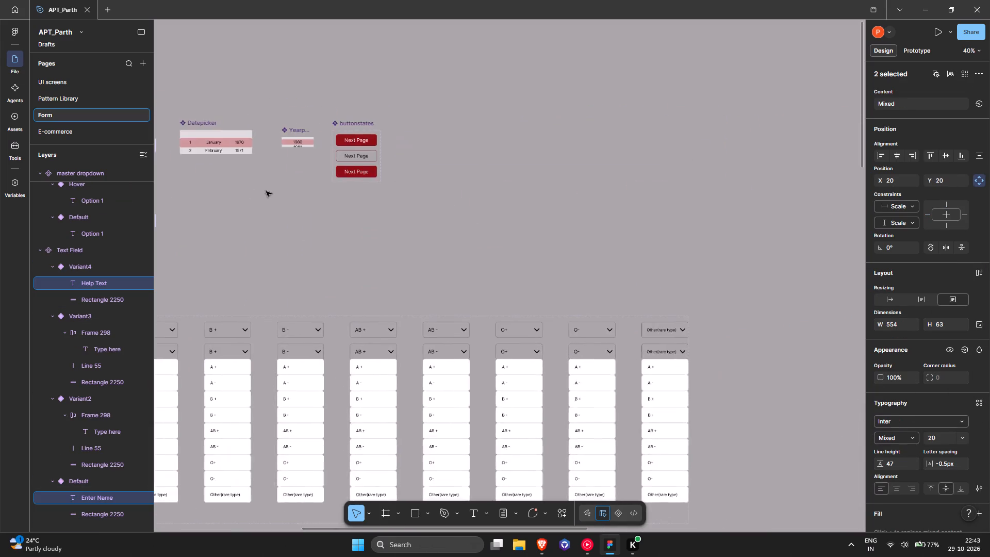
scroll(311, 196, "down", 5, "ctrl")
scroll(628, 218, "up", 8, "ctrl")
key("ctrl+z")
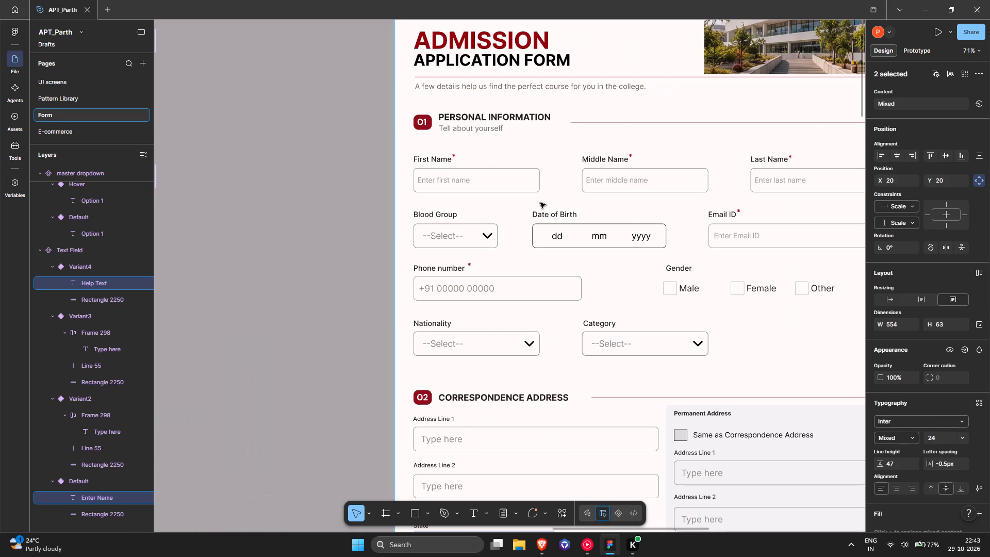
key("ctrl+shift+z")
scroll(496, 192, "down", 9, "ctrl")
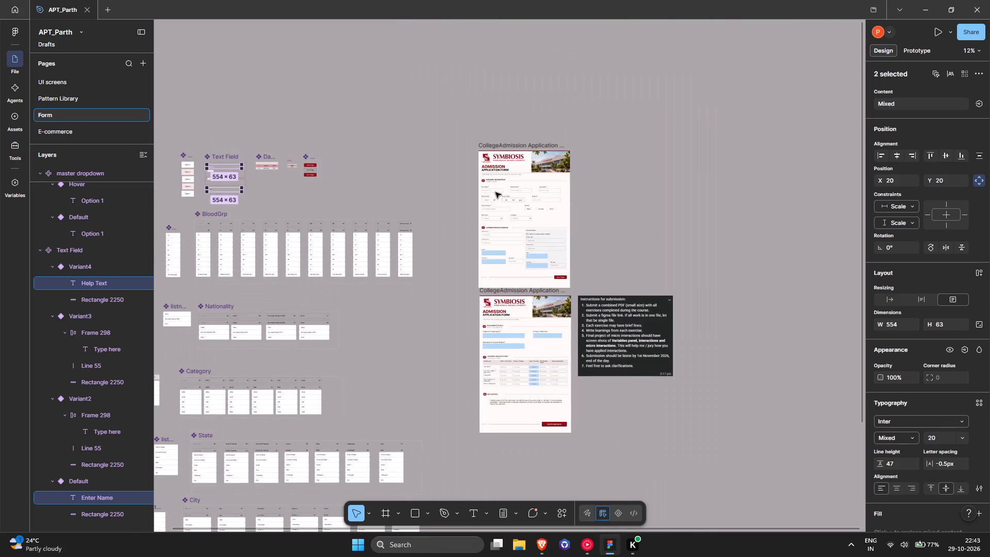
key("z")
key("ctrl+z")
key("ctrl+shift+z")
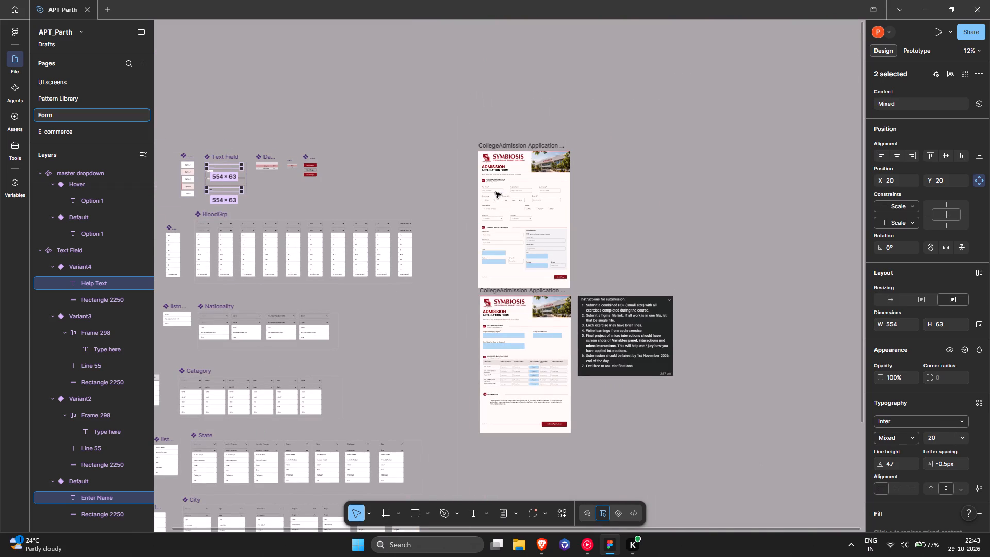
scroll(496, 192, "up", 10, "ctrl")
double_click(464, 184)
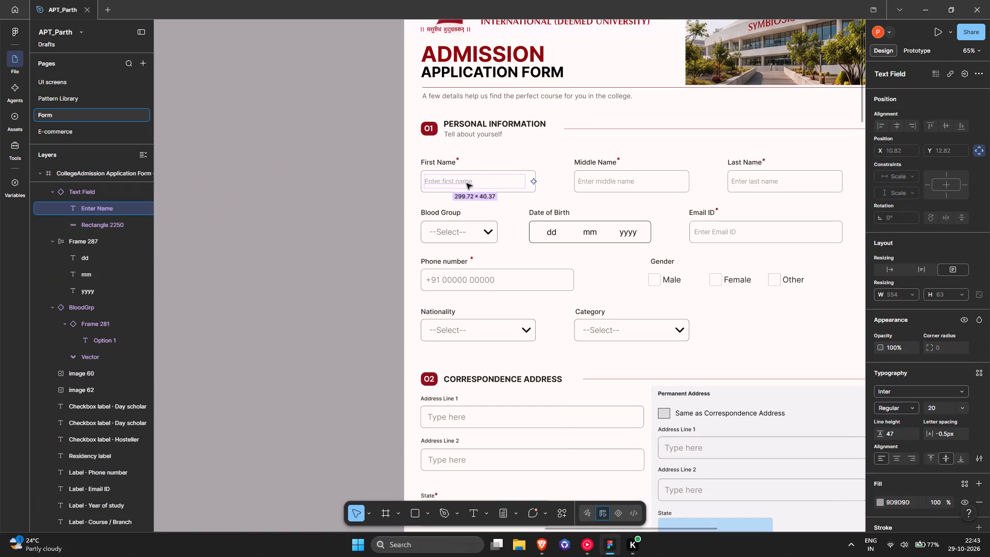
double_click(602, 184)
Set the placeholder font size of the Address Line 1 and 2 fields in both address blocks to 20.
scroll(603, 188, "down", 5)
double_click(681, 287)
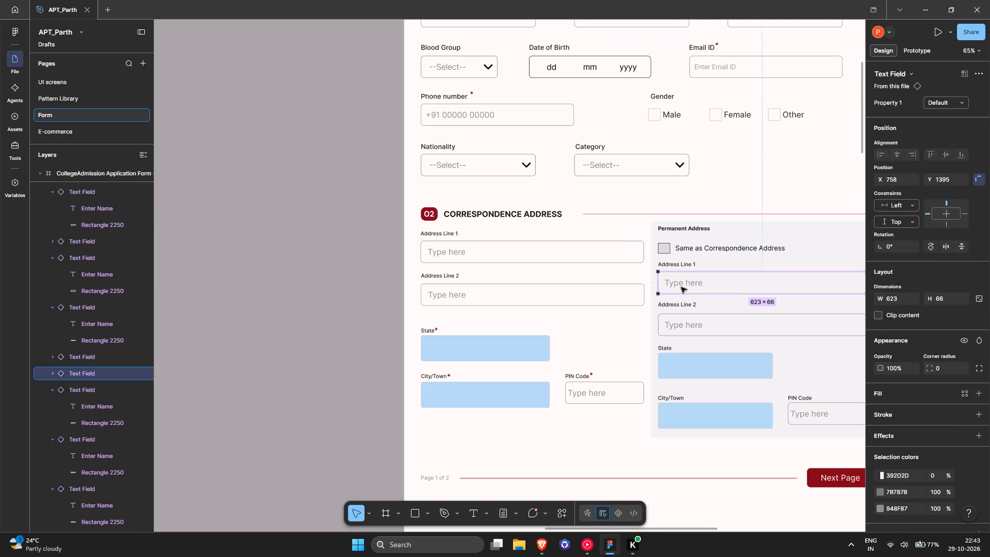
left_click(687, 322, "shift")
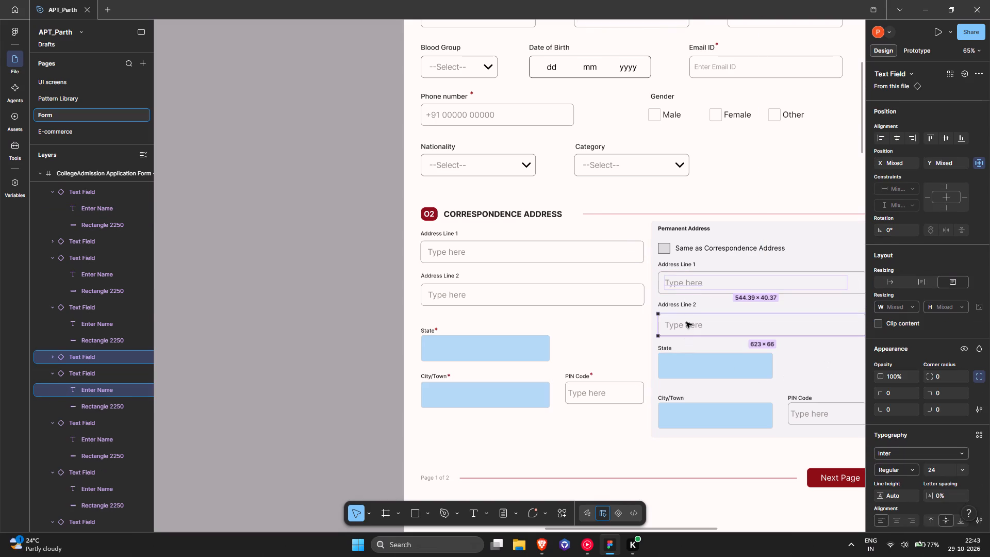
left_click(535, 290, "shift")
left_click(531, 251, "shift")
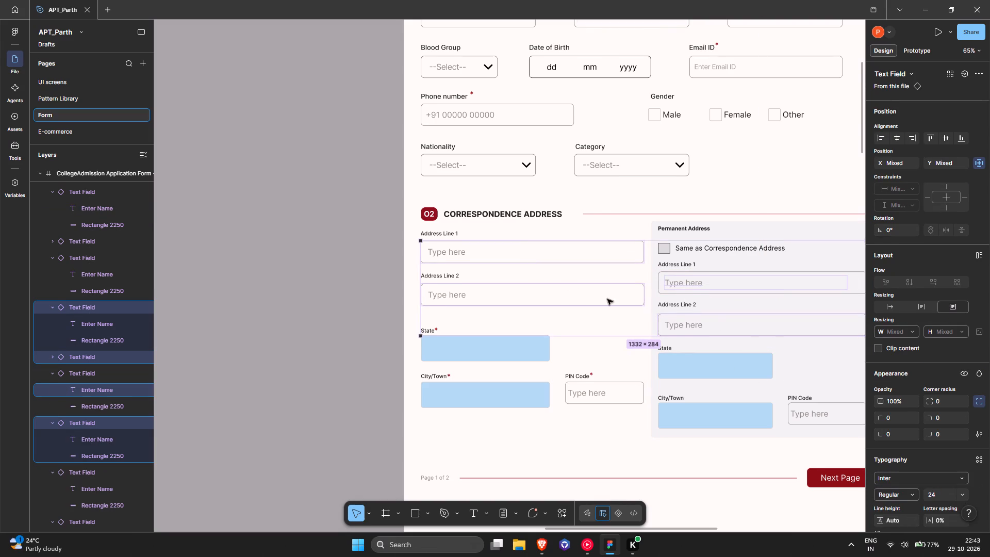
scroll(725, 324, "down", 2)
left_click(964, 494)
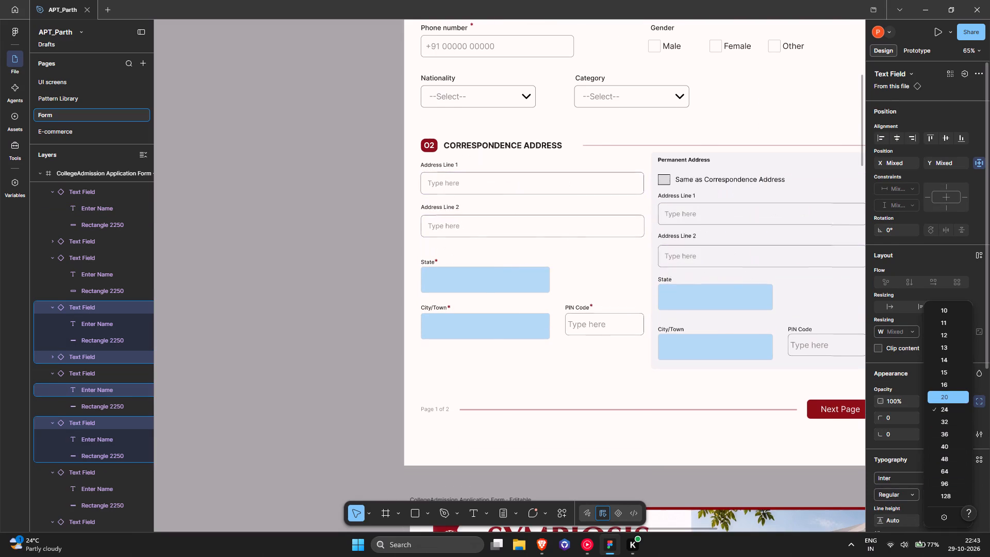
left_click(942, 397)
Set the placeholder font size of the PIN Code fields in both address blocks to 20.
scroll(730, 333, "down", 6)
left_click(662, 271)
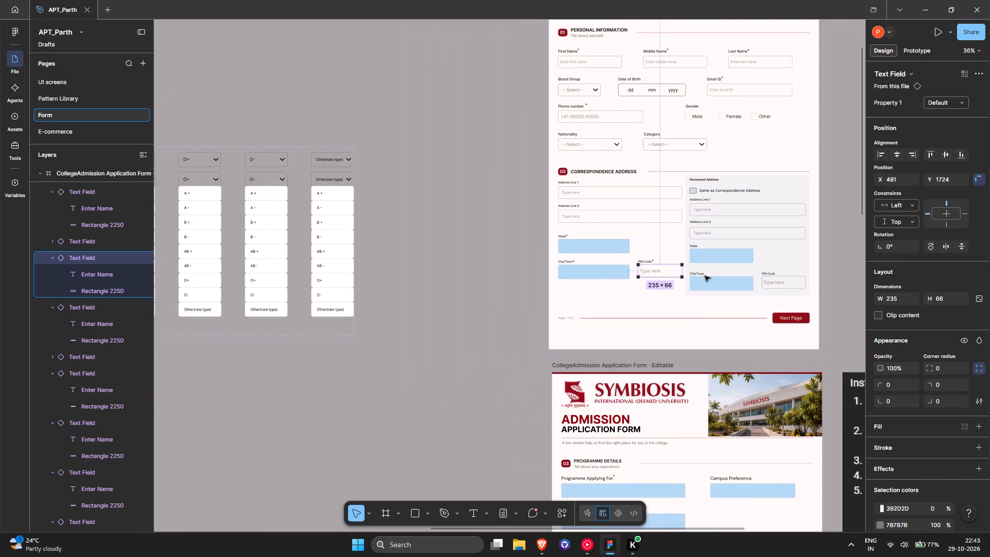
left_click(795, 278, "shift")
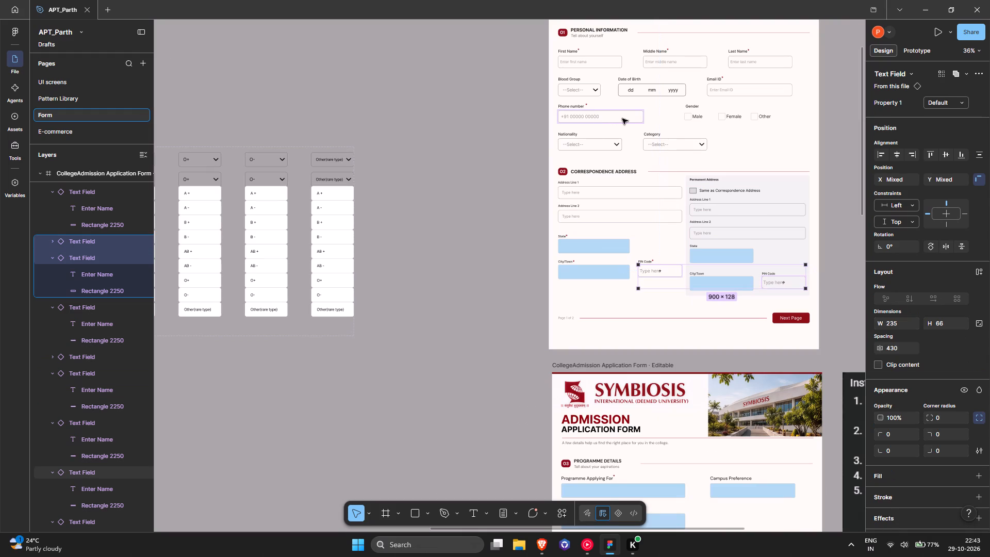
left_click(622, 119, "shift")
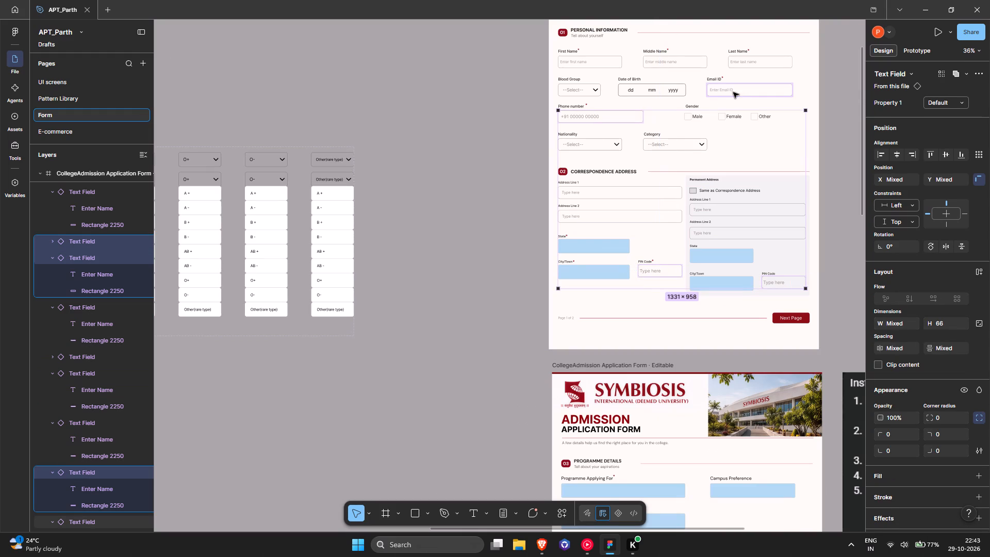
scroll(866, 356, "down", 6)
left_click(624, 115, "shift")
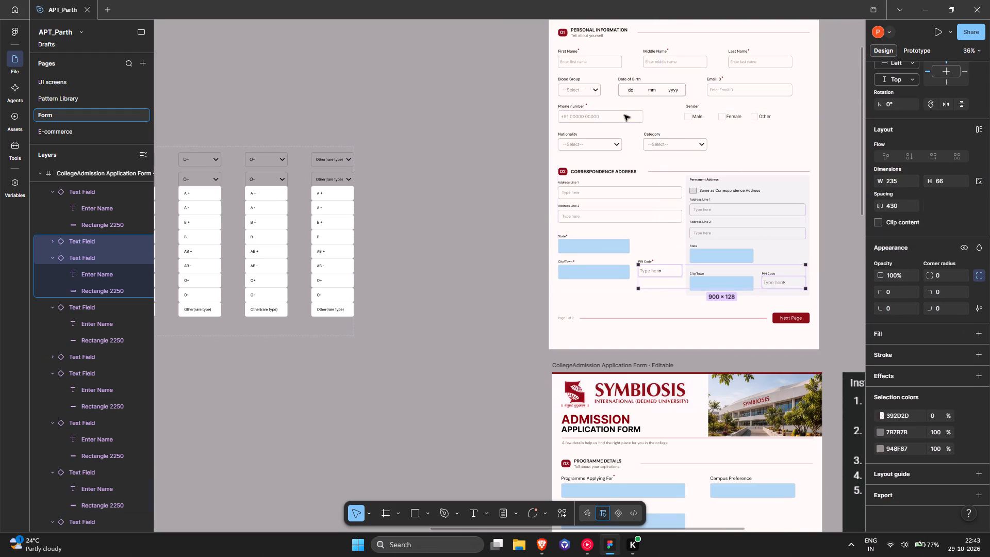
left_click(773, 286)
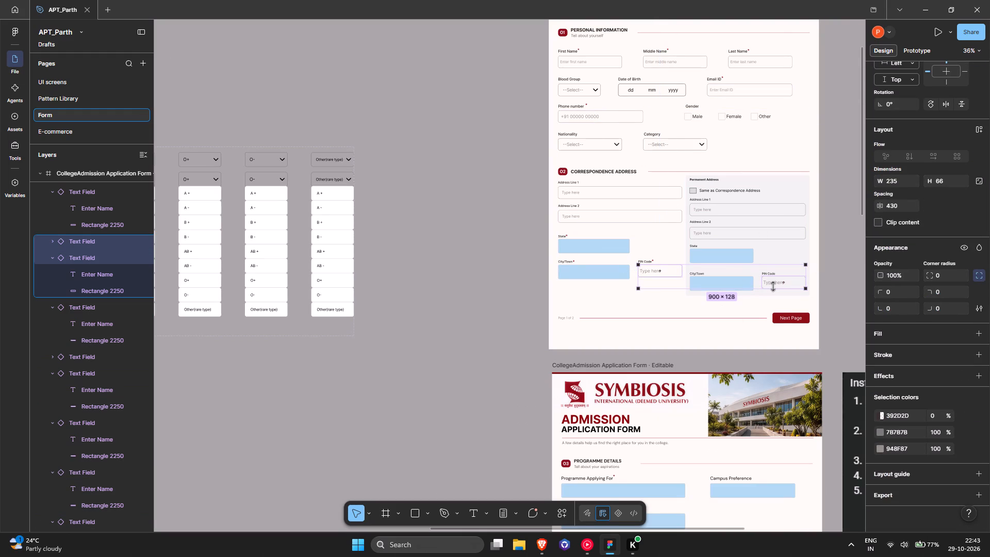
left_click(774, 282)
double_click(774, 282)
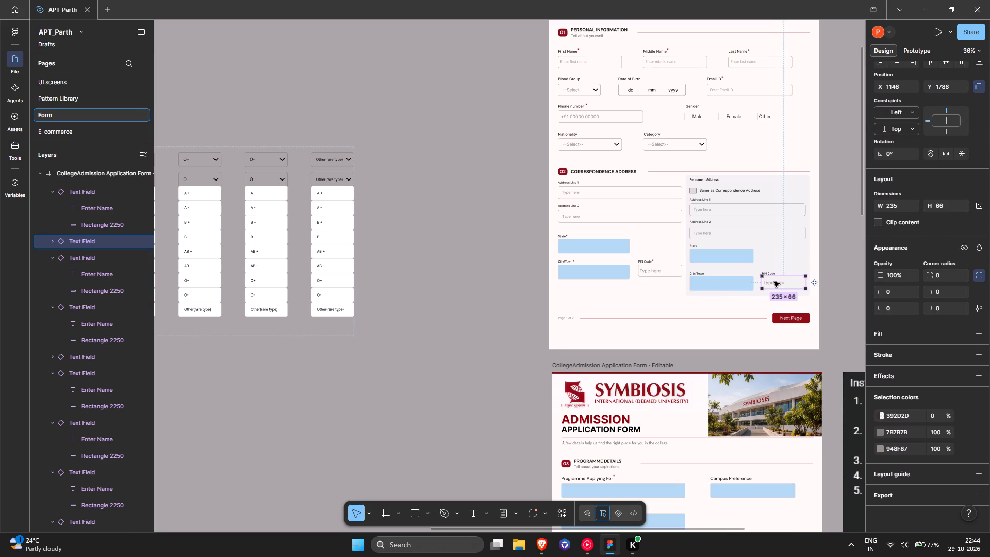
left_click(966, 345)
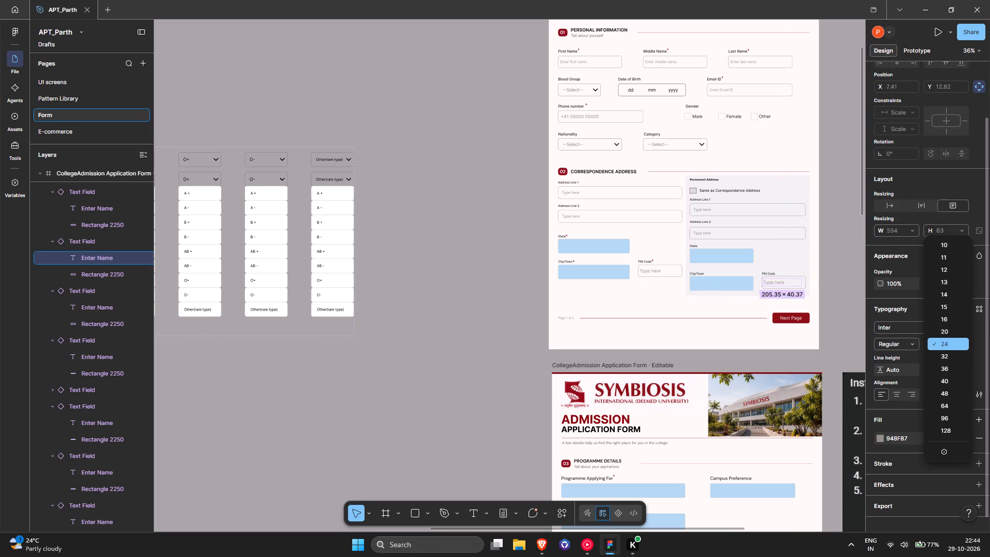
left_click(953, 333)
double_click(656, 270)
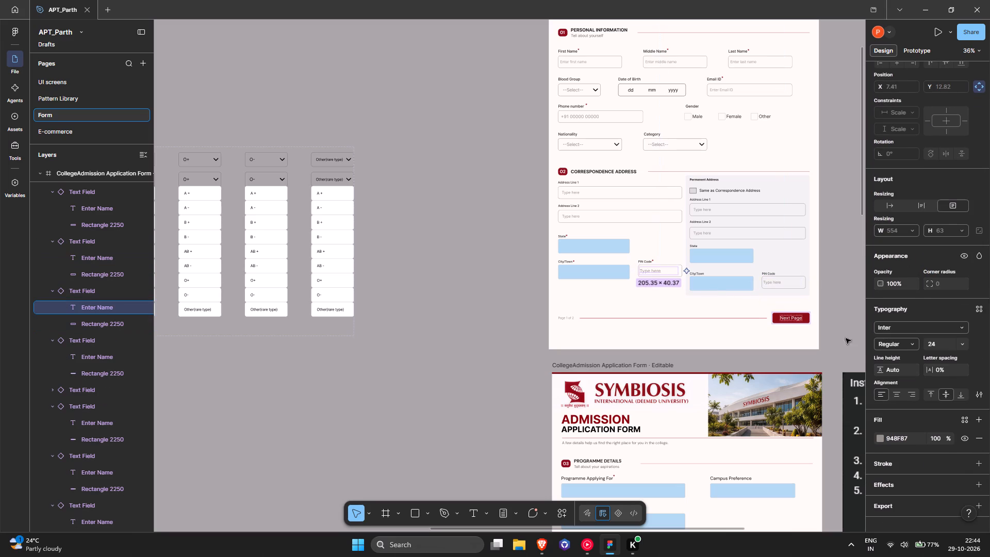
left_click(959, 346)
left_click(954, 333)
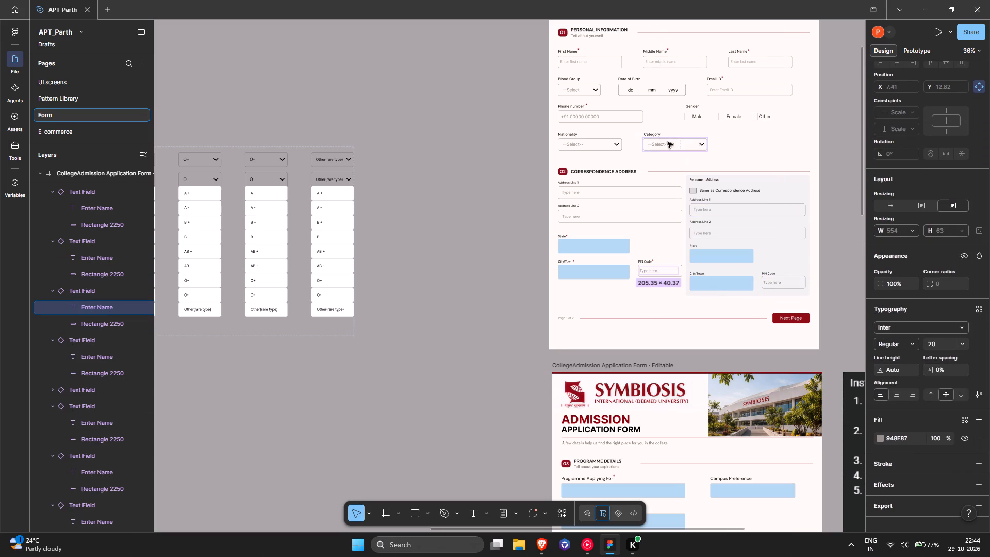
Set the Phone number field's placeholder to font size 20 and check the Email ID placeholder's font size.
double_click(584, 116)
left_click(961, 345)
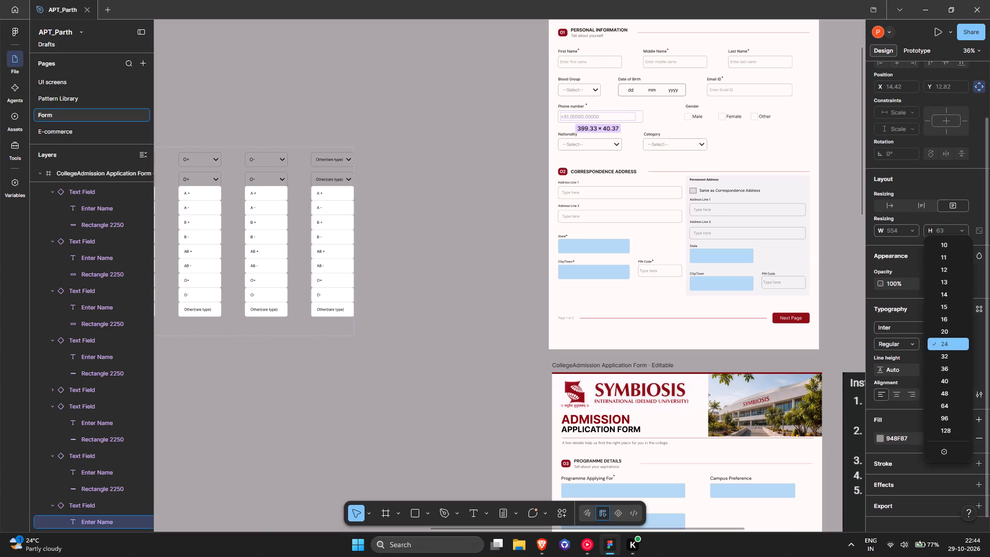
left_click(953, 332)
double_click(725, 90)
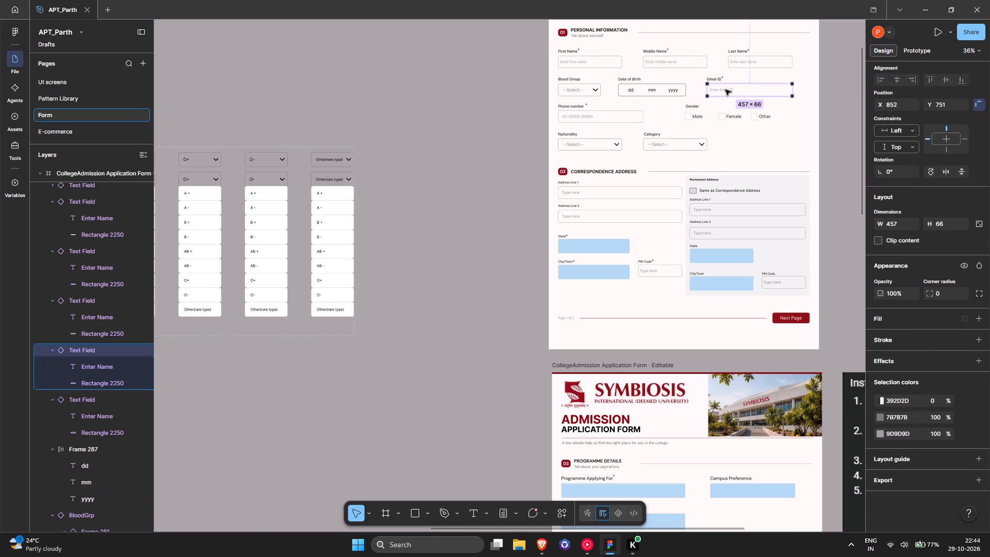
scroll(717, 182, "down", 2)
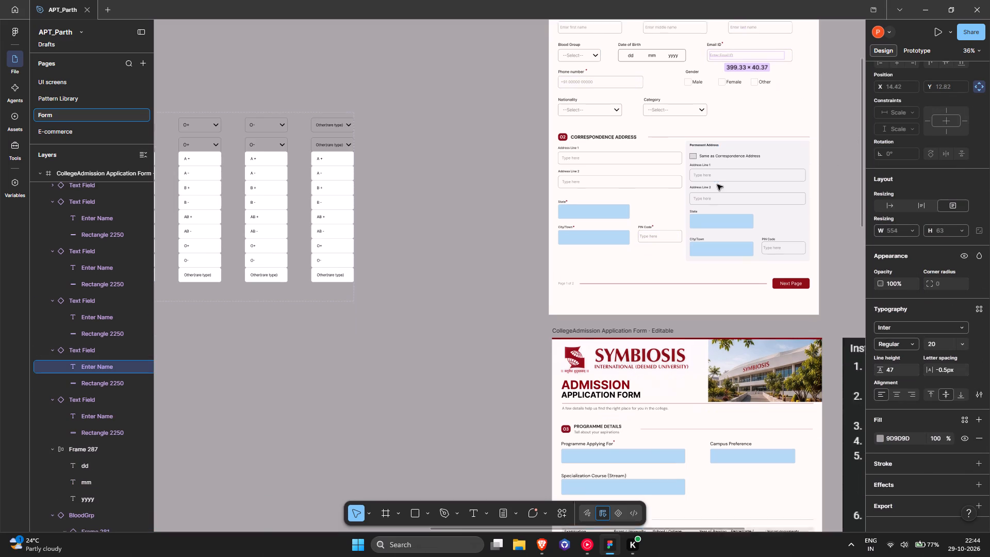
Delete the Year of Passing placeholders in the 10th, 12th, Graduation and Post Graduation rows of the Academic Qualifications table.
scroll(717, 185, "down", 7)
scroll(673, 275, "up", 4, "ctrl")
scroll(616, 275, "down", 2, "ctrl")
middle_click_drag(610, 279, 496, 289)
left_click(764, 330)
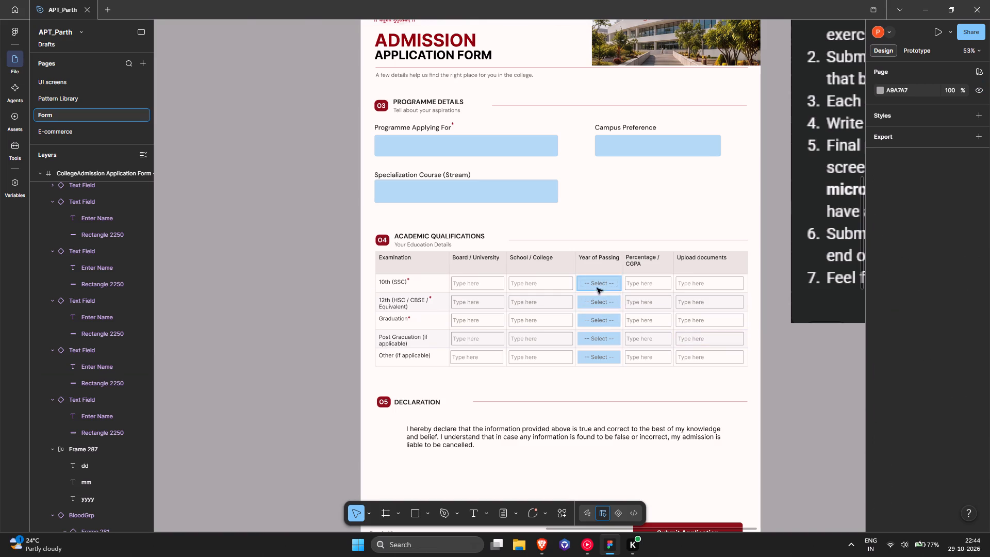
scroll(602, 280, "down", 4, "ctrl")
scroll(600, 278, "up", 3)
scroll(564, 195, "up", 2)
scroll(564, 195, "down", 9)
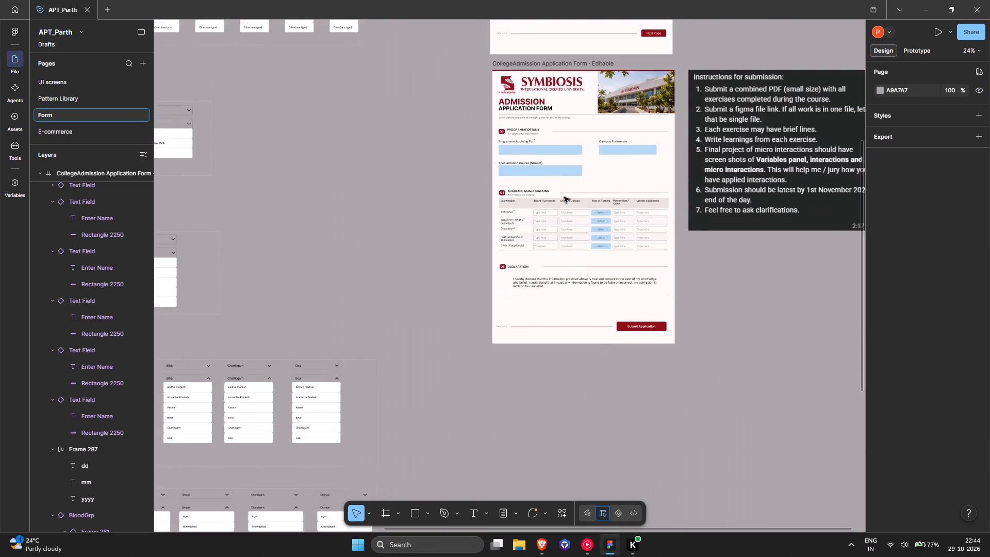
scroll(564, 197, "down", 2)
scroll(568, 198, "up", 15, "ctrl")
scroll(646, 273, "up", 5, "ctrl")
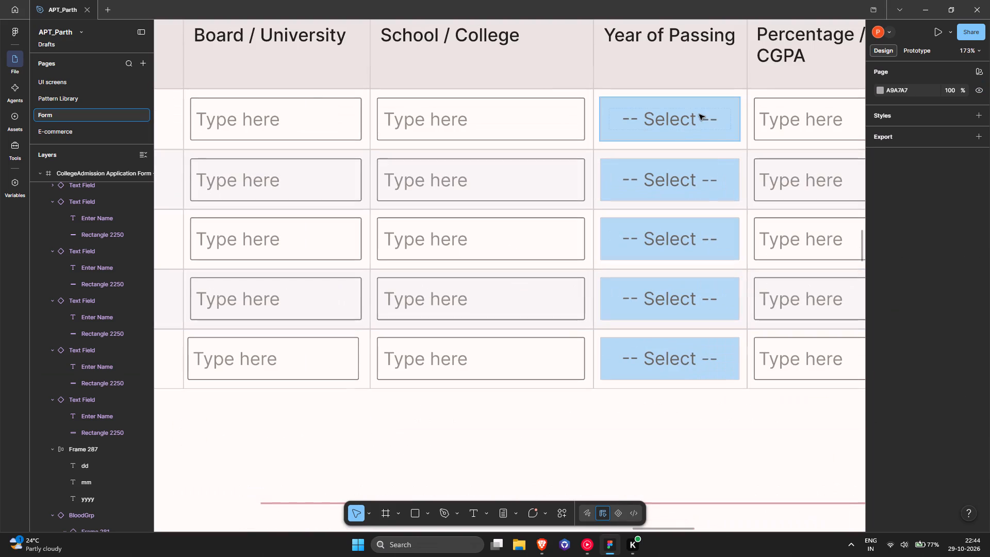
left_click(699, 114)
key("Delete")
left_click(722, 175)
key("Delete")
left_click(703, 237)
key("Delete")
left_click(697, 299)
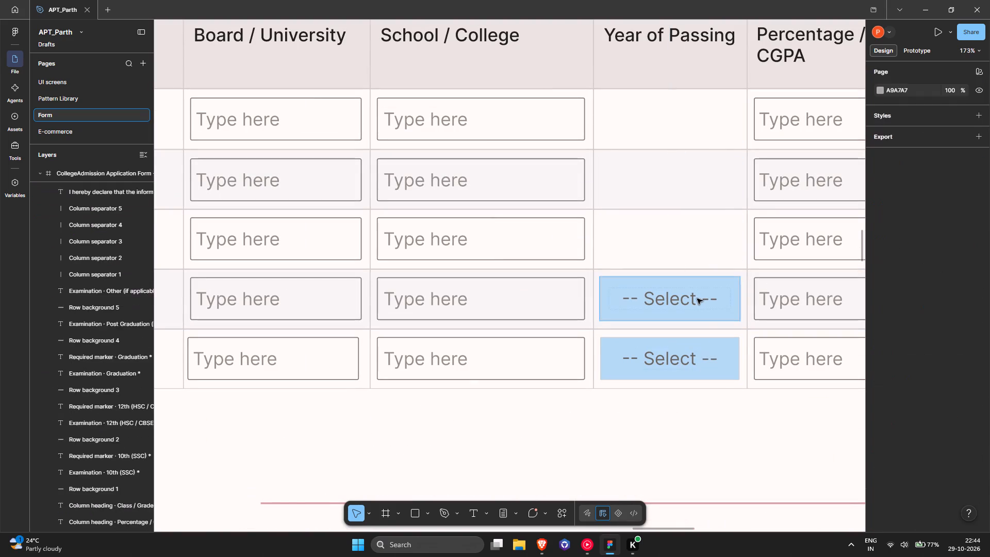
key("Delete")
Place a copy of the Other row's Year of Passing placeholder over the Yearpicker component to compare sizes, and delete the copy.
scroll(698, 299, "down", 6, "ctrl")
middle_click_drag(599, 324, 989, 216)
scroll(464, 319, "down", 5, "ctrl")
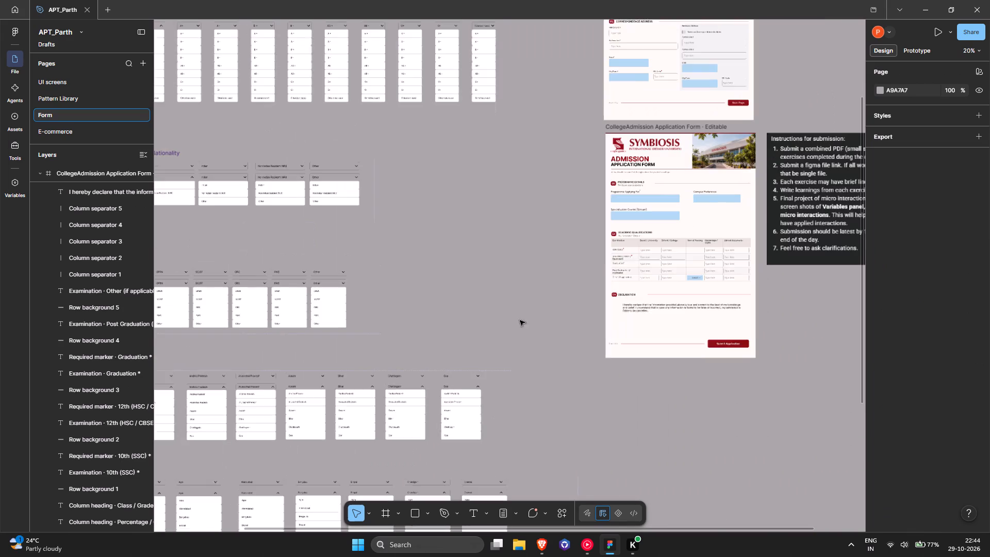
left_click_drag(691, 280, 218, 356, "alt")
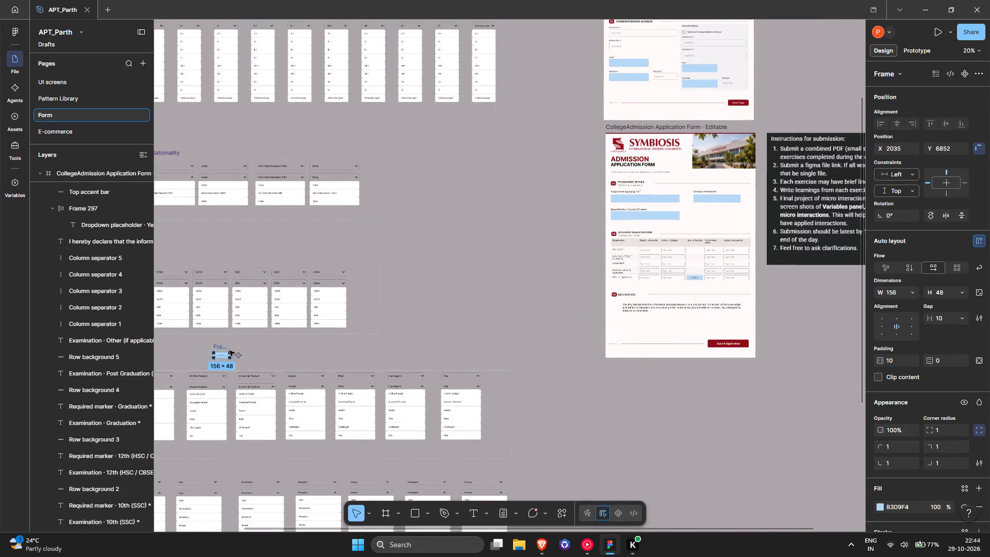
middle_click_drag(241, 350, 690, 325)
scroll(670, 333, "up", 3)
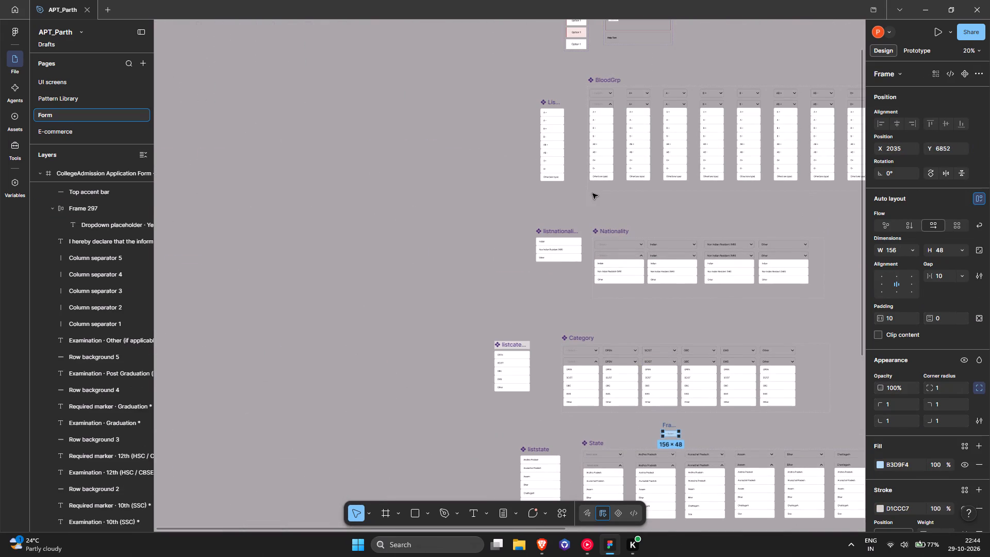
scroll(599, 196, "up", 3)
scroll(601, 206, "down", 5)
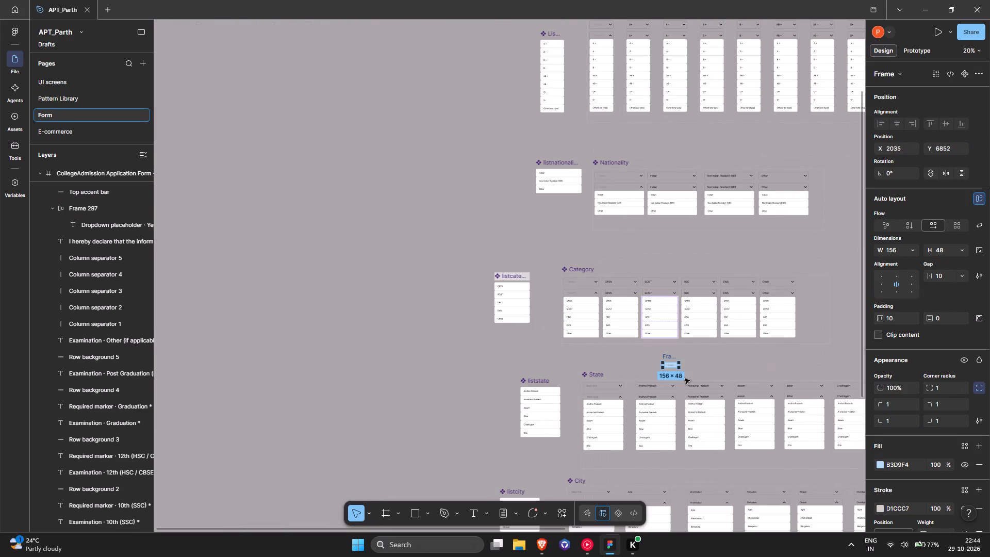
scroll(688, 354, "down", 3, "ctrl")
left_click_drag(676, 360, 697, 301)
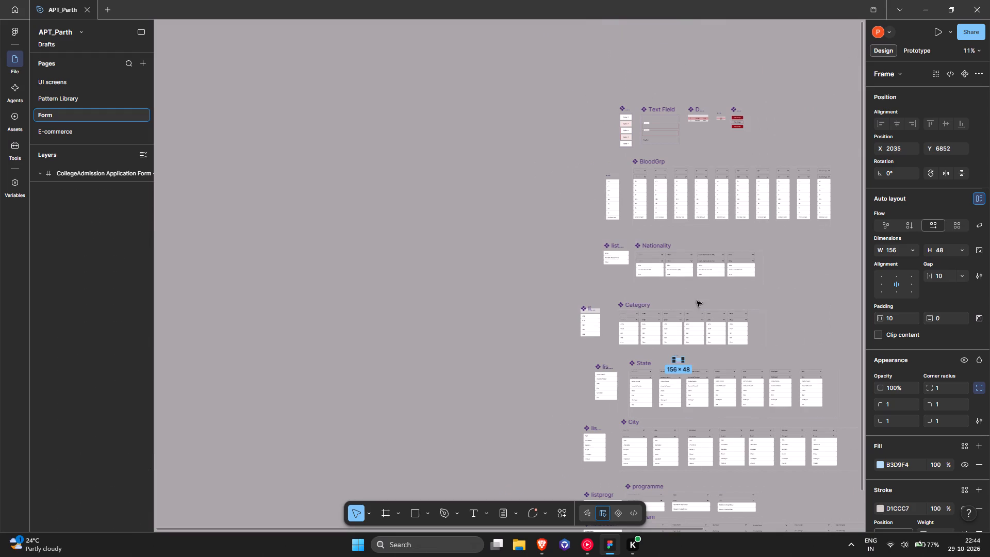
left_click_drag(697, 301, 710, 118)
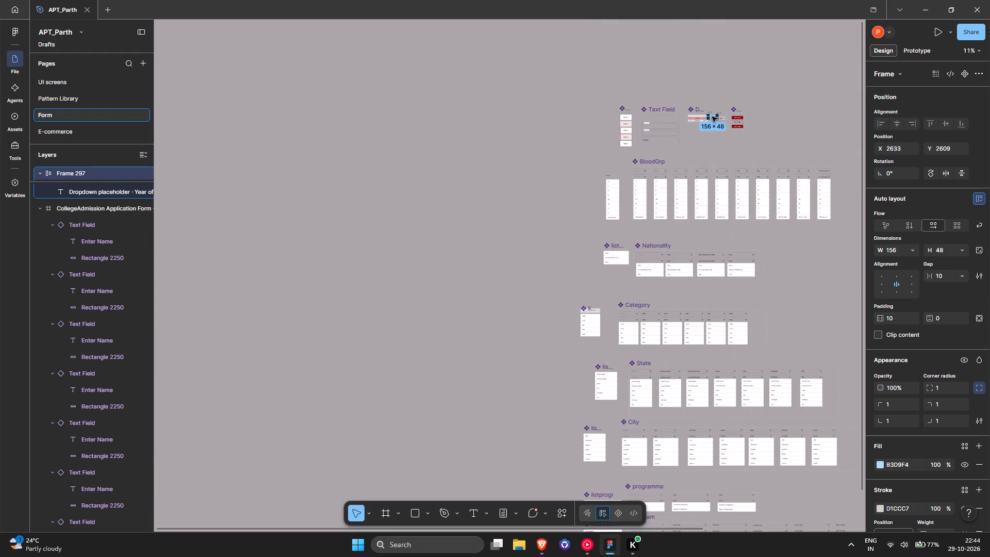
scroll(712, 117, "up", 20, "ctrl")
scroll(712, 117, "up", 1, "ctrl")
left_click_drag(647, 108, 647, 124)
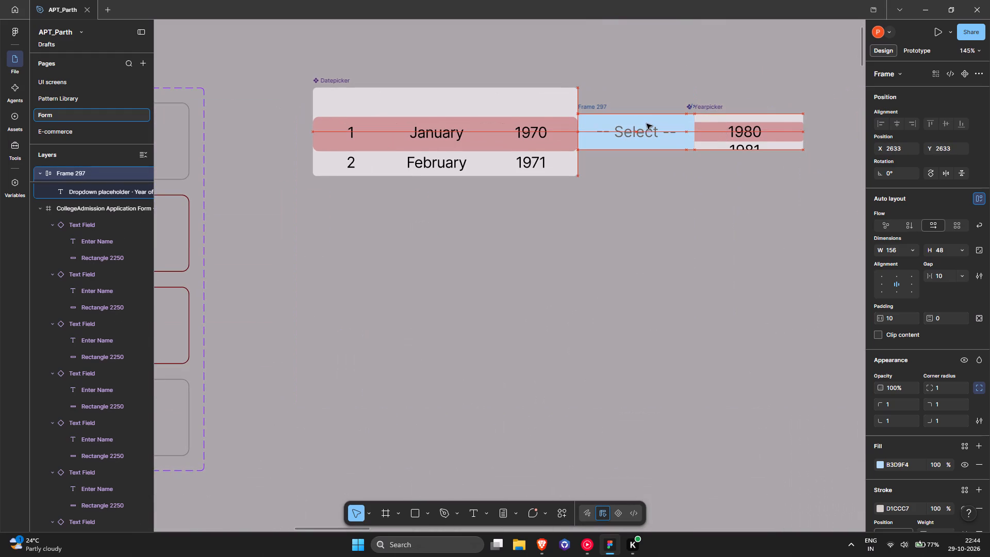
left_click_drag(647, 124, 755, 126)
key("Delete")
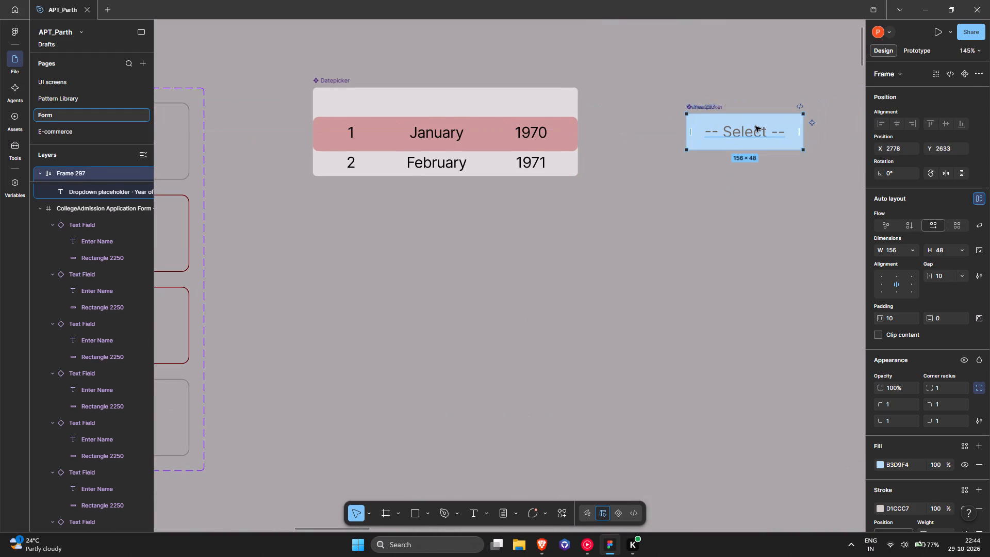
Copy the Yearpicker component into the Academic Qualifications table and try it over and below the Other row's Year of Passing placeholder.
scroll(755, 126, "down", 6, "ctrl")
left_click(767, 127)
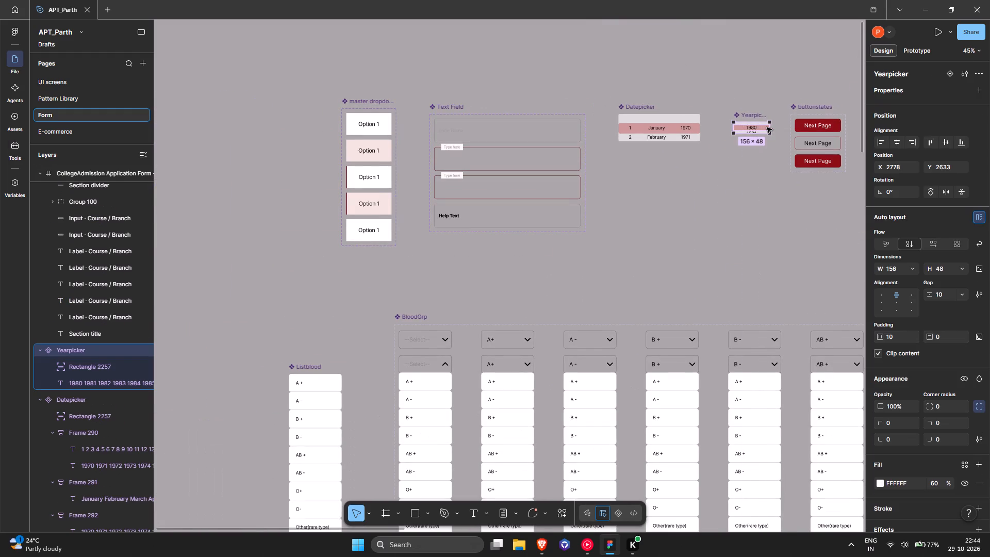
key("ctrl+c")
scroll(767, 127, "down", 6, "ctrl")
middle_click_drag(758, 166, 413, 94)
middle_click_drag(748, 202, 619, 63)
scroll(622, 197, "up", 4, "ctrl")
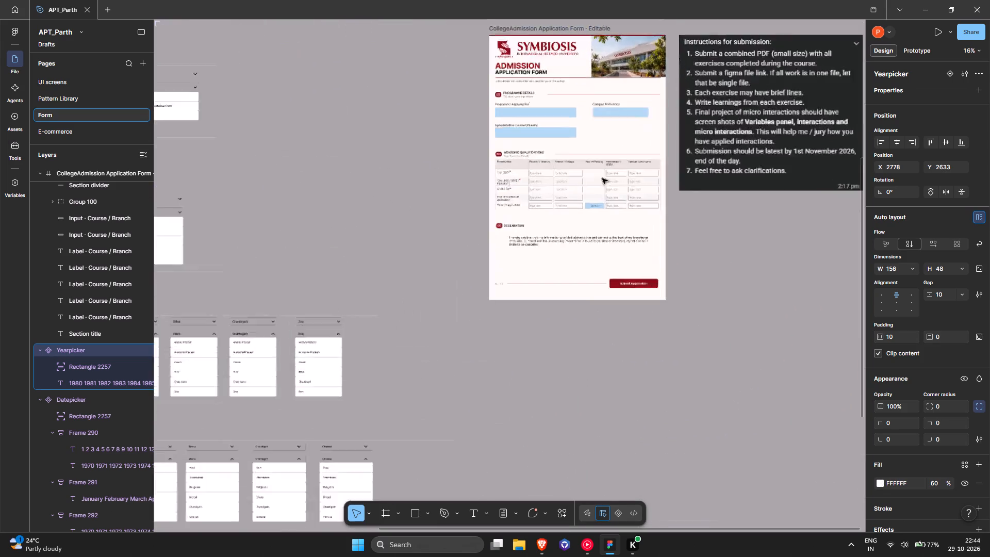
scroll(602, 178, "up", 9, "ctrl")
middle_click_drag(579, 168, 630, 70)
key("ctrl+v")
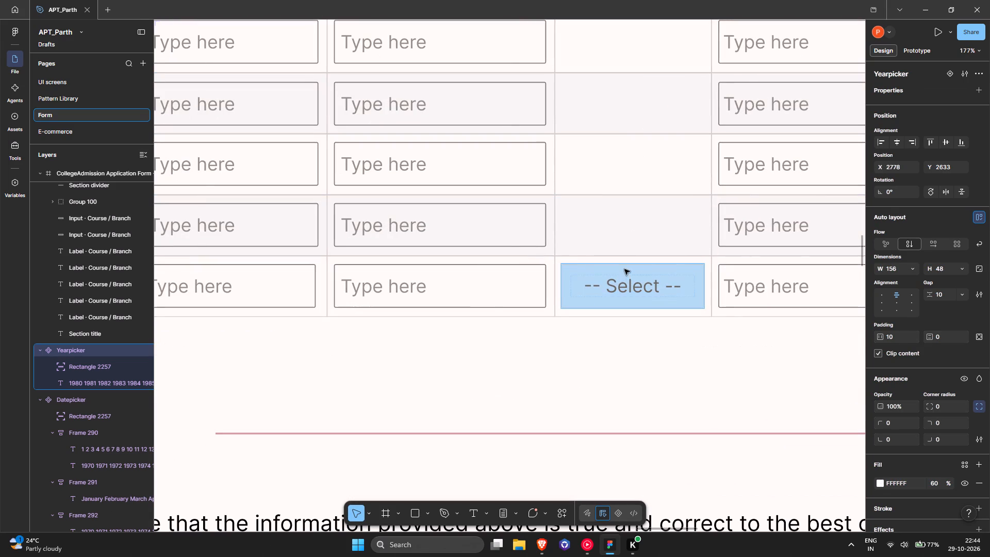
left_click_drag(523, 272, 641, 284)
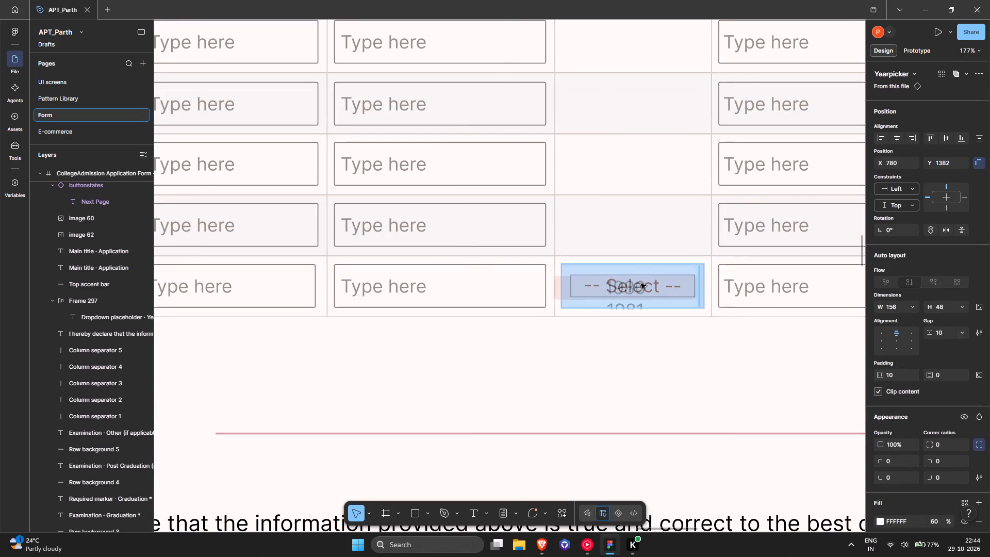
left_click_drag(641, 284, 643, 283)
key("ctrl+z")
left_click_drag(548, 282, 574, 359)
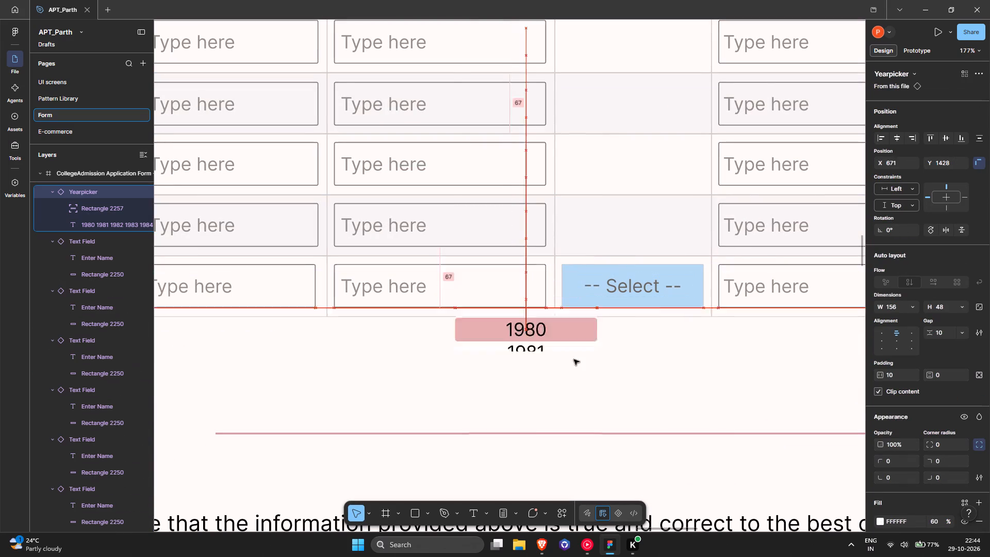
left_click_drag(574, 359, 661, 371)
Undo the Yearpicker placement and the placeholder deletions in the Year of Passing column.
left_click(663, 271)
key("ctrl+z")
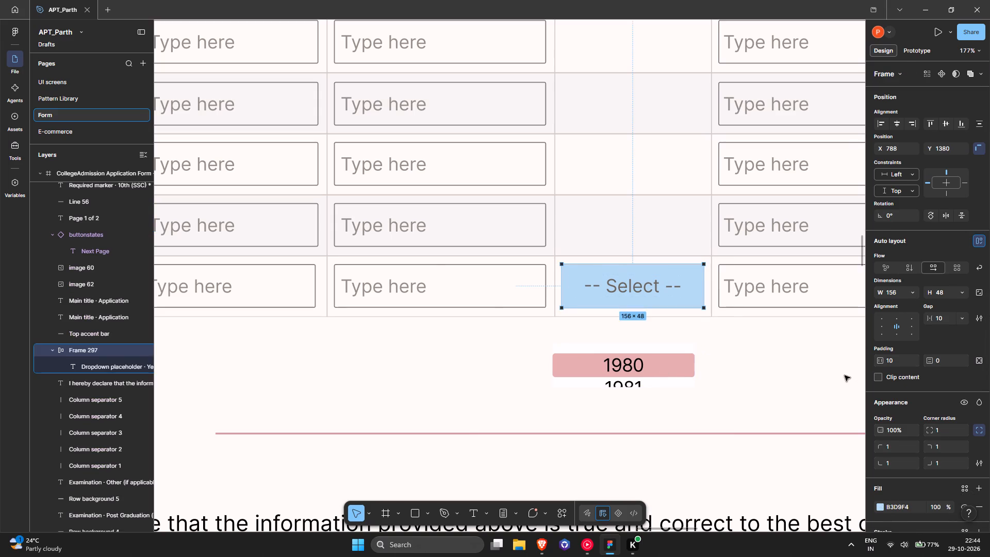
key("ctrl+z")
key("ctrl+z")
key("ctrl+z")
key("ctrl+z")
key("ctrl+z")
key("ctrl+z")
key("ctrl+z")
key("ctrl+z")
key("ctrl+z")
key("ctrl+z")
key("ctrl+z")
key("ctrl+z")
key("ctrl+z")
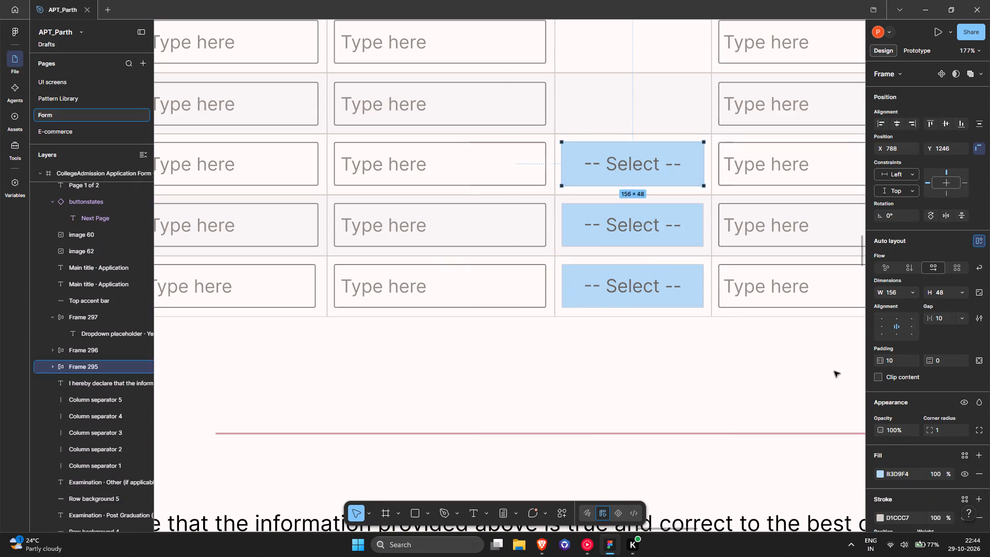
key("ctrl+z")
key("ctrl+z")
Change the fill of all five Year of Passing placeholders from blue to FFFFFF at 0% opacity, and remove the fill.
scroll(766, 357, "down", 3, "ctrl")
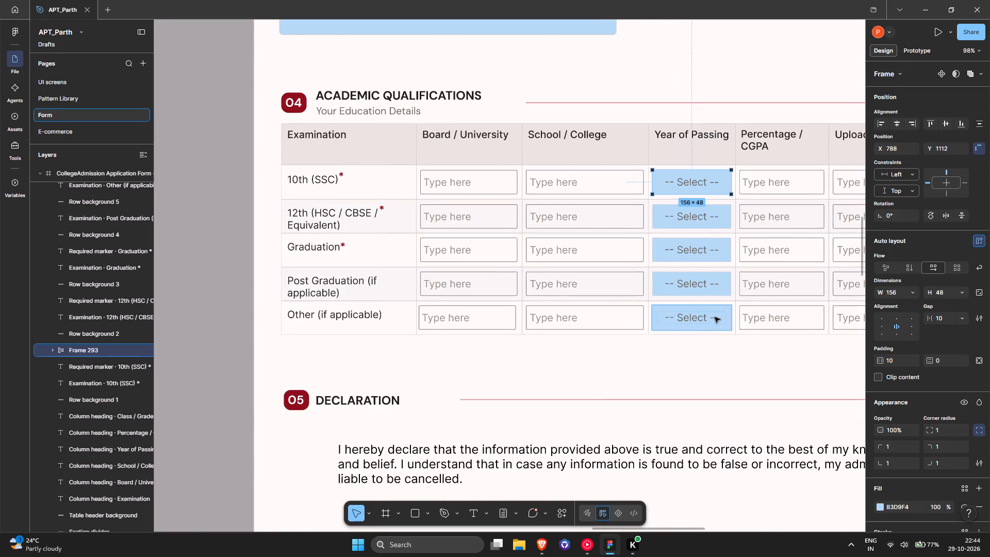
scroll(728, 317, "up", 5, "ctrl")
left_click(728, 312)
left_click(732, 236, "shift")
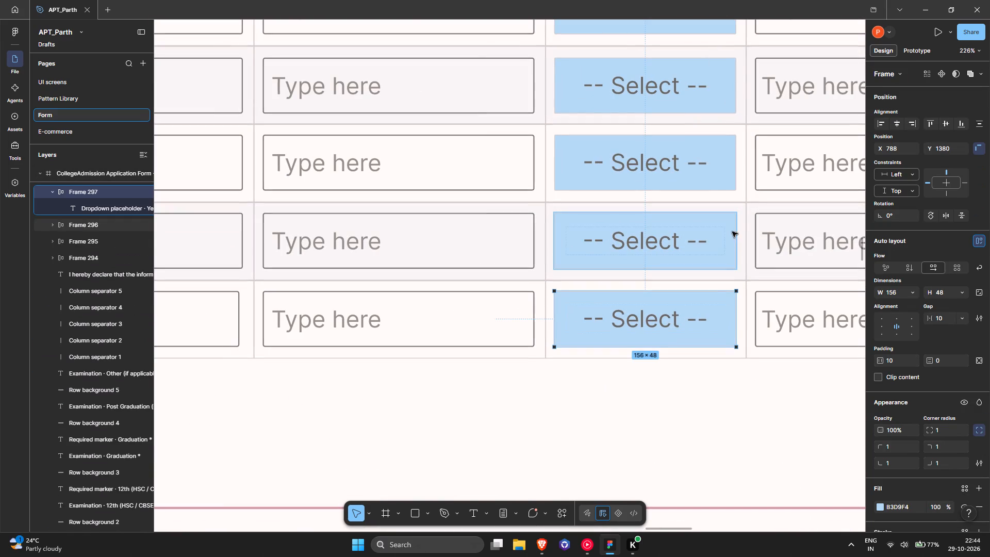
left_click(729, 174, "shift")
left_click(727, 99, "shift")
scroll(728, 104, "up", 3)
left_click(730, 135, "shift")
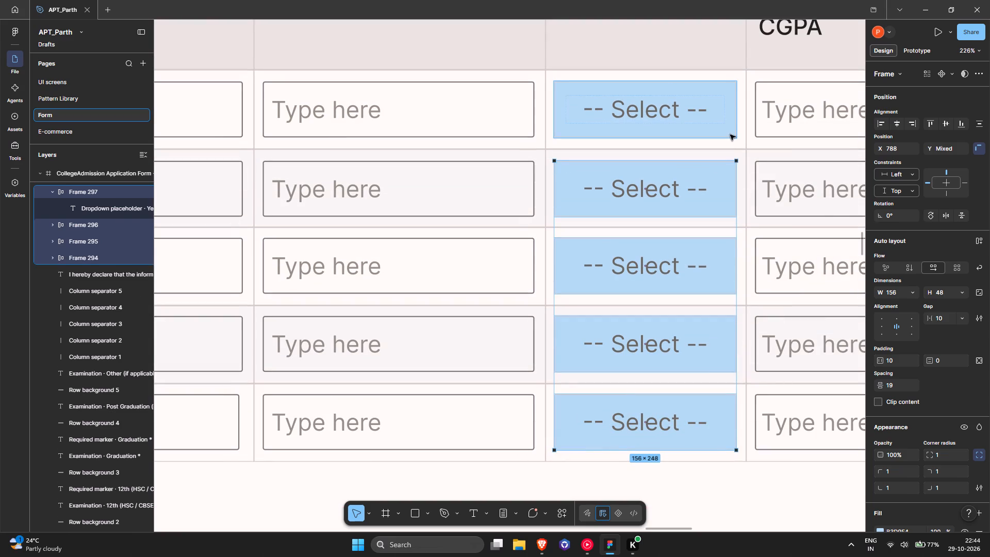
scroll(921, 447, "down", 6)
left_click(880, 479)
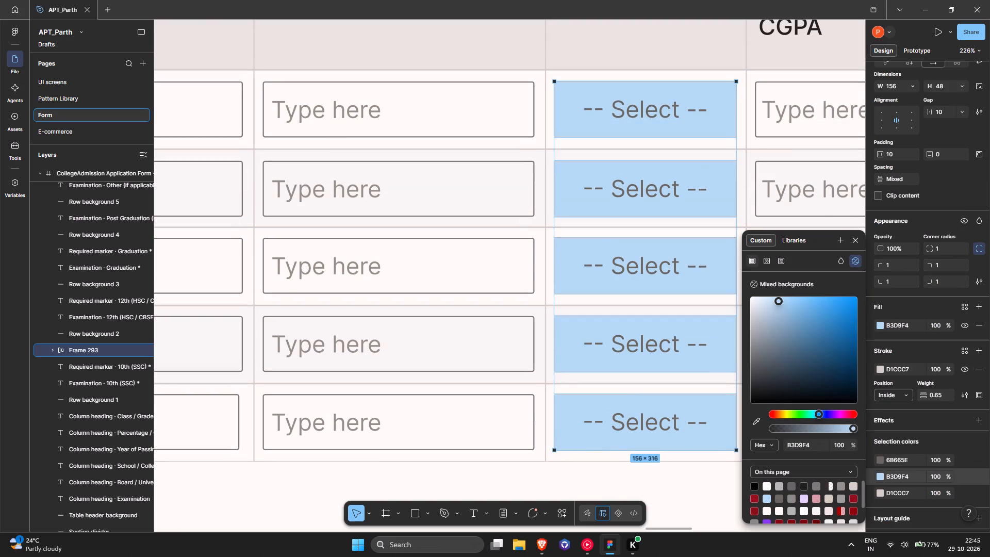
left_click_drag(781, 299, 734, 275)
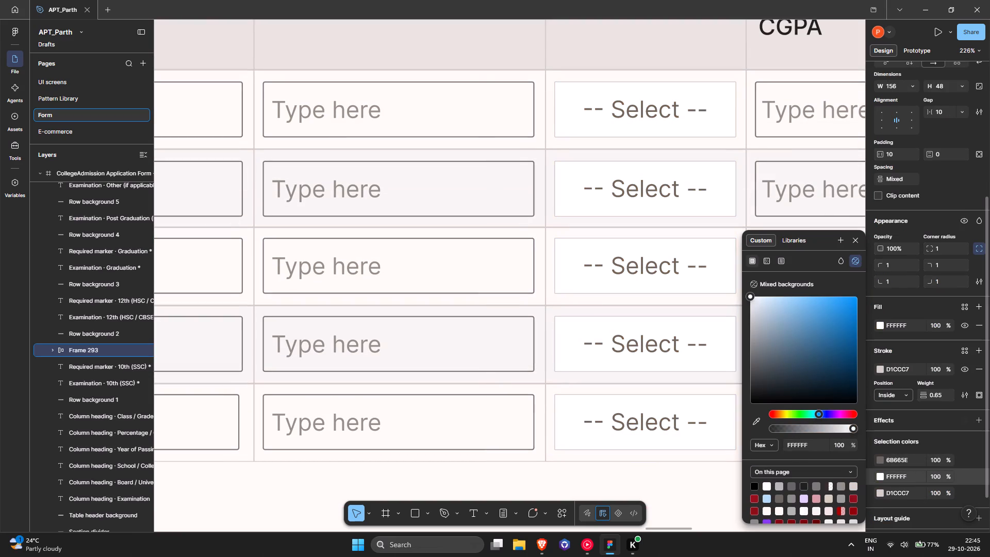
left_click_drag(949, 476, 204, 273)
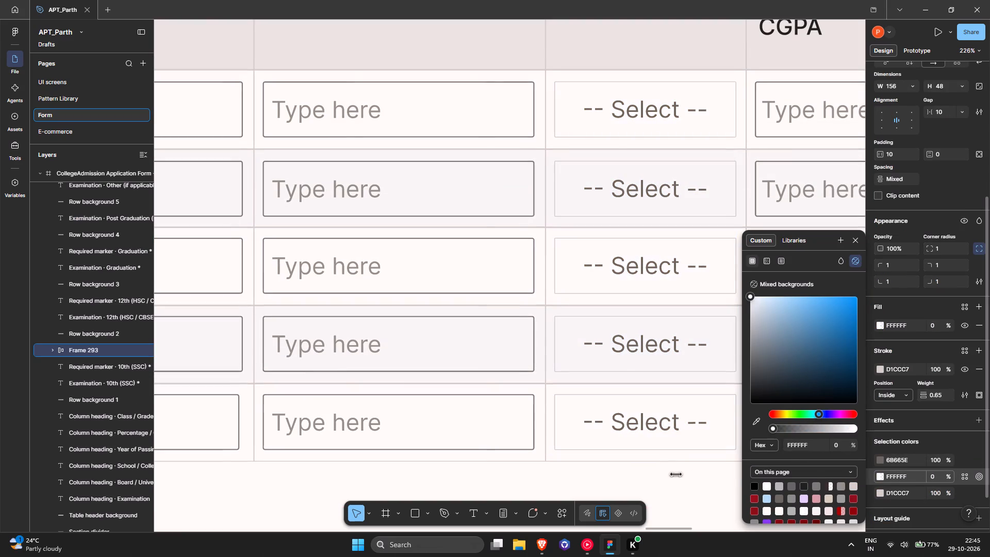
left_click_drag(204, 273, 176, 272)
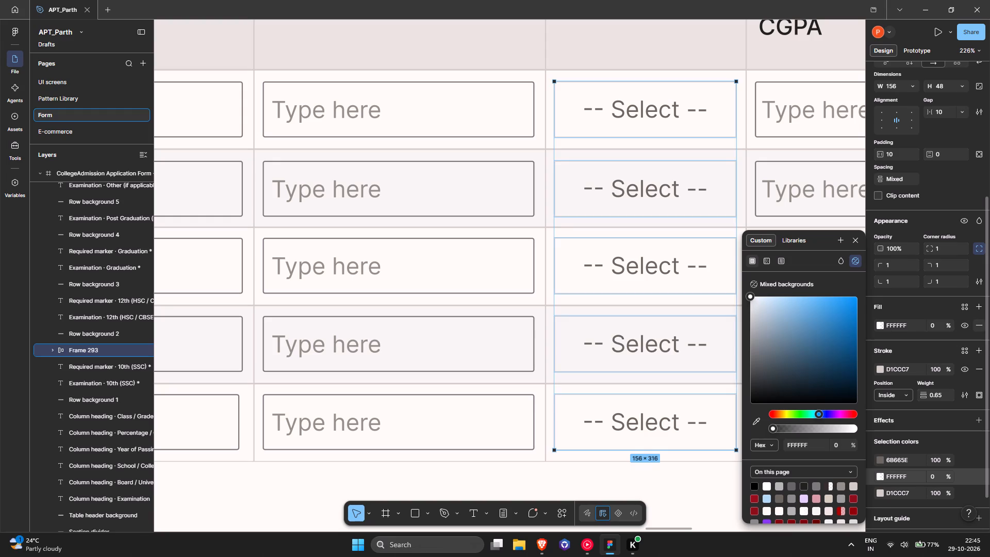
left_click(981, 322)
left_click(720, 494)
Recolour the borders of all text fields in the Academic Qualifications table to D1CCC7, sampled from the Year of Passing placeholder border.
scroll(661, 322, "down", 2, "ctrl")
middle_click_drag(634, 308, 562, 291)
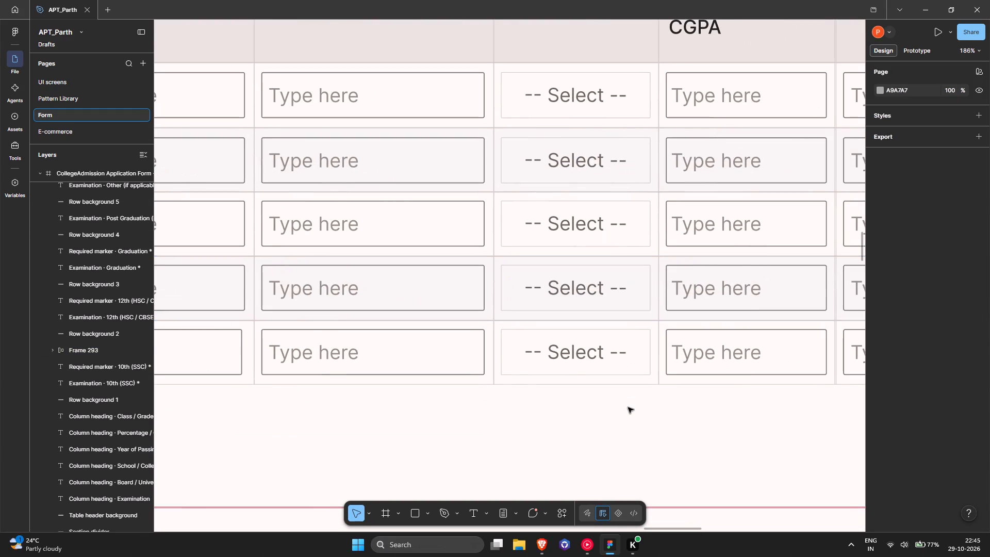
scroll(596, 300, "down", 2, "ctrl")
scroll(438, 188, "down", 1, "ctrl")
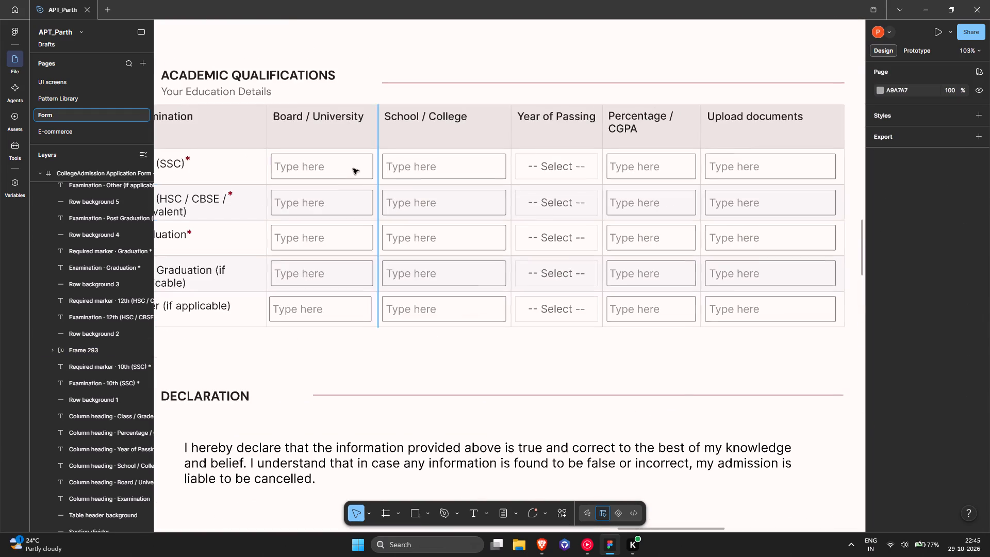
left_click(356, 166)
left_click(474, 171, "shift")
left_click(366, 200, "shift")
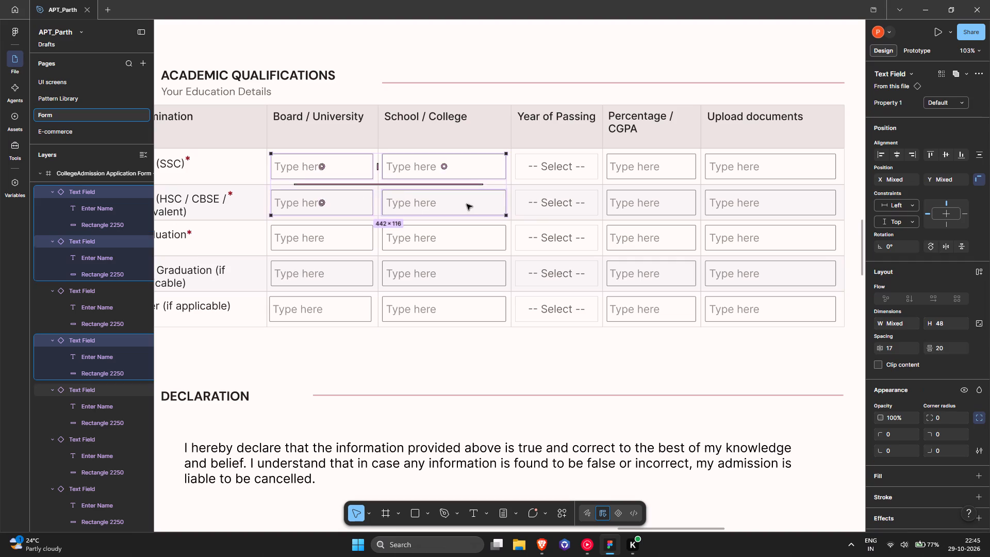
left_click(467, 204, "shift")
left_click(359, 240, "shift")
left_click(454, 241, "shift")
left_click(353, 271, "shift")
left_click(450, 271, "shift")
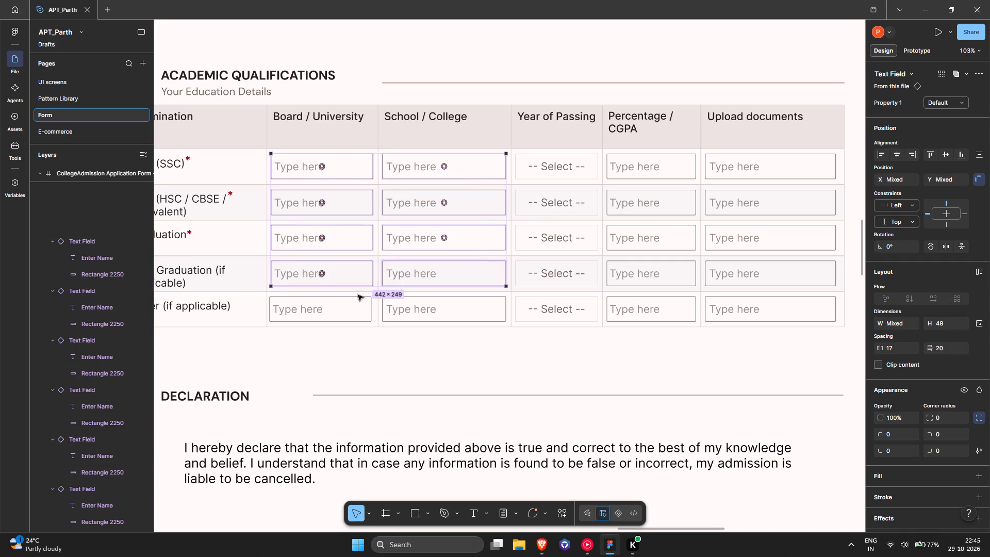
left_click(337, 306, "shift")
left_click(476, 307, "shift")
left_click(684, 305, "shift")
left_click(676, 272, "shift")
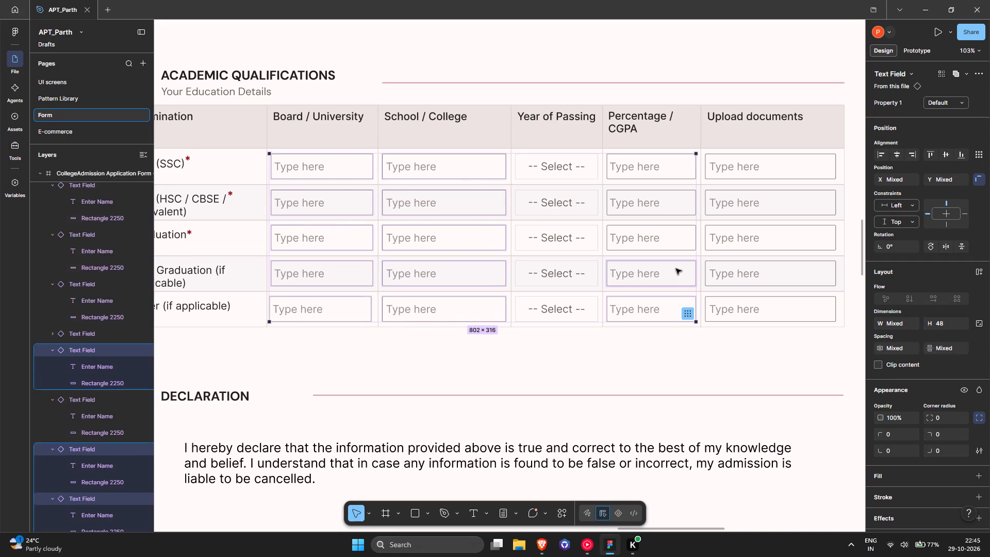
left_click(676, 235, "shift")
left_click(676, 201, "shift")
left_click(665, 168, "shift")
left_click(785, 160, "shift")
left_click(783, 197, "shift")
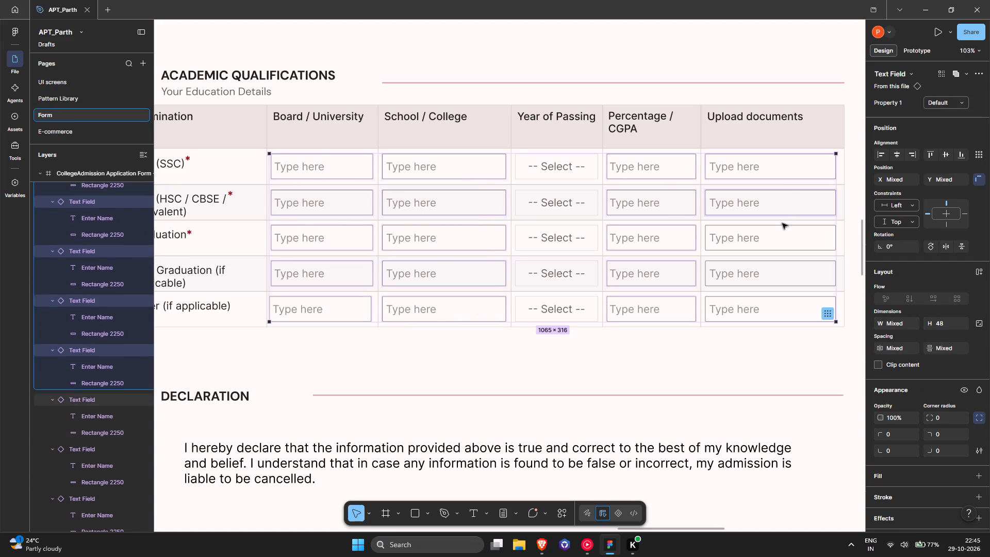
left_click(781, 235, "shift")
left_click(778, 273, "shift")
left_click(783, 306, "shift")
scroll(895, 376, "down", 6)
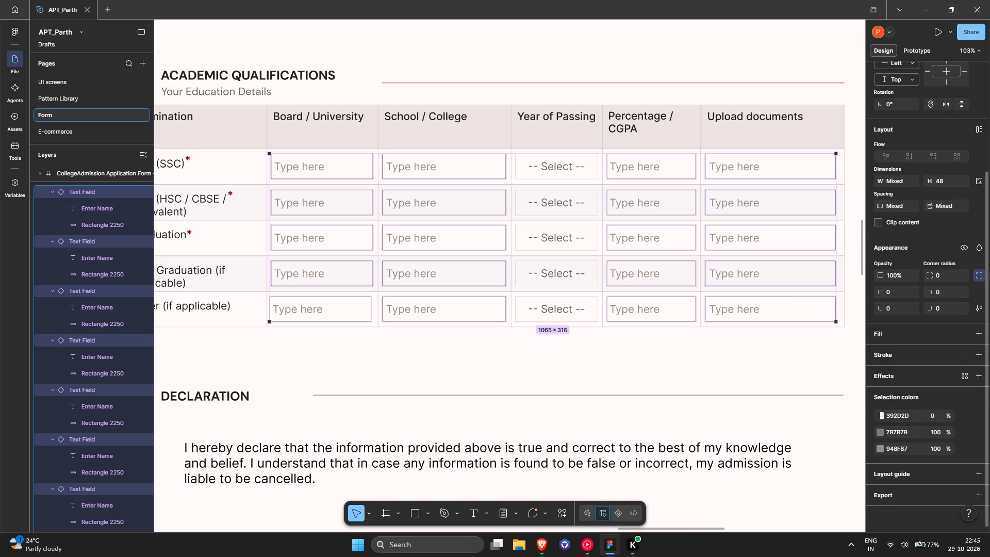
scroll(903, 373, "down", 5)
left_click_drag(951, 433, 468, 275)
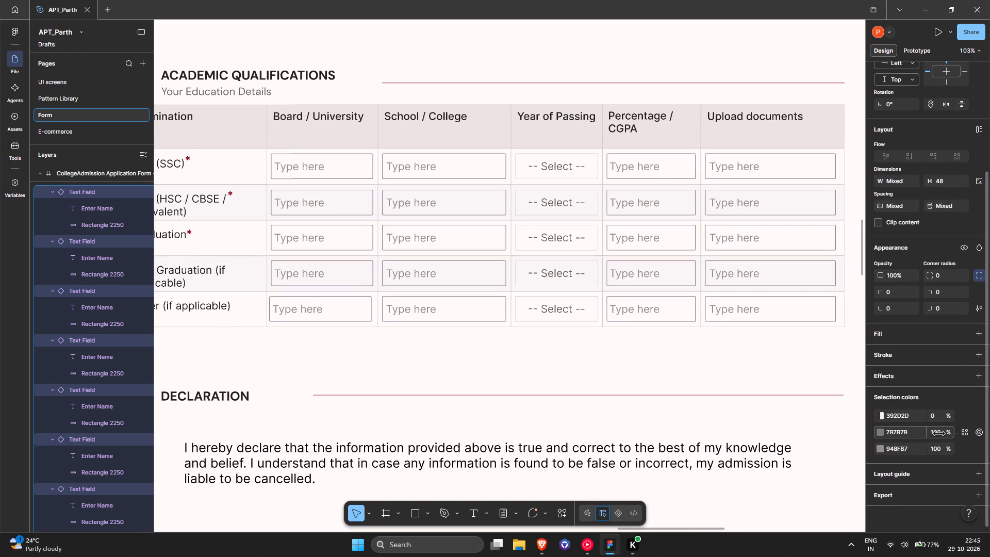
left_click_drag(468, 275, 675, 274)
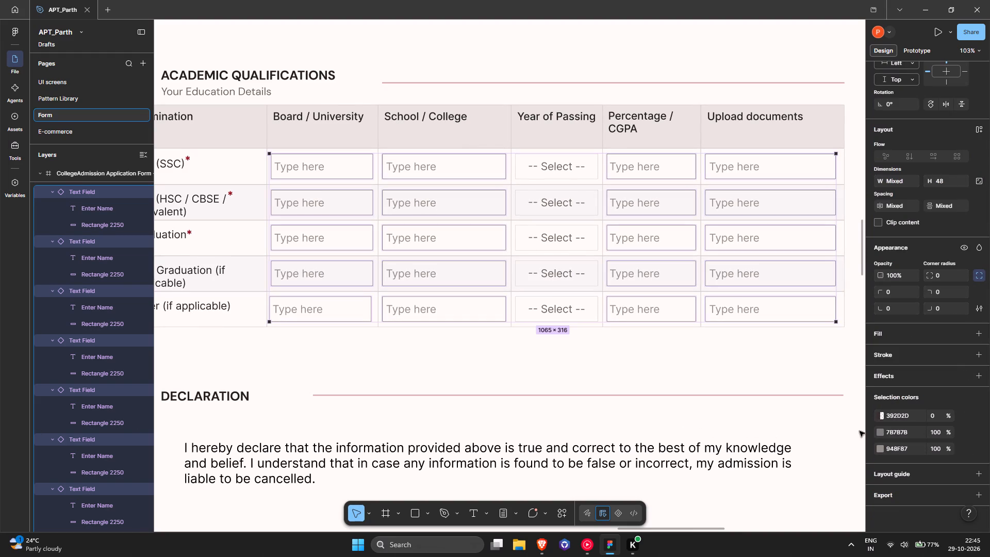
scroll(464, 217, "up", 11, "ctrl")
scroll(647, 246, "up", 5, "ctrl")
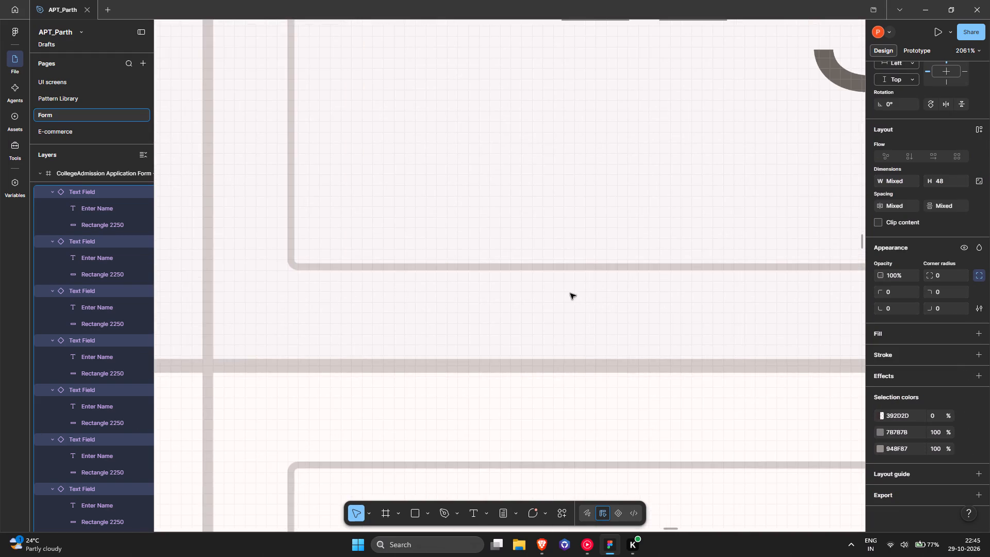
middle_click_drag(473, 300, 715, 335)
left_click(879, 434)
key("i")
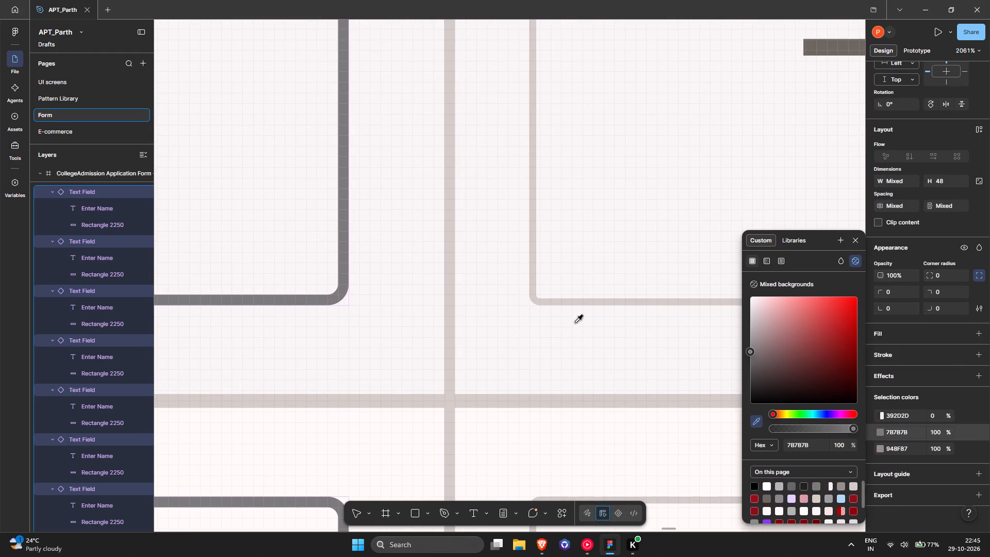
left_click(533, 273)
scroll(533, 273, "down", 12, "ctrl")
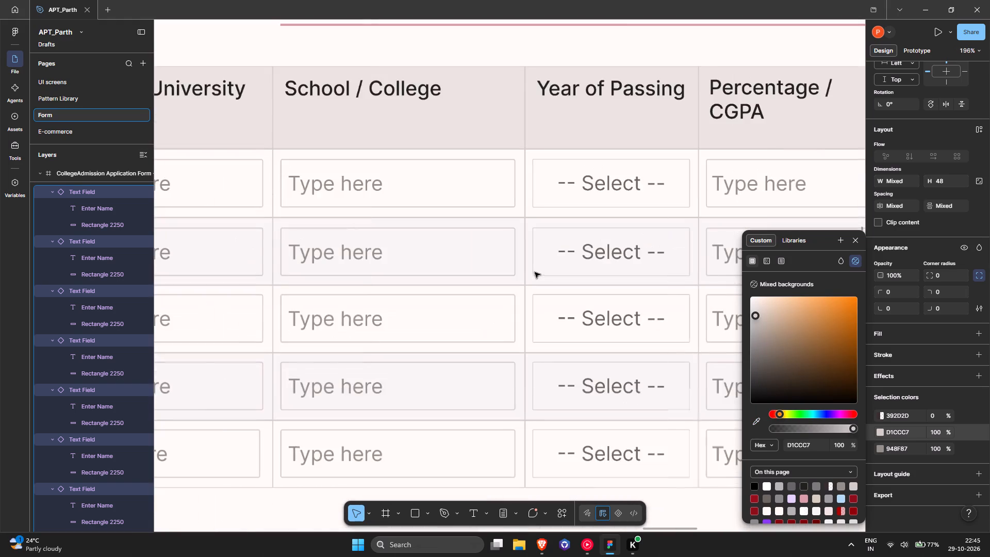
middle_click_drag(540, 269, 514, 191)
scroll(513, 183, "down", 4, "ctrl")
left_click(552, 324)
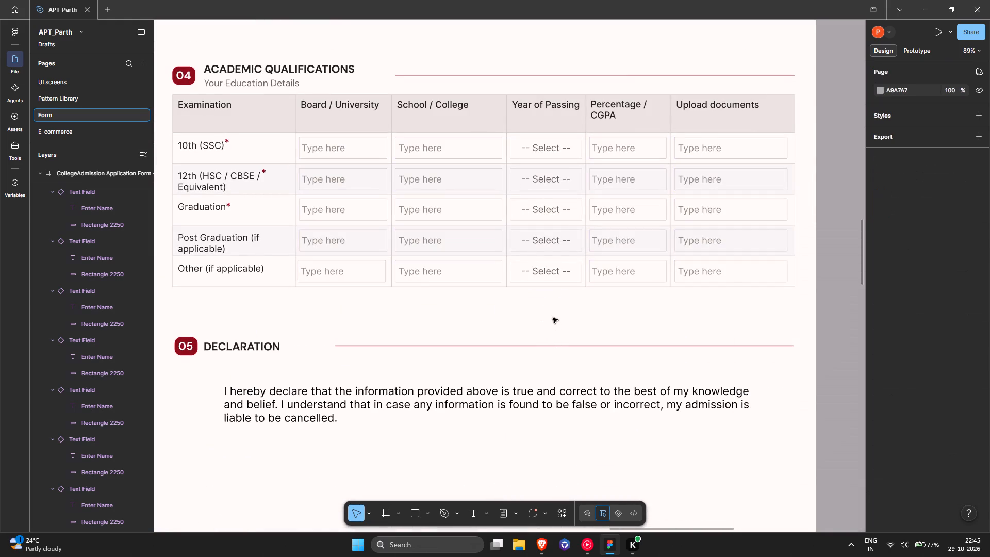
Look over the page from the header to the Declaration section to review the restyled Academic Qualifications table.
middle_click_drag(372, 277, 437, 298)
scroll(475, 296, "up", 11)
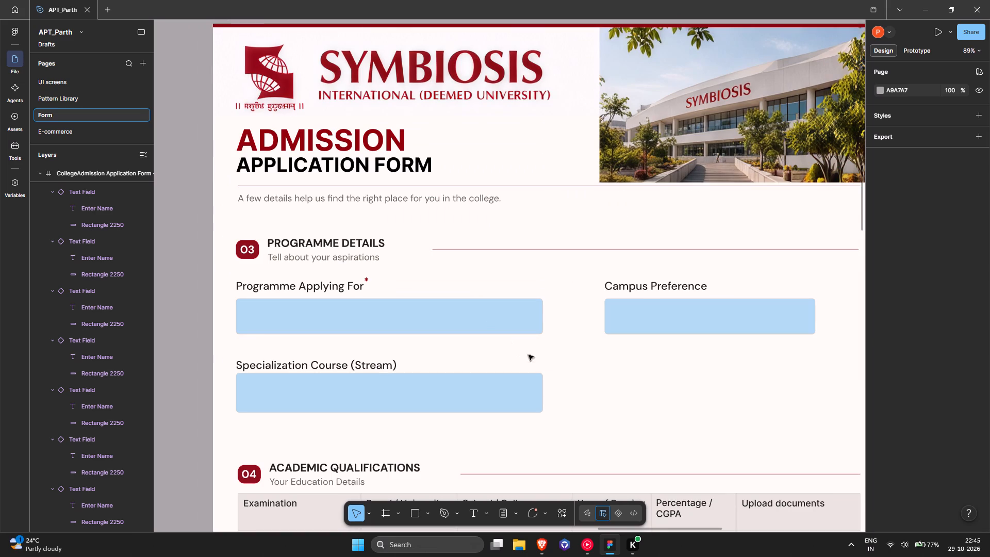
scroll(650, 357, "down", 5, "ctrl")
scroll(639, 141, "down", 2)
scroll(682, 274, "down", 6)
scroll(619, 156, "up", 4, "ctrl")
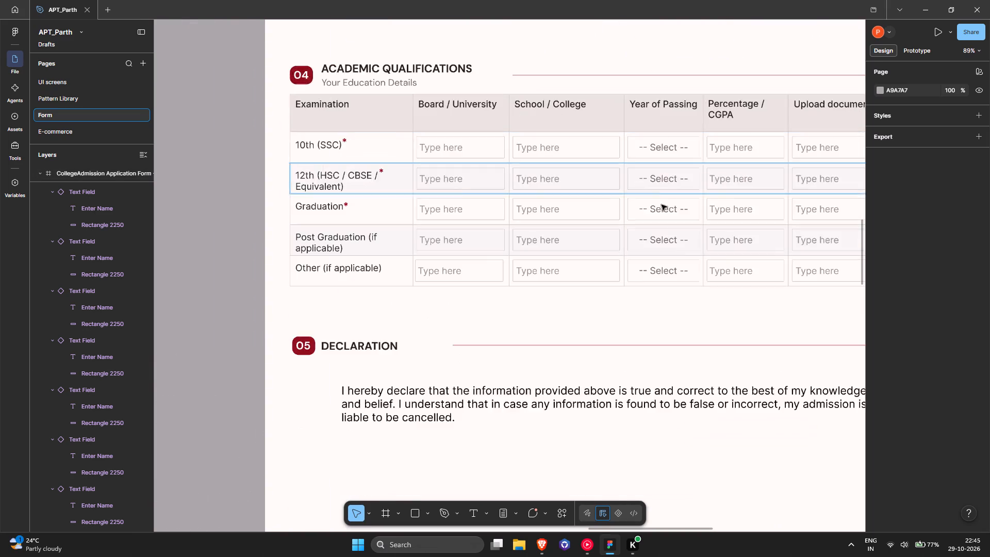
scroll(662, 205, "up", 4, "ctrl")
scroll(700, 213, "down", 3, "ctrl")
Check the prototype interactions of the five Year of Passing placeholders for their Yearpicker connections.
middle_click_drag(700, 215, 564, 171)
scroll(534, 181, "up", 5, "ctrl")
left_click(585, 199)
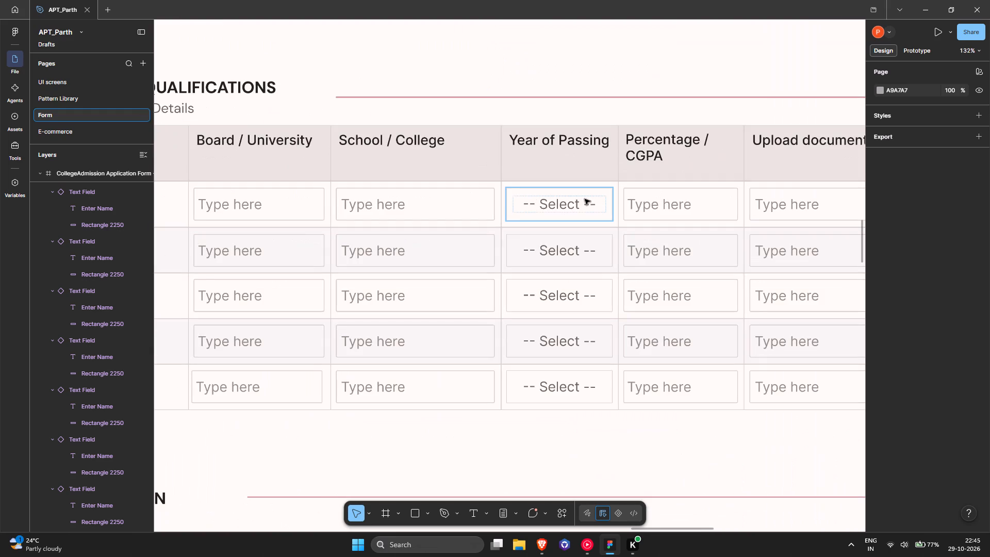
left_click(599, 241, "shift")
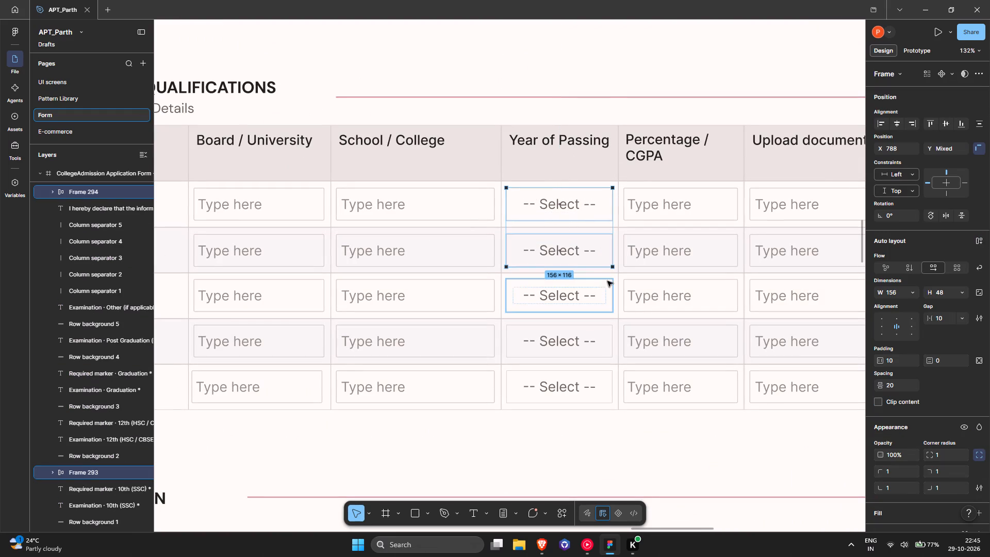
left_click(598, 283, "shift")
left_click(594, 331, "shift")
left_click(604, 378, "shift")
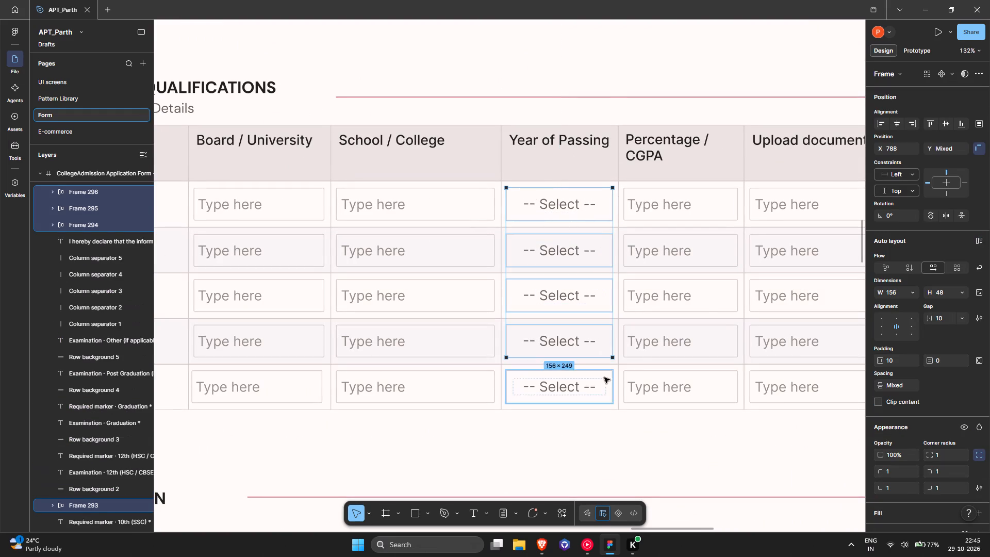
left_click(915, 48)
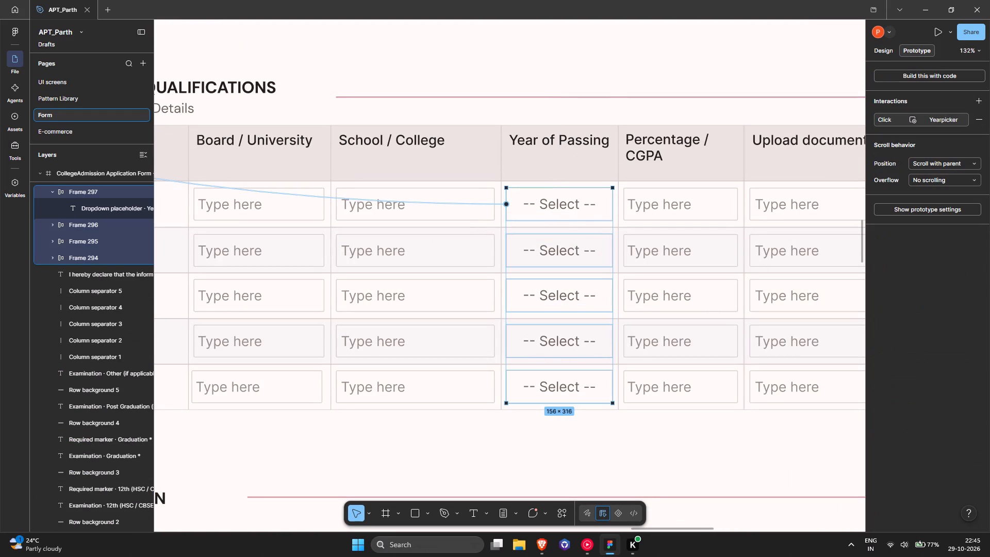
scroll(599, 208, "down", 3, "ctrl")
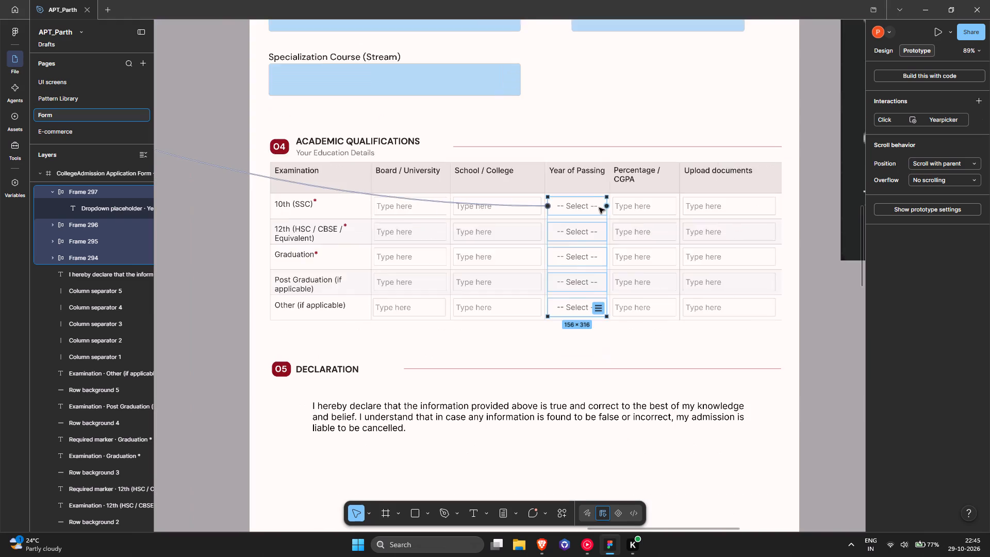
scroll(616, 247, "down", 4, "ctrl")
left_click(625, 299)
Delete the Year of Passing placeholders in the Other, Post Graduation, Graduation and 12th rows.
scroll(607, 263, "up", 5, "ctrl")
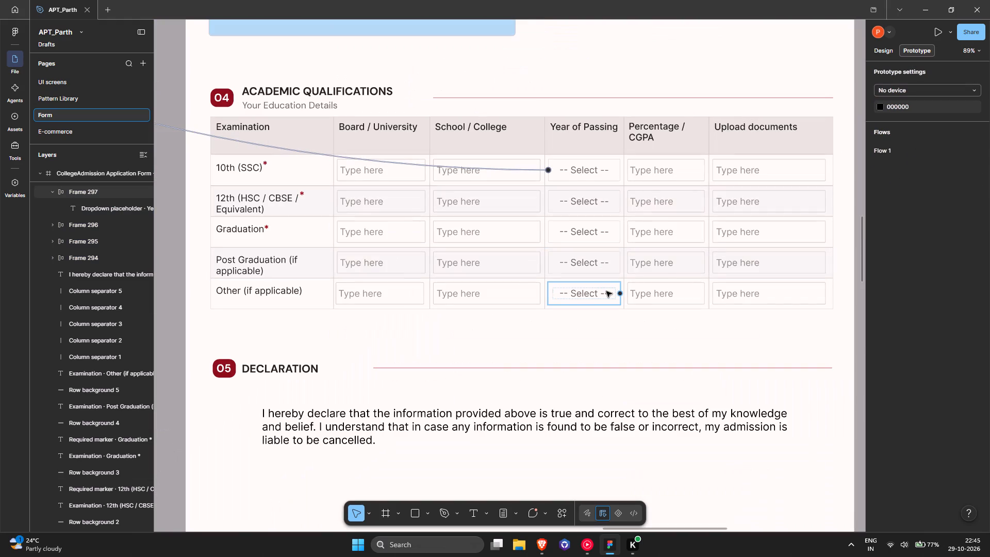
scroll(603, 291, "up", 4, "ctrl")
left_click(609, 281)
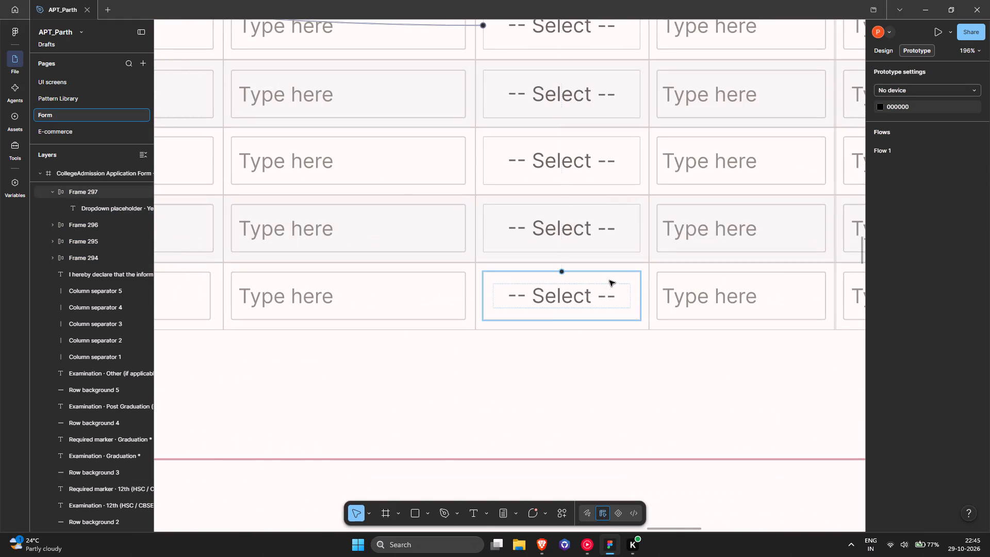
key("Delete")
left_click(602, 216)
key("Delete")
left_click(616, 160)
key("Delete")
left_click(626, 92)
key("Delete")
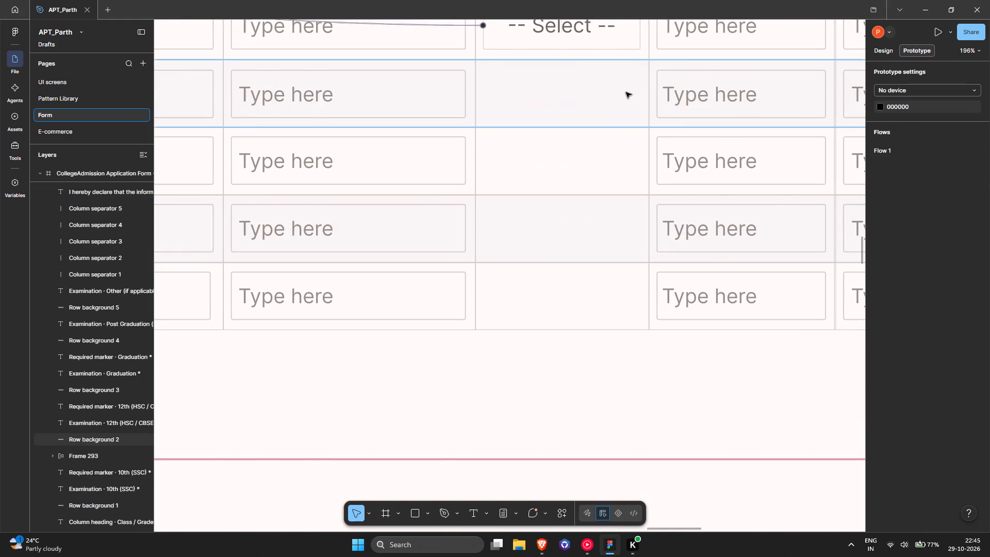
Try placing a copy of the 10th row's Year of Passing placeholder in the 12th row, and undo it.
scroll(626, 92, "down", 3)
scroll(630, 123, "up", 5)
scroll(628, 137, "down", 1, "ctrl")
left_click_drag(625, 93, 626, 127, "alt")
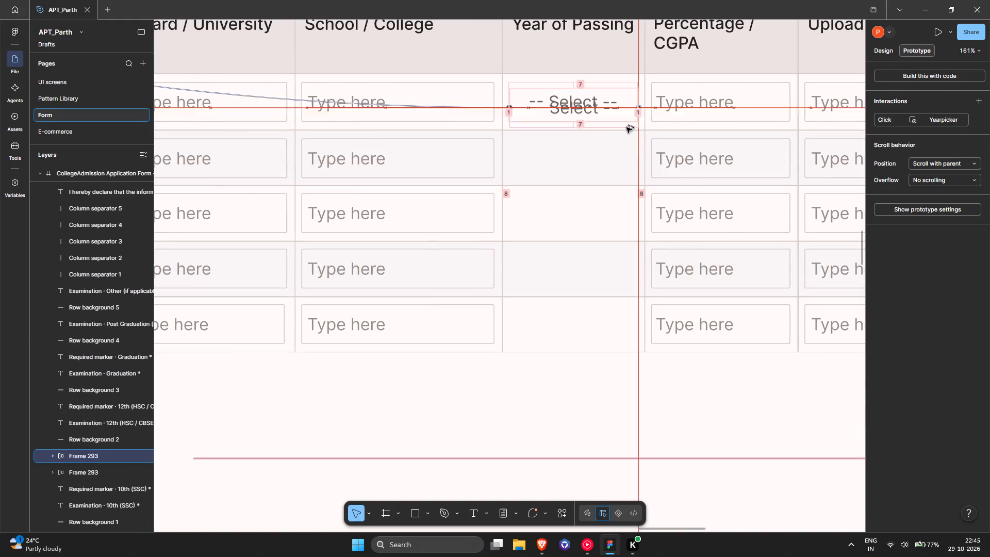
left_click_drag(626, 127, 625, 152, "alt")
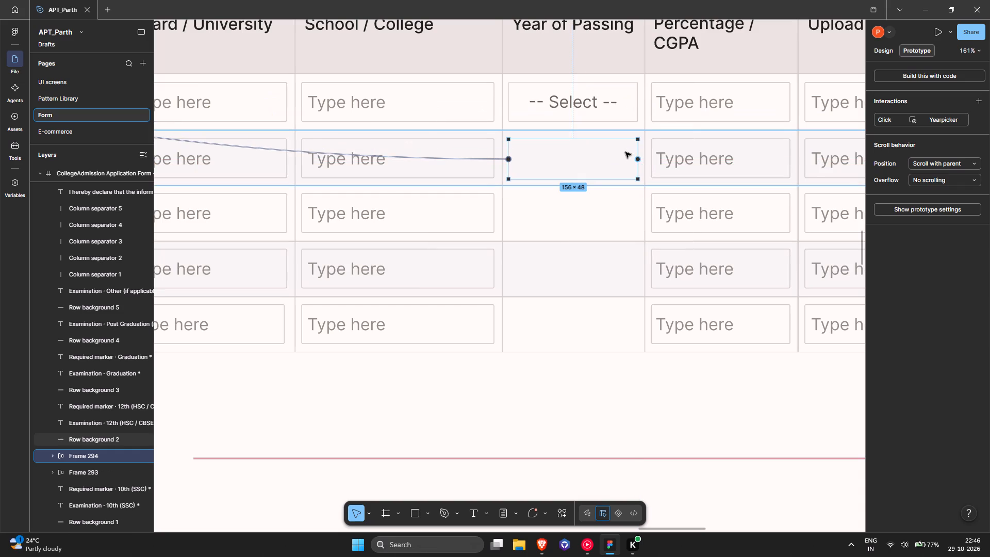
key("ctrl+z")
Copy the 10th row's Year of Passing placeholder into the 12th row, bring it to front, and duplicate it into the three rows below.
left_click(602, 86)
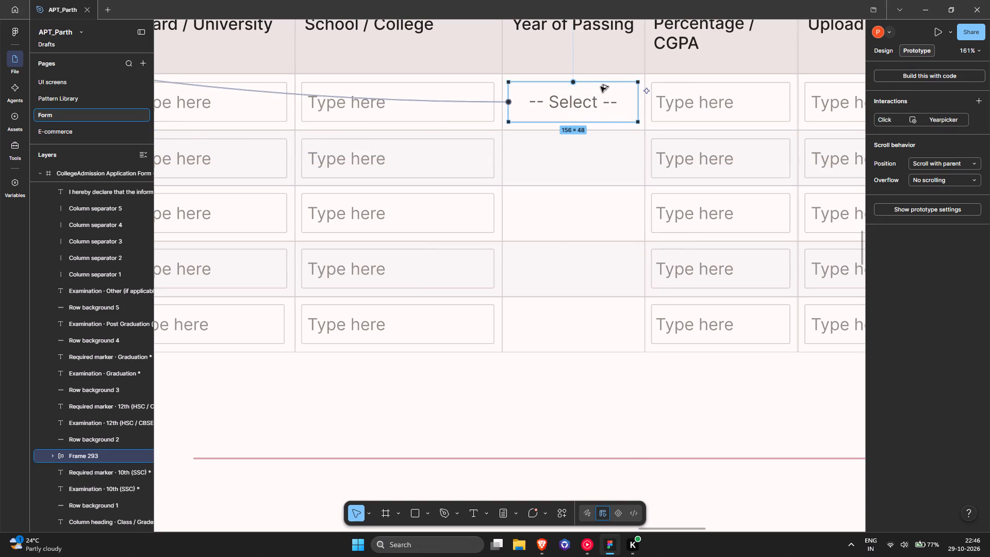
left_click_drag(601, 87, 599, 143, "alt")
key("ctrl+shift+bracketright")
key("ctrl+d")
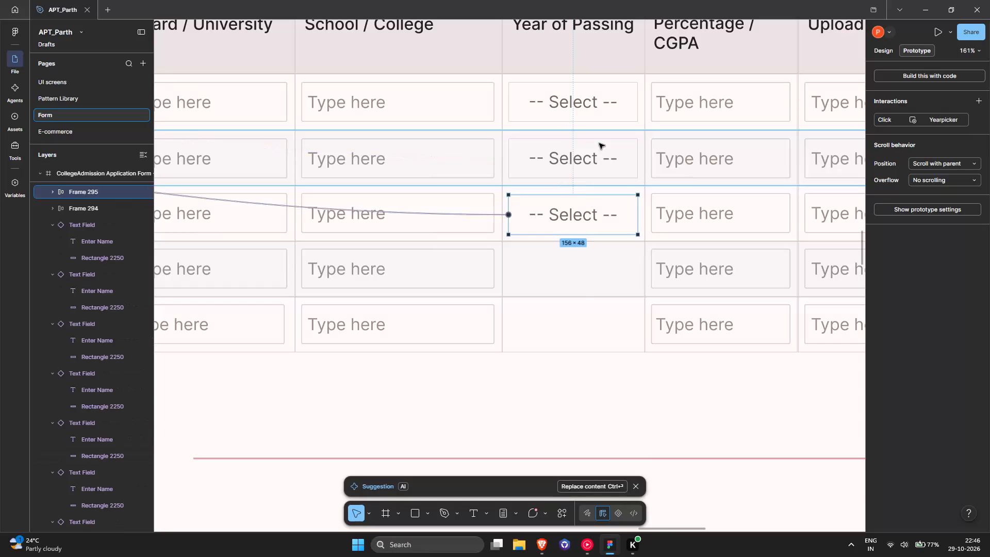
key("ctrl+d")
key("ctrl+d")
middle_click(622, 185)
left_click(632, 386)
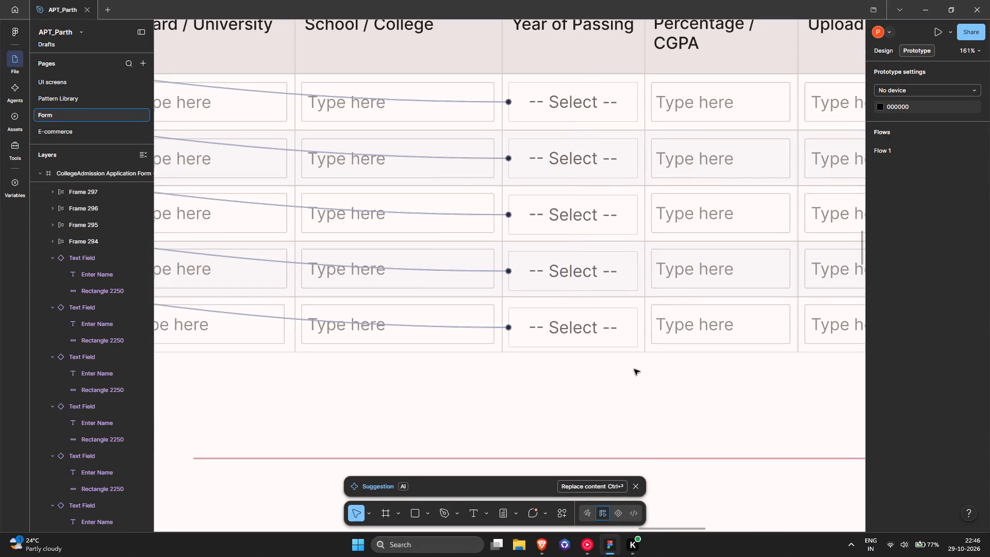
Align the duplicated Year of Passing placeholders in the 12th, Graduation, Post Graduation and Other rows with the neighbouring fields.
scroll(585, 148, "up", 4, "ctrl")
left_click(646, 142)
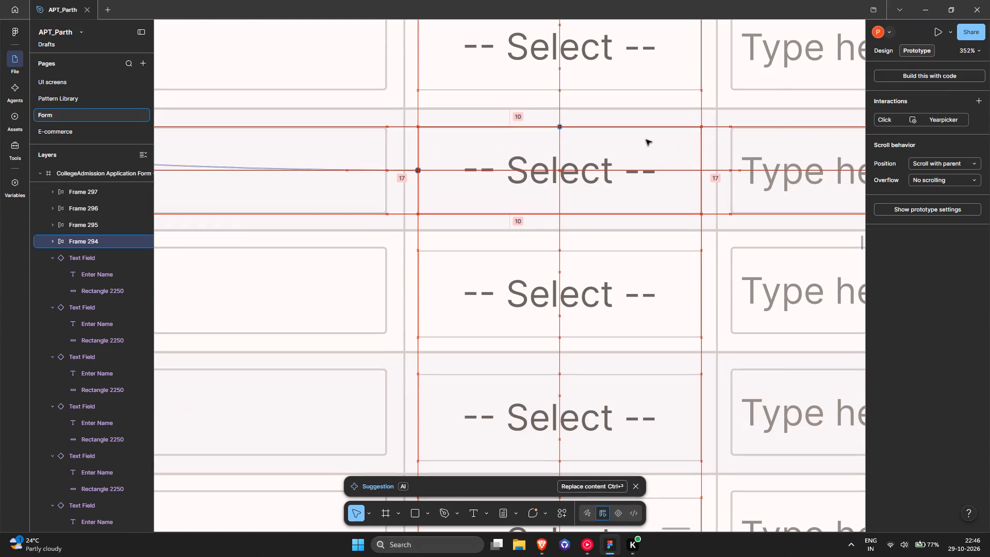
scroll(642, 210, "down", 3)
left_click(655, 169)
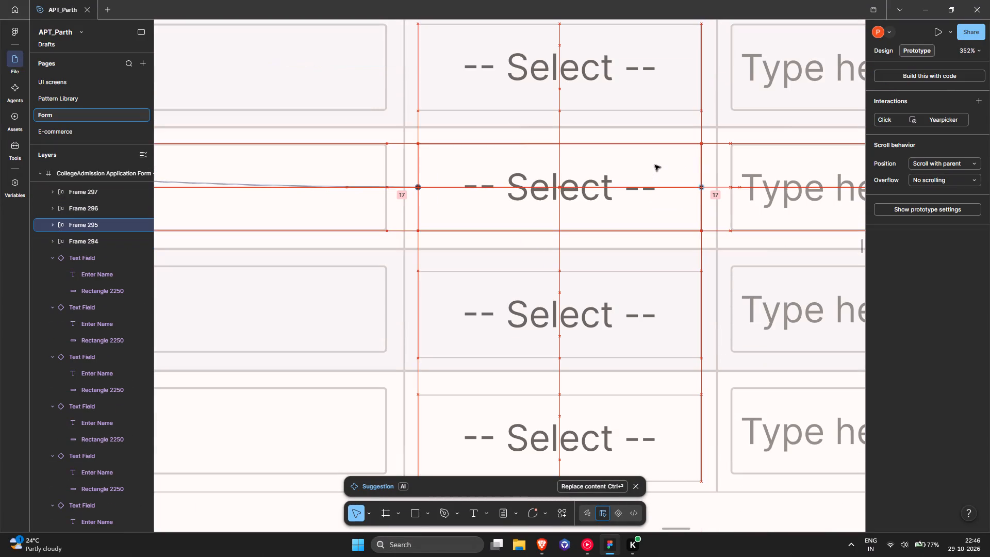
scroll(653, 185, "down", 3)
left_click_drag(654, 191, 655, 185)
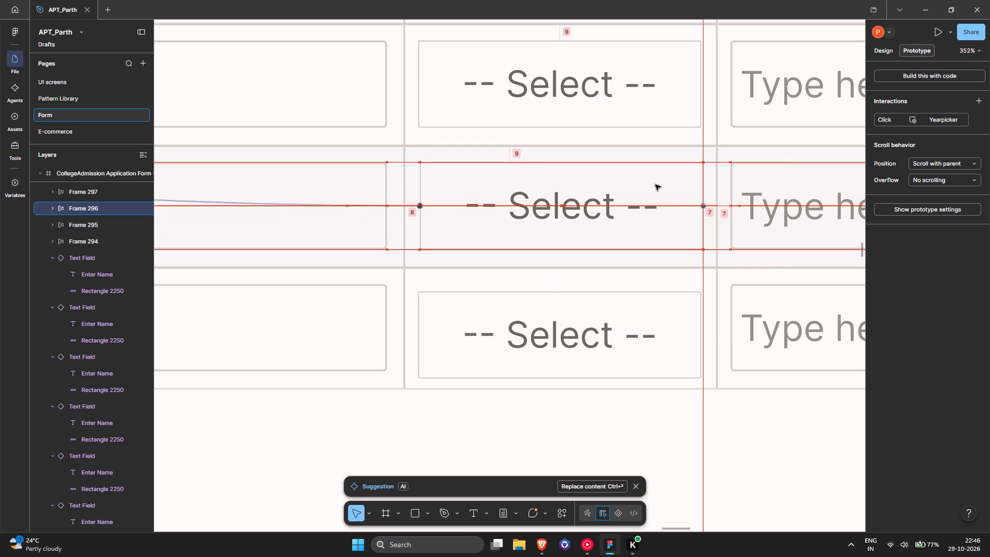
left_click_drag(655, 185, 653, 185)
scroll(653, 185, "down", 3)
left_click_drag(653, 203, 652, 196)
scroll(652, 196, "down", 7, "ctrl")
left_click(661, 251)
Examine where Flow 1 starts and how the Next Page interaction links the two admission form pages.
scroll(662, 251, "down", 4, "ctrl")
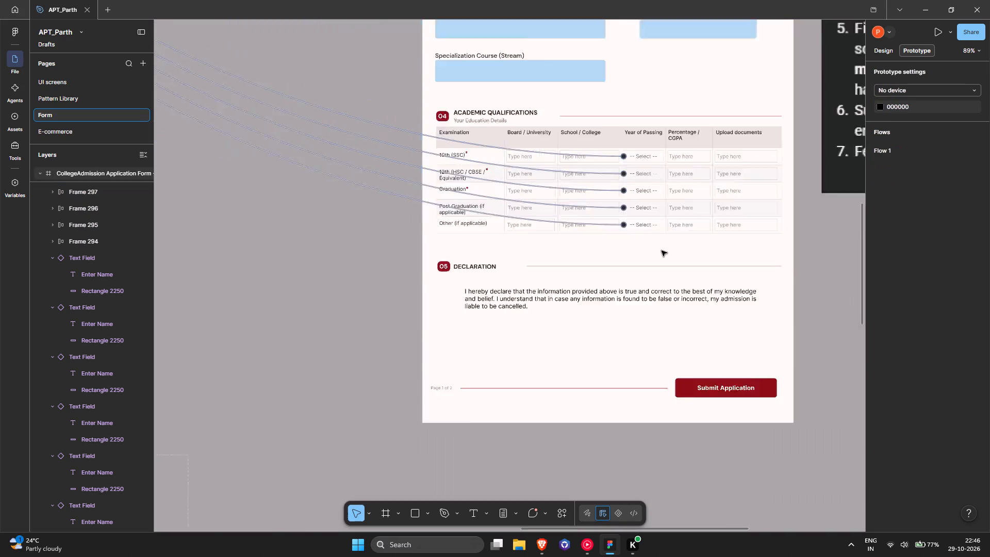
scroll(662, 251, "down", 8, "ctrl")
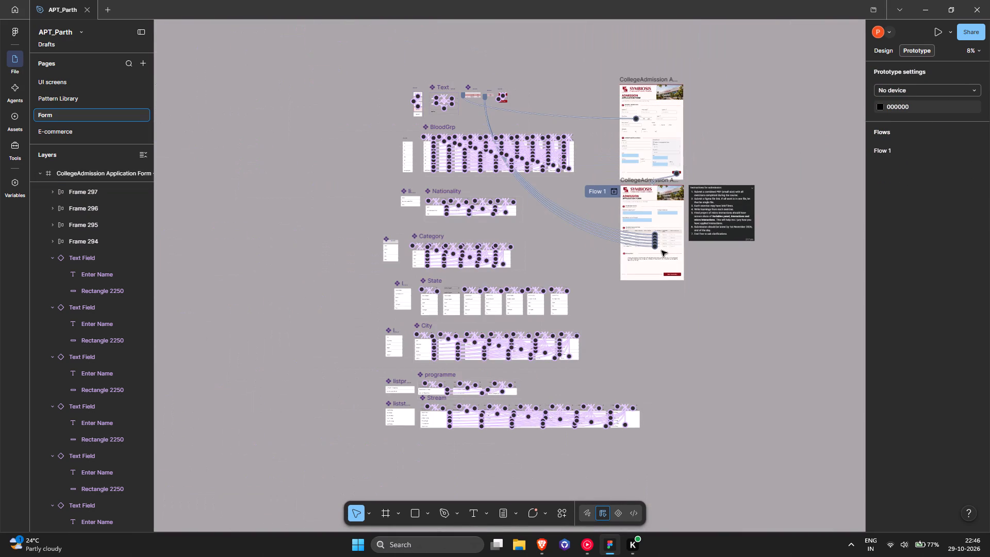
scroll(506, 84, "up", 4, "ctrl")
scroll(507, 87, "down", 2, "ctrl")
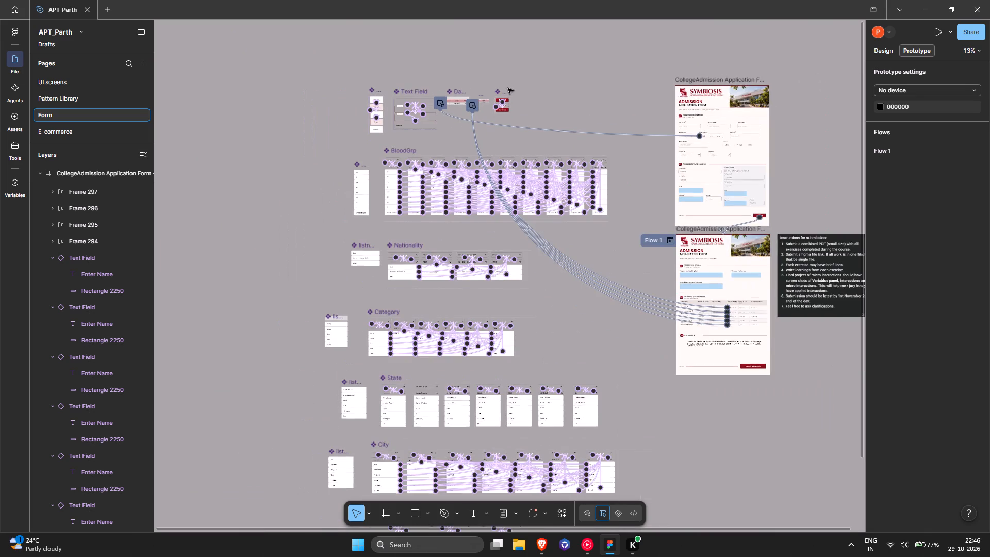
scroll(555, 139, "up", 1)
left_click(655, 275)
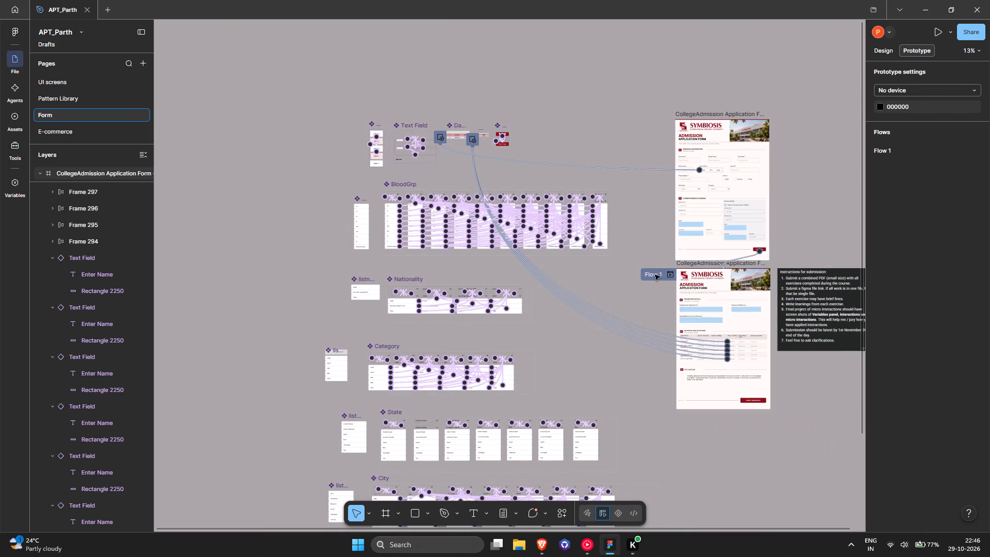
left_click(689, 113)
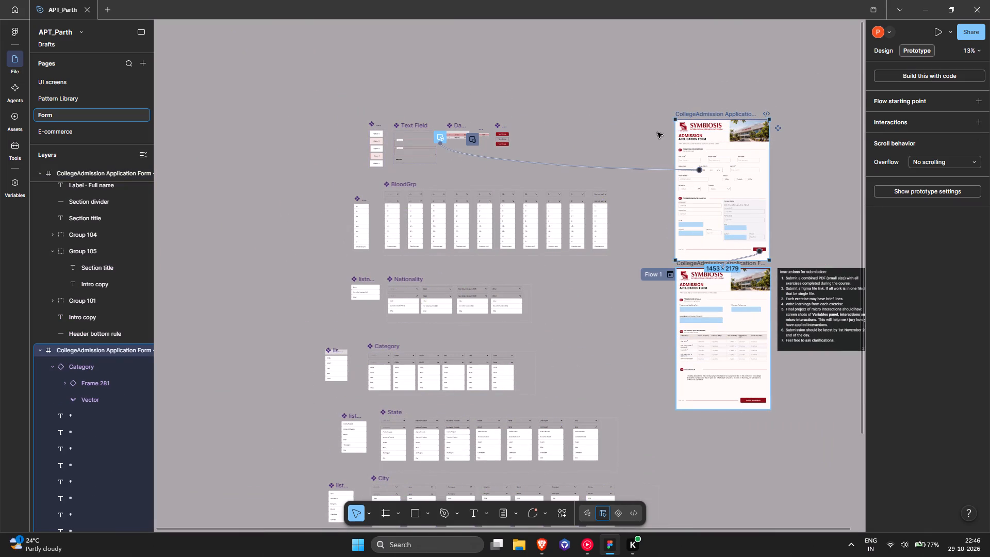
scroll(741, 265, "up", 5, "ctrl")
left_click(765, 243)
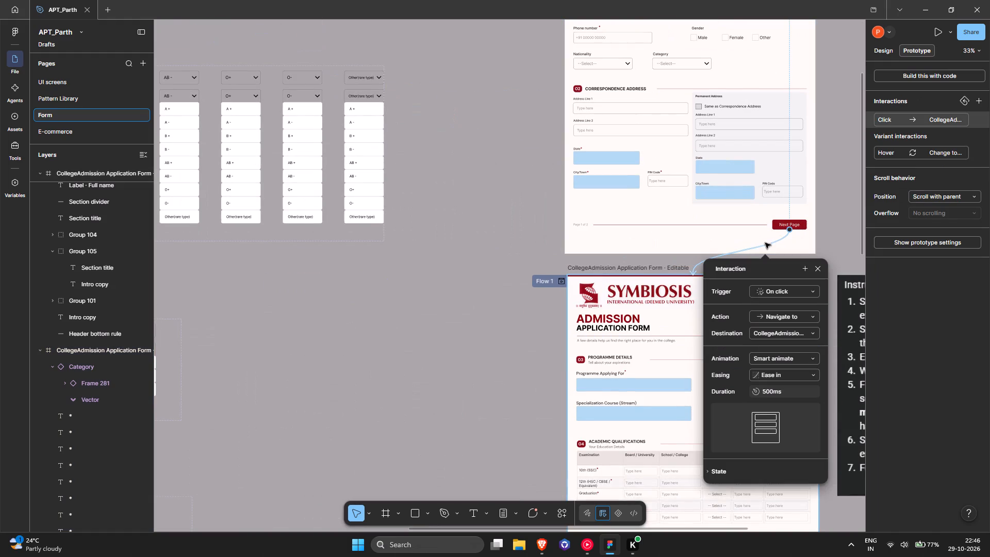
left_click(537, 276)
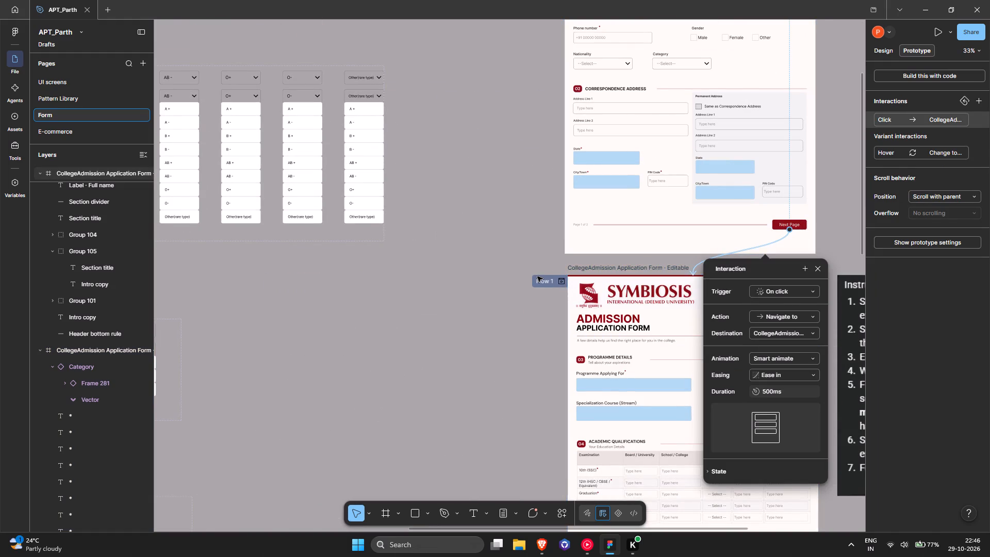
scroll(537, 276, "down", 4, "ctrl")
scroll(575, 164, "up", 3, "ctrl")
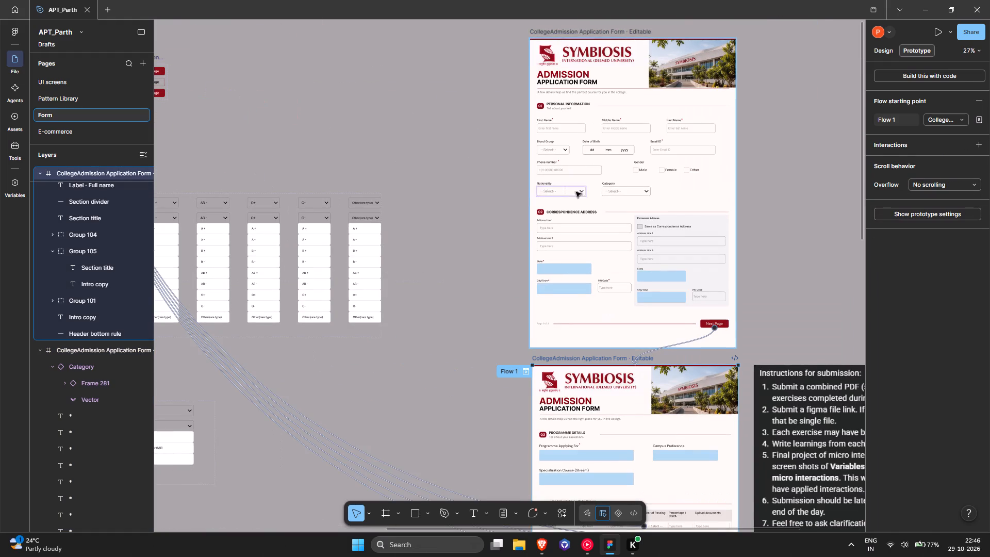
middle_click_drag(536, 205, 555, 194)
left_click(618, 126)
middle_click_drag(617, 159, 653, 198)
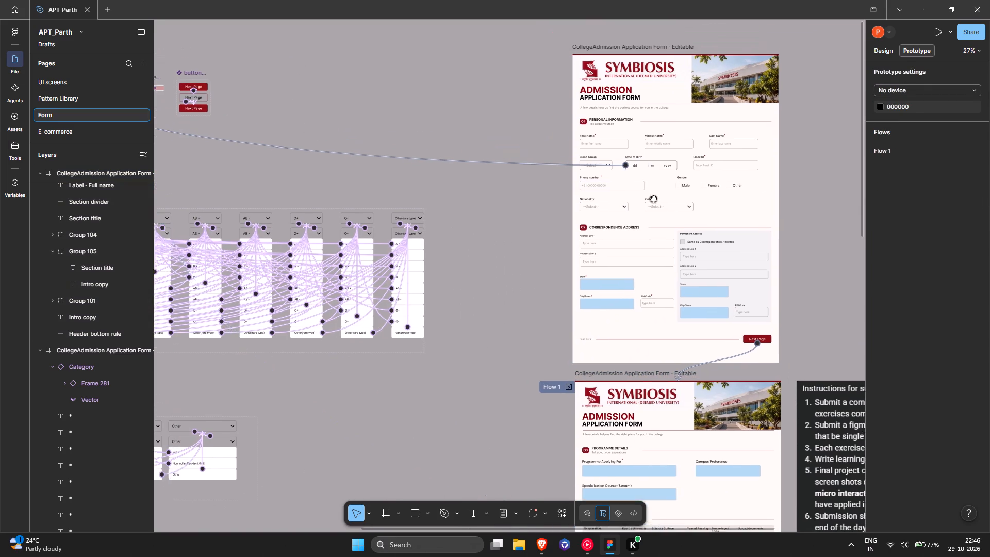
middle_click_drag(653, 198, 659, 202)
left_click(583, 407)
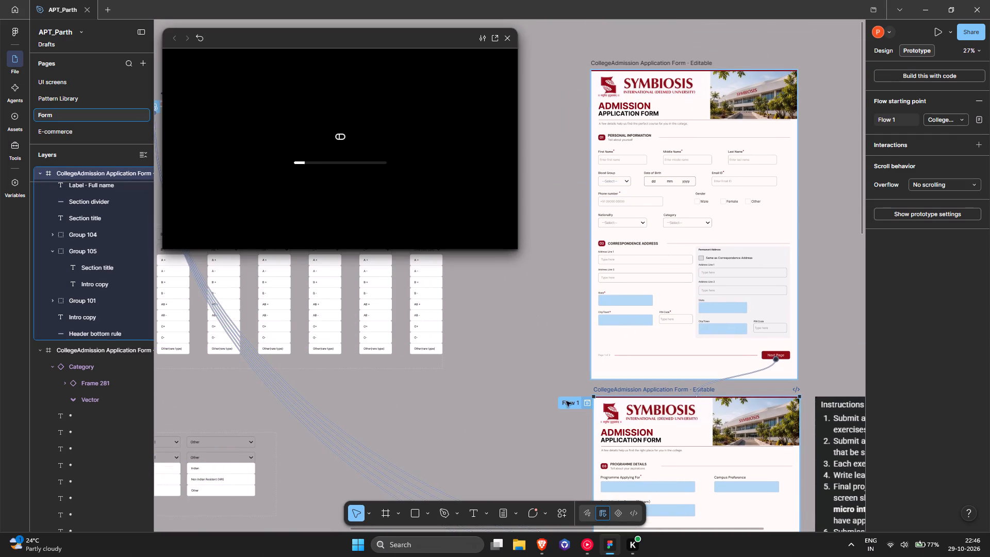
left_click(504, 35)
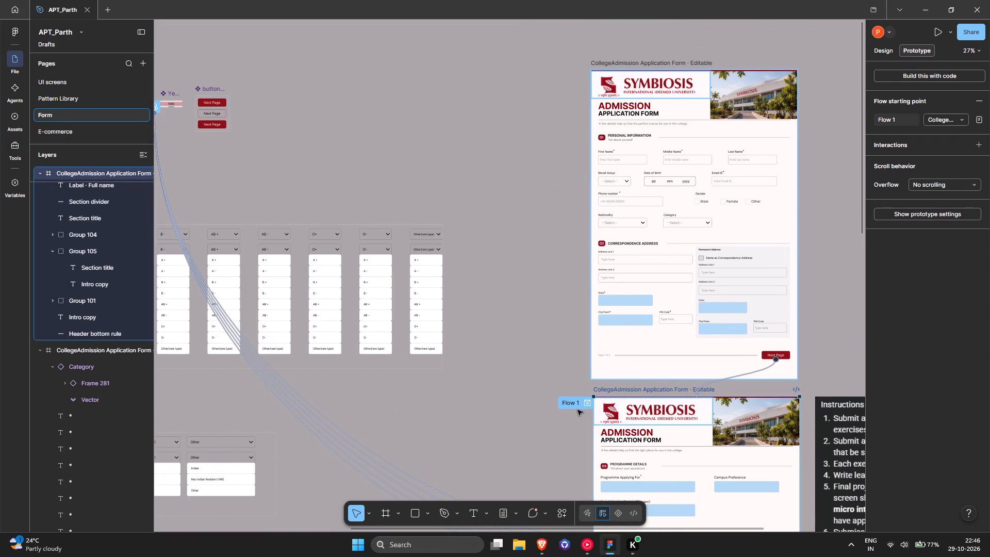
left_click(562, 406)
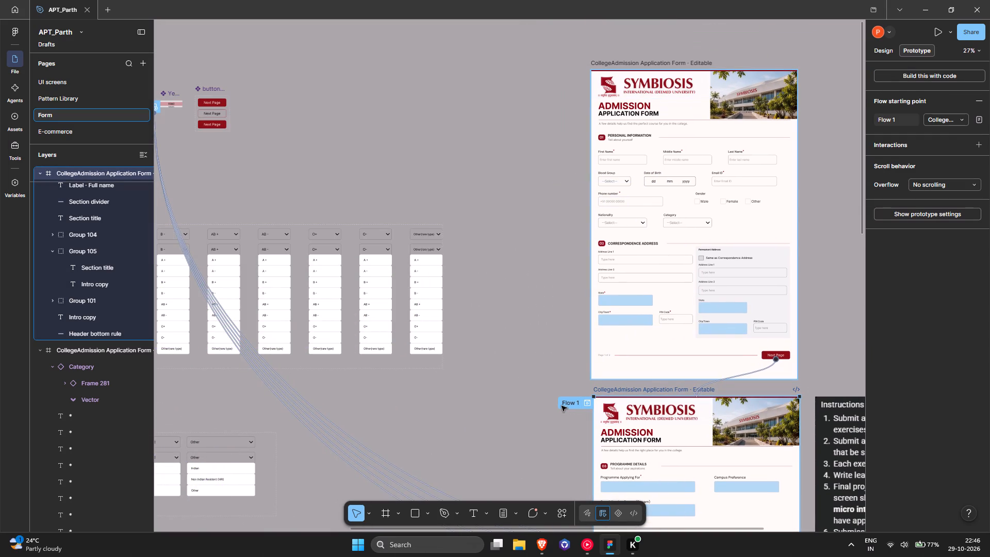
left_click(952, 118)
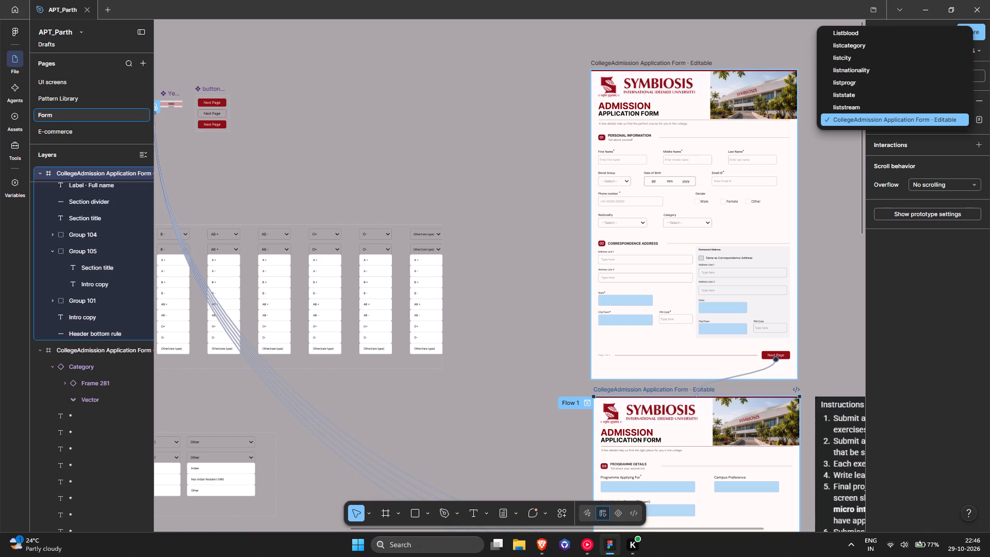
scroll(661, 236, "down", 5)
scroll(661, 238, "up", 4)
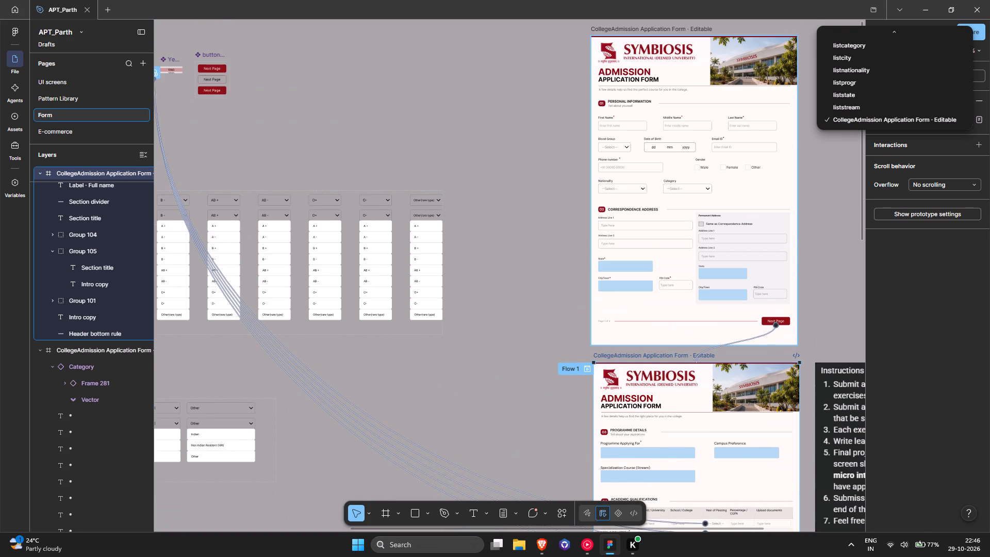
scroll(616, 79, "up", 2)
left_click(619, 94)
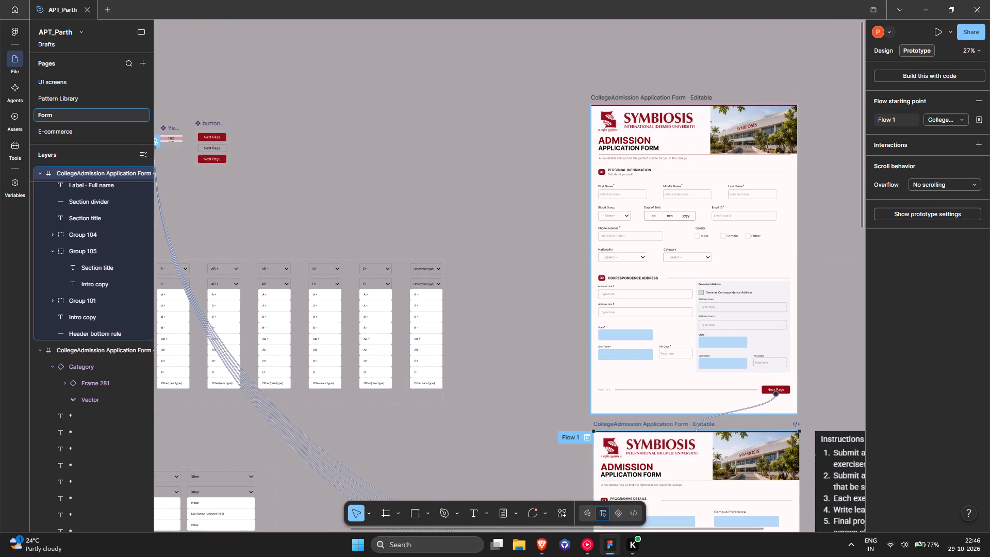
Add a flow starting point to the Personal Information page frame and name it Flow 1.
left_click(633, 93)
left_click(975, 99)
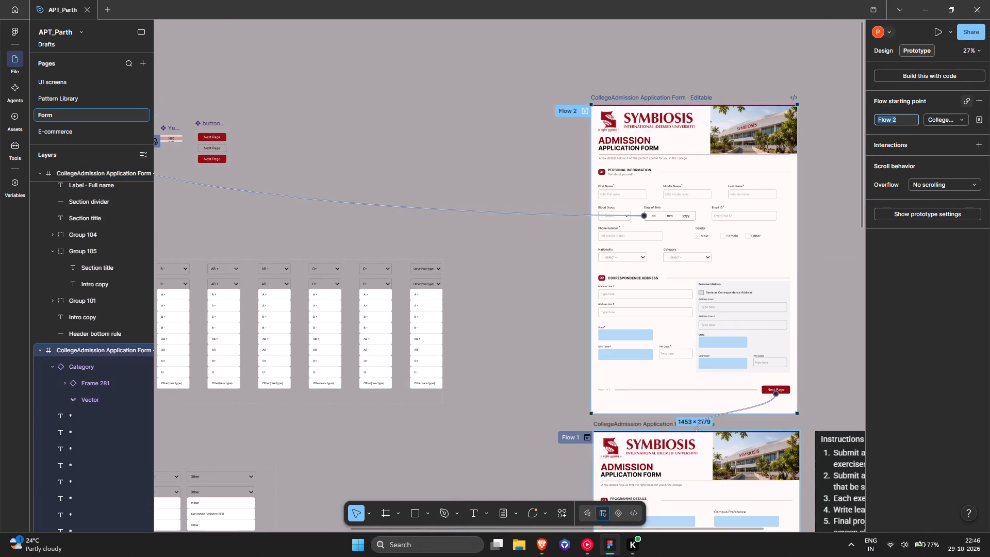
left_click(900, 121)
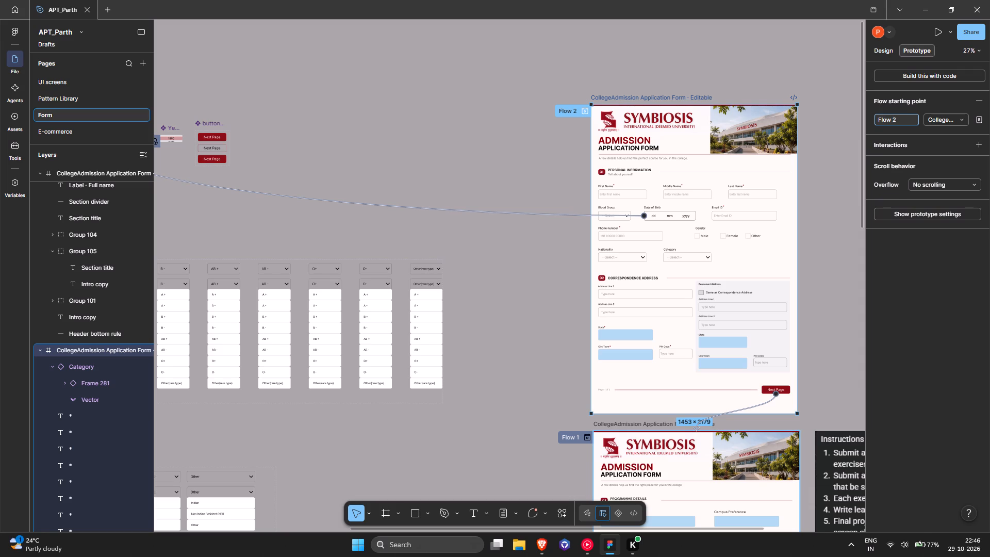
key("BackSpace")
key("1")
key("Return")
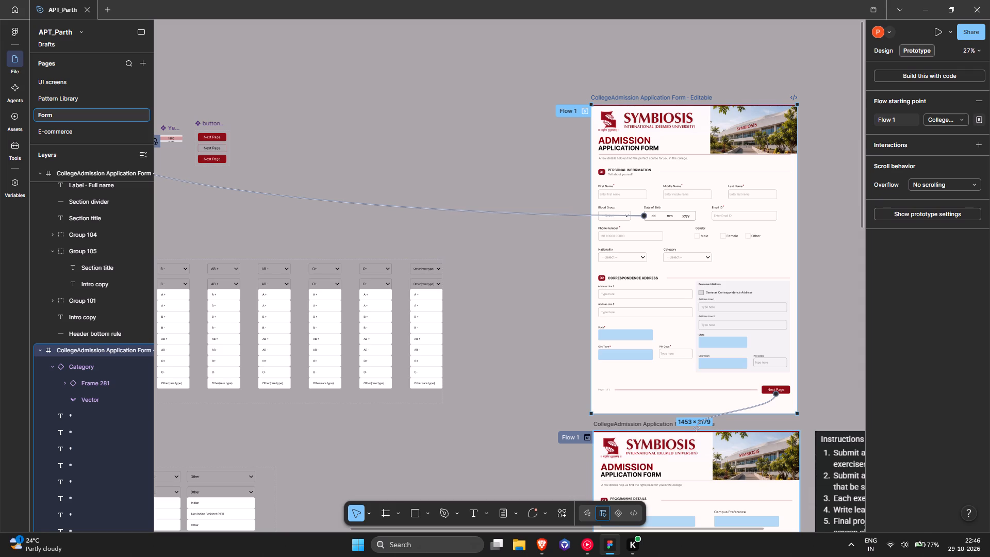
Remove the flow starting point from the Programme Details page frame.
left_click(572, 439)
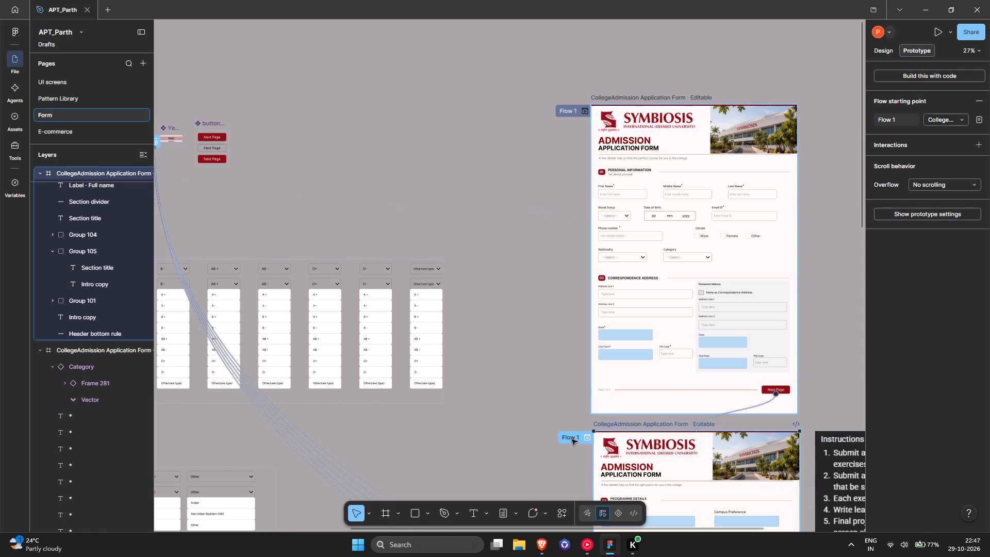
left_click(979, 100)
left_click(556, 151)
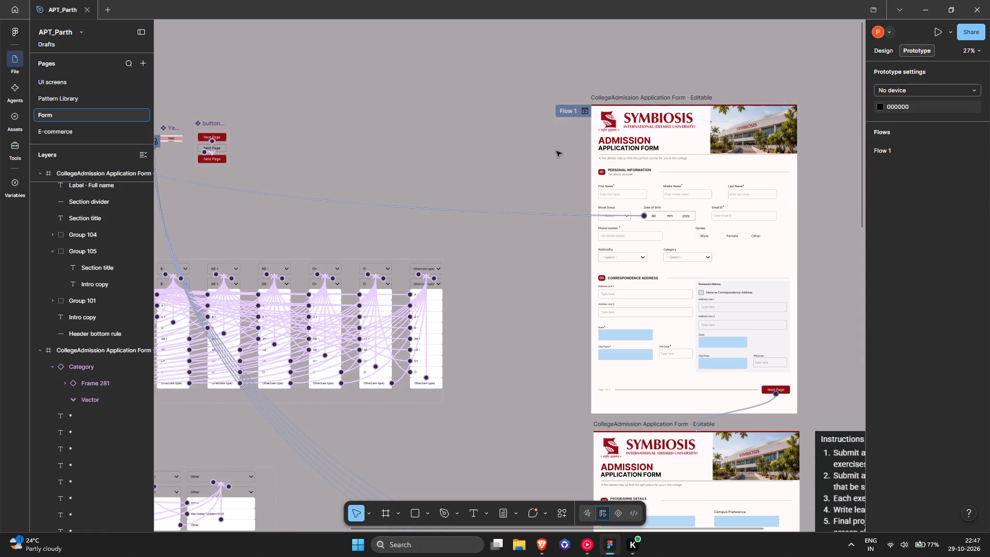
Review the two form pages on the canvas and the starting frame options for the first page's flow.
left_click(655, 98)
scroll(655, 98, "down", 4, "ctrl")
middle_click_drag(698, 113, 633, 108)
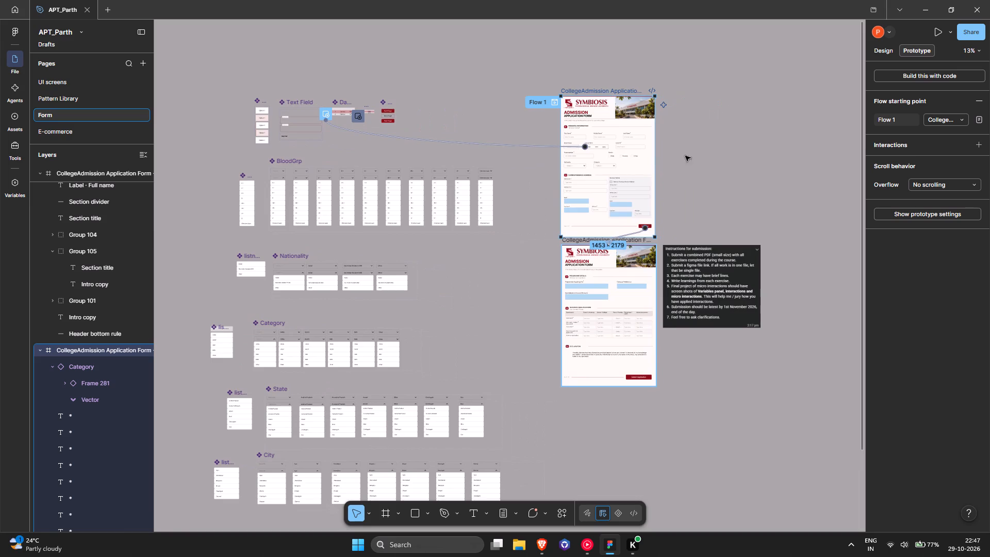
scroll(664, 204, "up", 6, "ctrl")
scroll(651, 207, "down", 3, "ctrl")
middle_click_drag(653, 222, 736, 203)
scroll(736, 203, "down", 2, "ctrl")
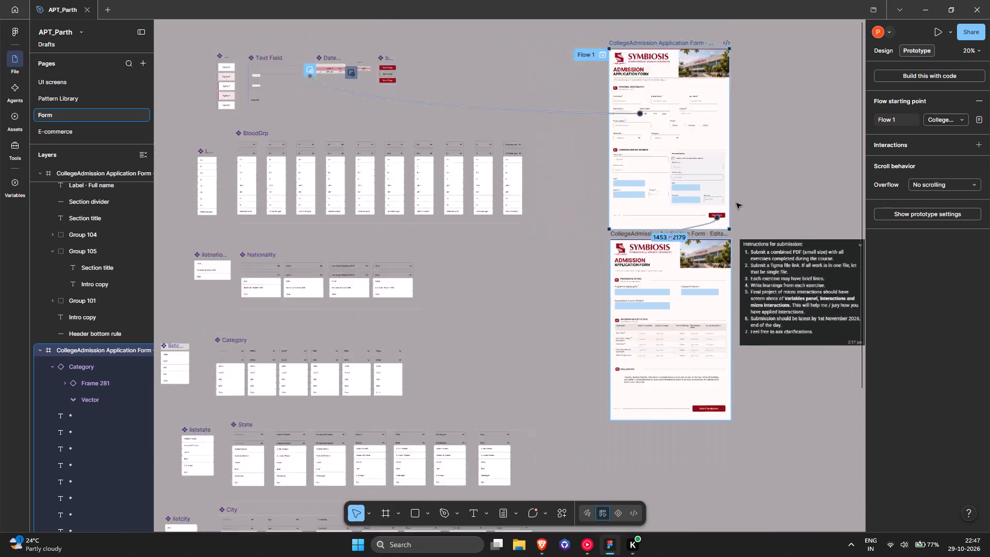
scroll(736, 203, "down", 1, "ctrl")
middle_click_drag(734, 203, 655, 178)
left_click(691, 154)
scroll(691, 154, "up", 4, "ctrl")
scroll(550, 150, "up", 3, "ctrl")
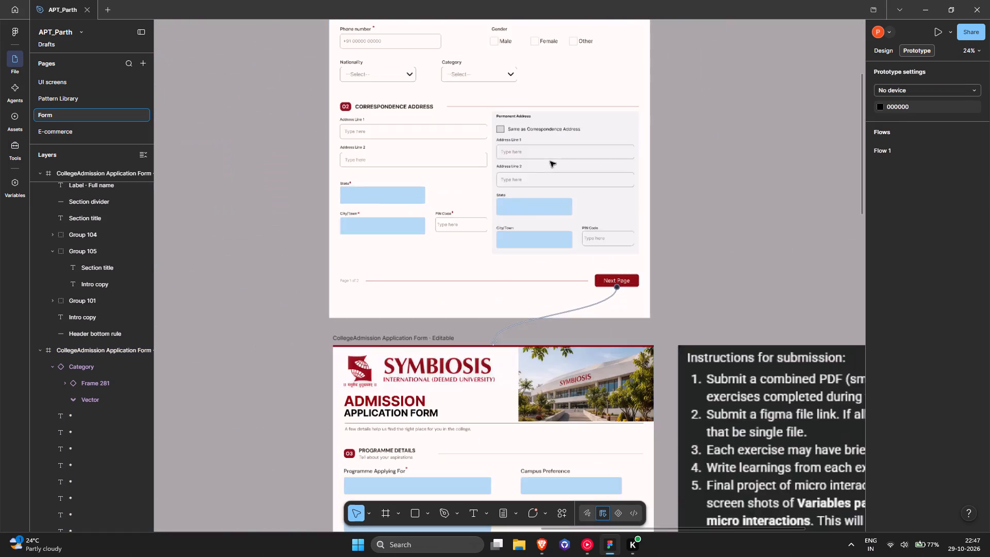
scroll(550, 161, "down", 6, "ctrl")
left_click(461, 66)
left_click(958, 120)
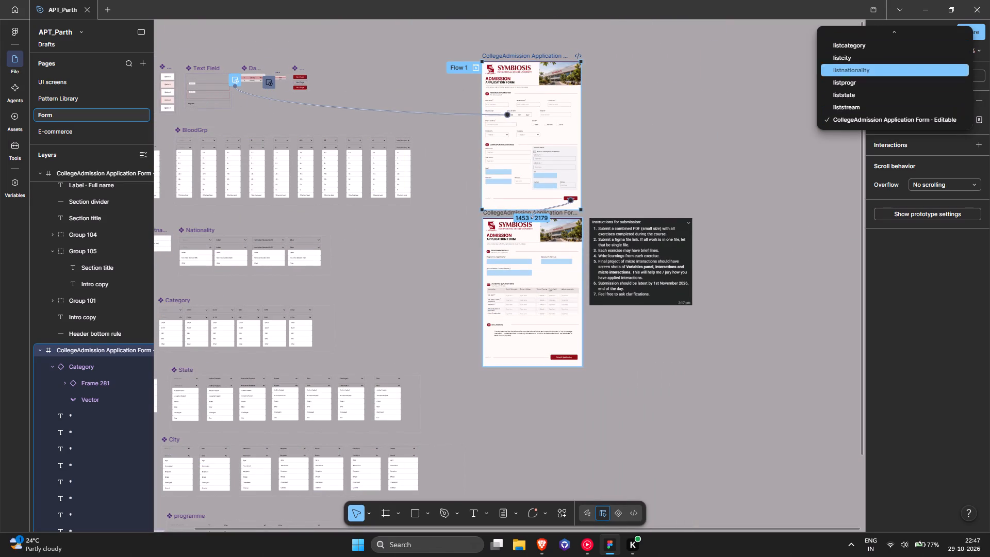
left_click(884, 116)
Rename the Programme Details page frame as AFPage2.
scroll(526, 215, "up", 5, "ctrl")
double_click(486, 215)
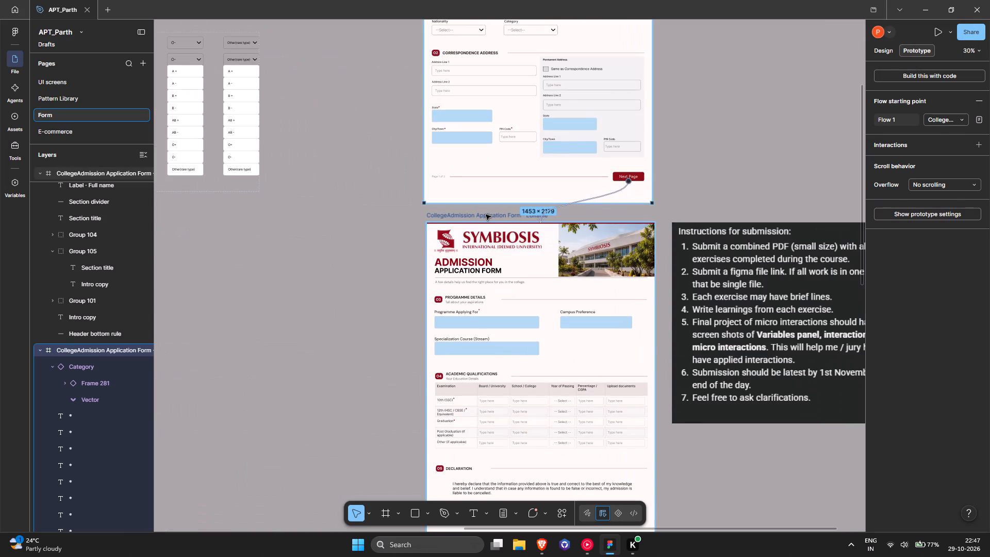
type("Page1")
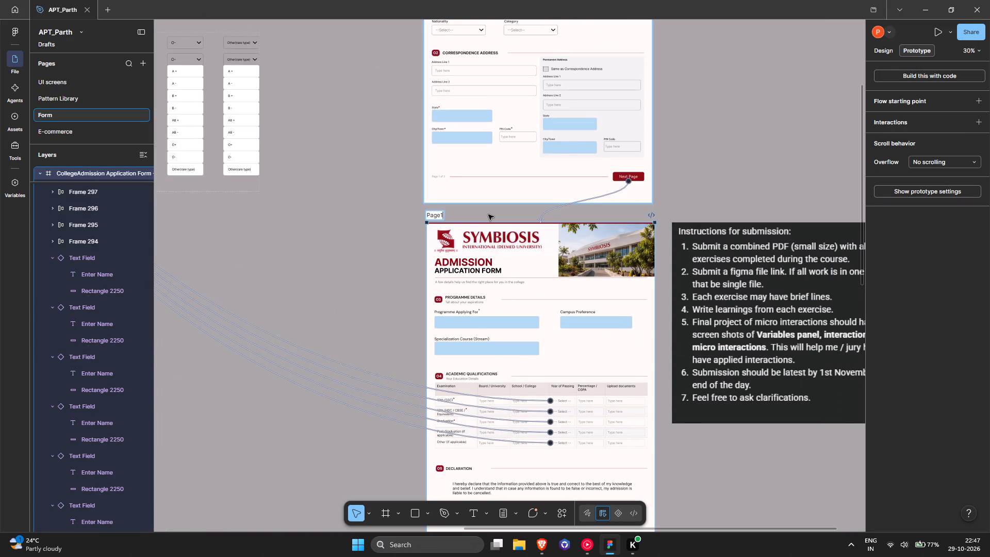
key("BackSpace")
key("2")
key("shift+a")
key("shift+BackSpace")
key("ctrl+Left")
type("AF")
Rename the Personal Information page frame as AFpage1.
scroll(488, 215, "up", 11)
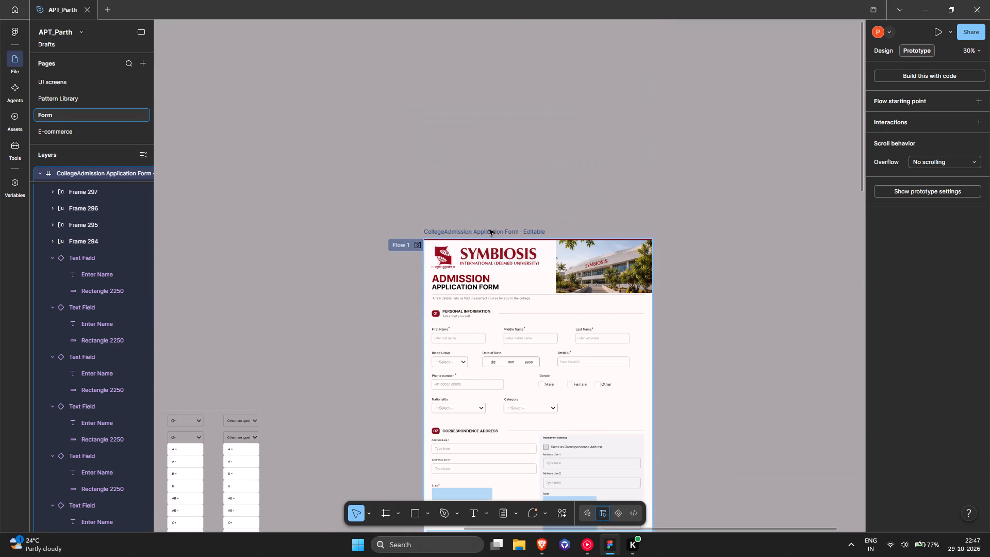
double_click(489, 230)
double_click(489, 230)
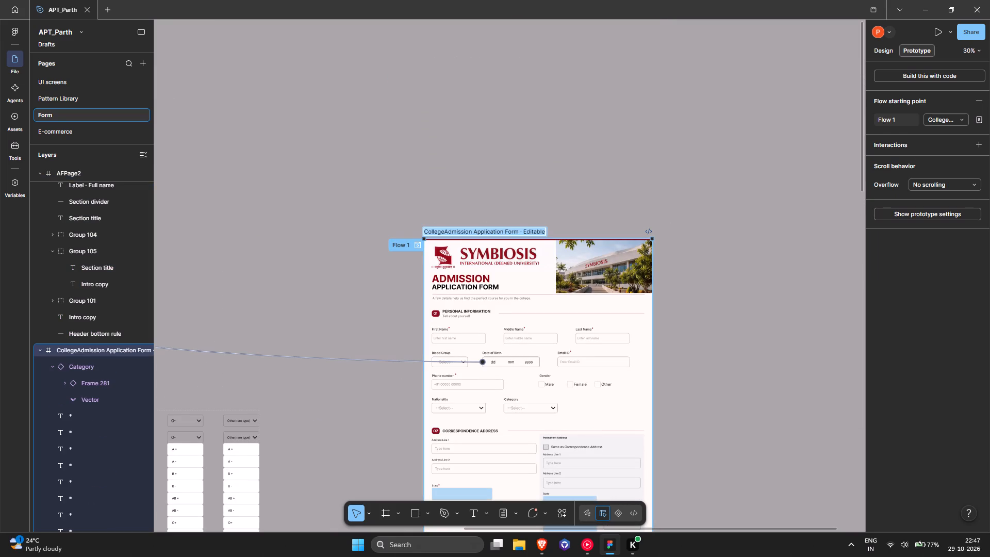
key("shift+a")
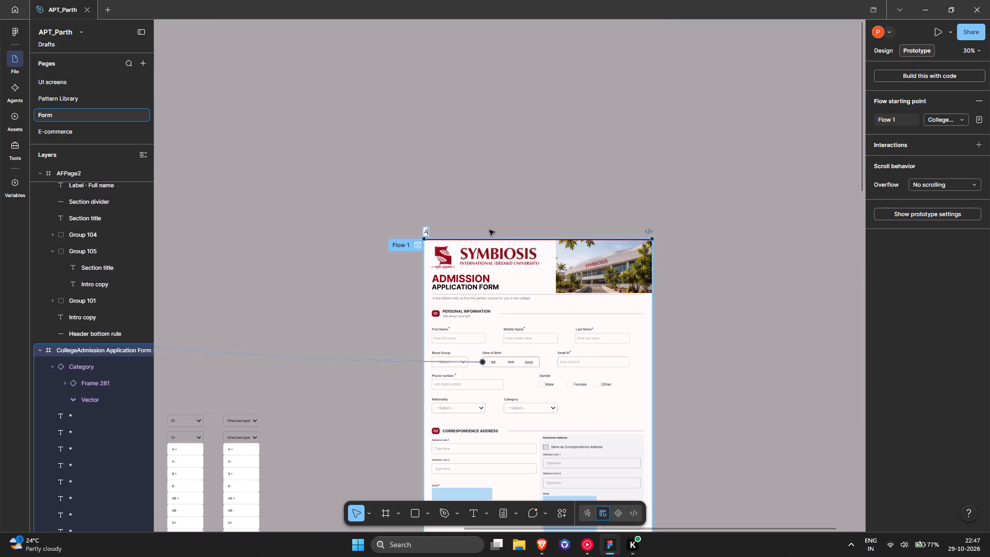
key("shift+f")
type("_PA")
key("BackSpace")
key("BackSpace")
key("BackSpace")
type("page")
key("1")
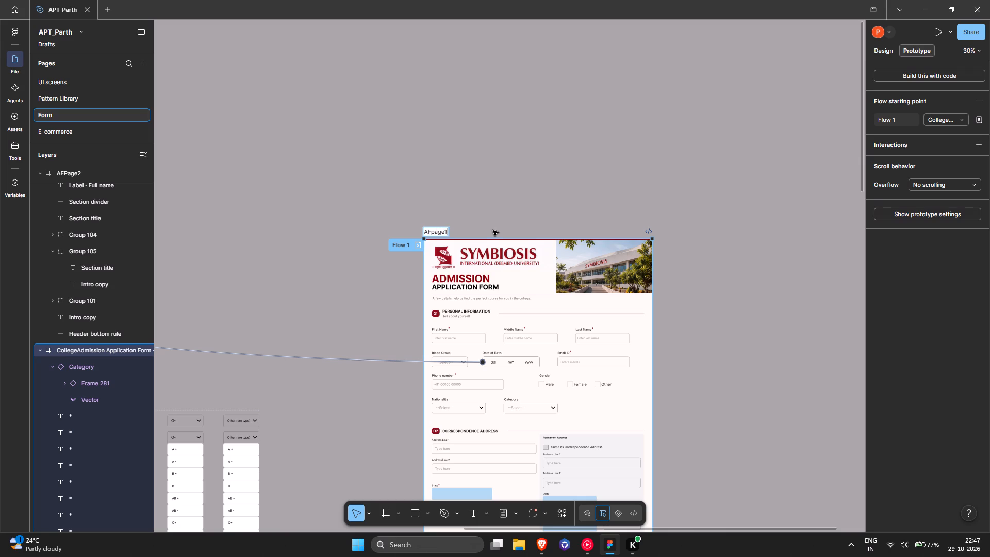
Rename the Programme Details page frame as AFpage2.
scroll(477, 223, "down", 12)
left_click(440, 183)
left_click(437, 193)
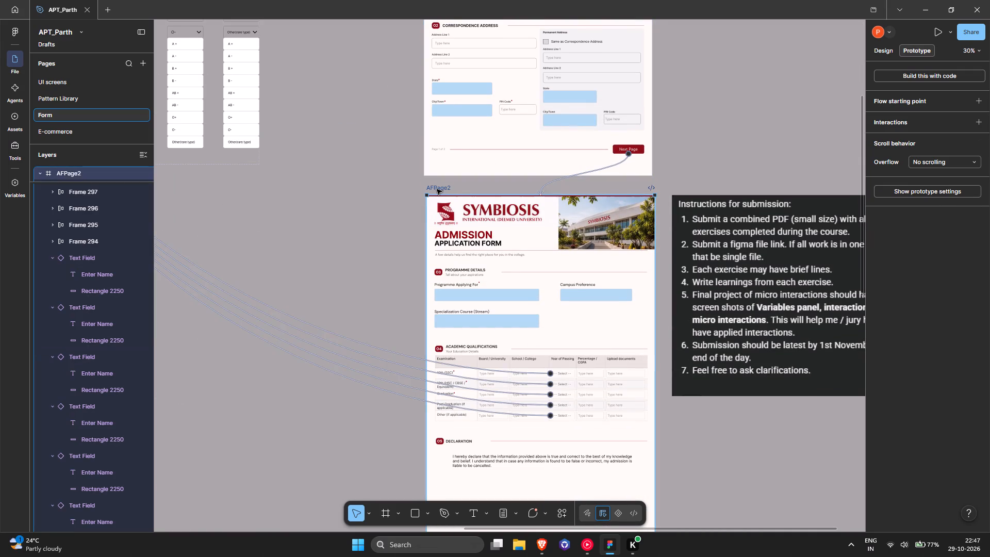
triple_click(437, 189)
key("BackSpace")
key("p")
scroll(438, 187, "up", 9)
left_click(314, 182)
Review the AFpage1 and AFpage2 frames, the flow starting point and the remaining blue placeholder fields.
scroll(355, 186, "up", 5)
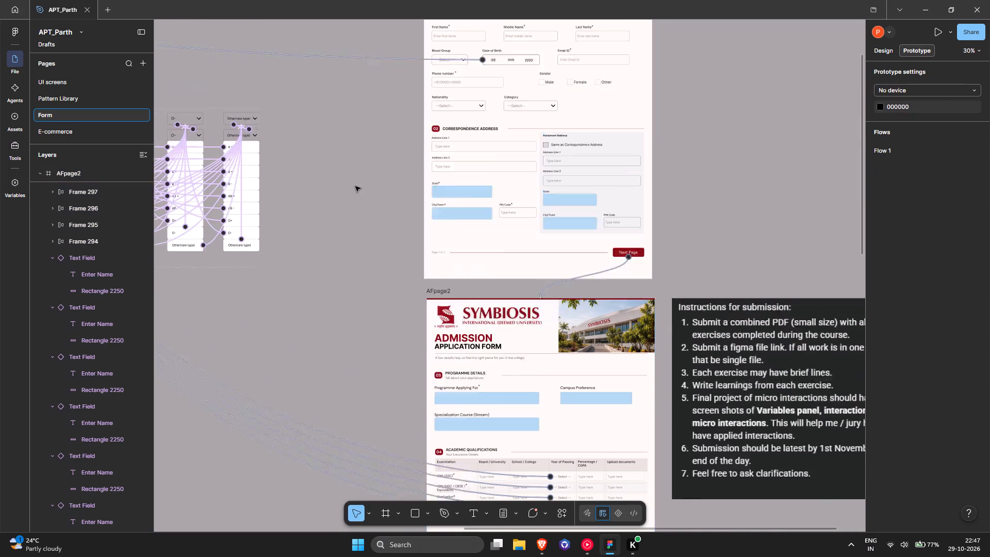
scroll(405, 99, "up", 4)
left_click(400, 146)
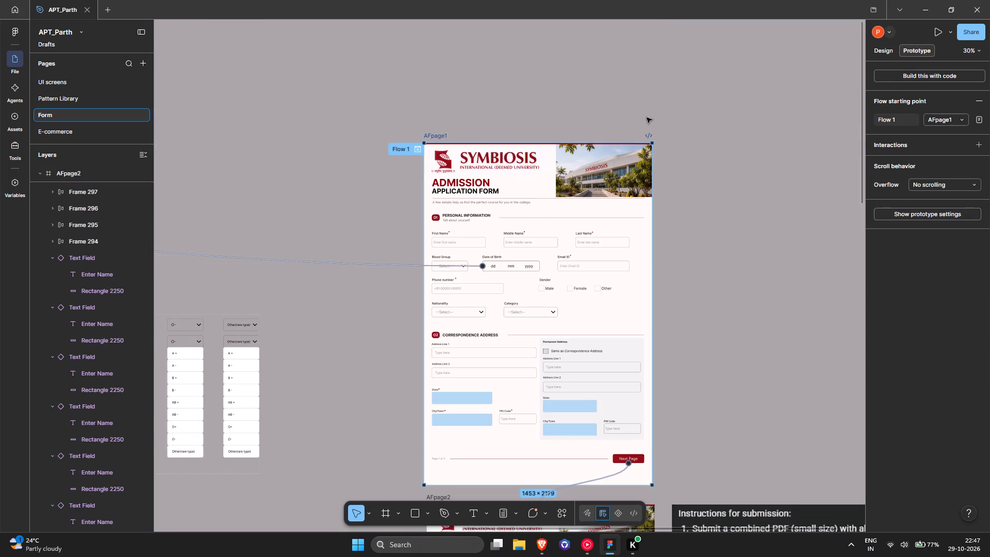
left_click(479, 106)
scroll(479, 106, "down", 6, "ctrl")
middle_click_drag(621, 130, 646, 129)
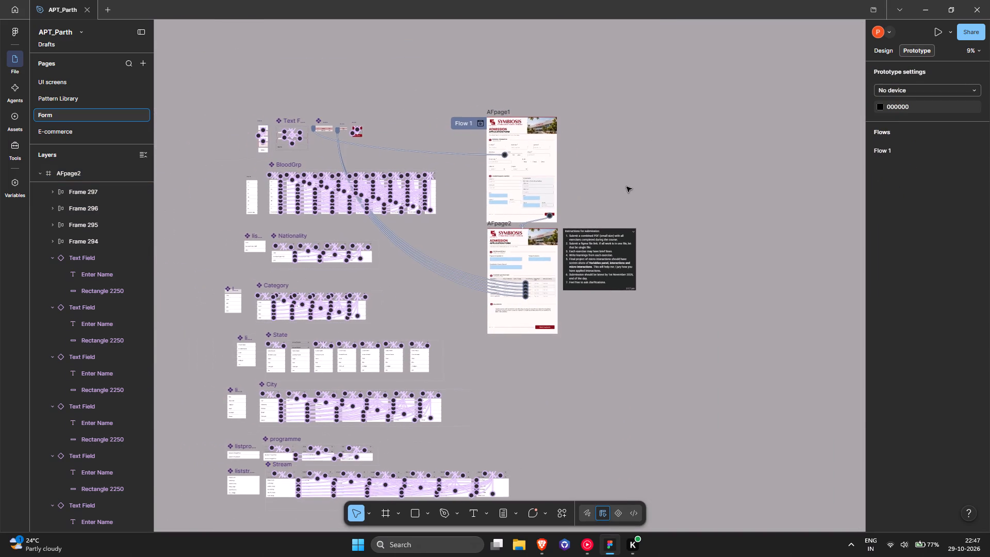
scroll(624, 195, "up", 6, "ctrl")
scroll(622, 223, "down", 4, "ctrl")
middle_click_drag(567, 228, 699, 27)
scroll(574, 93, "up", 8, "ctrl")
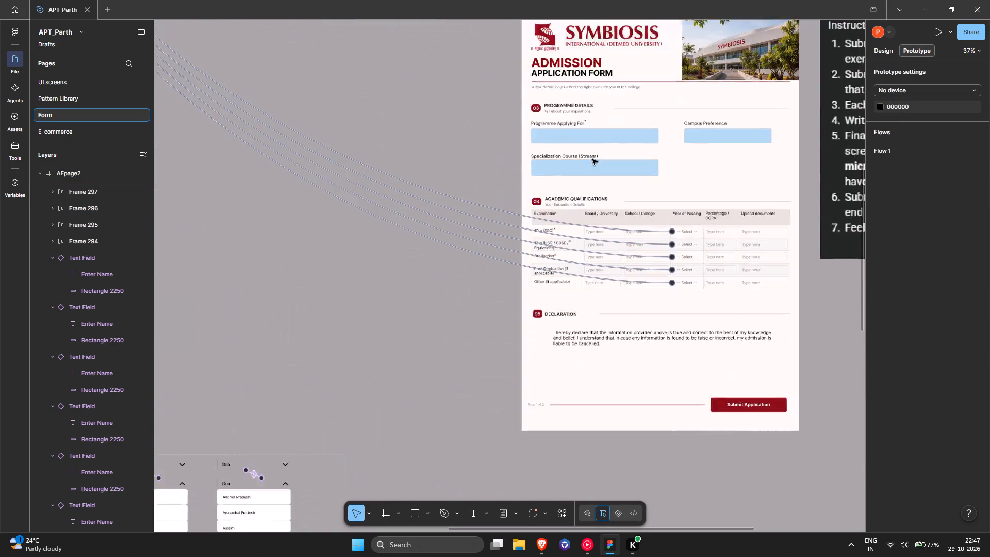
scroll(592, 159, "up", 7, "ctrl")
Delete the leftover light grey rectangle above the listcategory component.
left_click(884, 52)
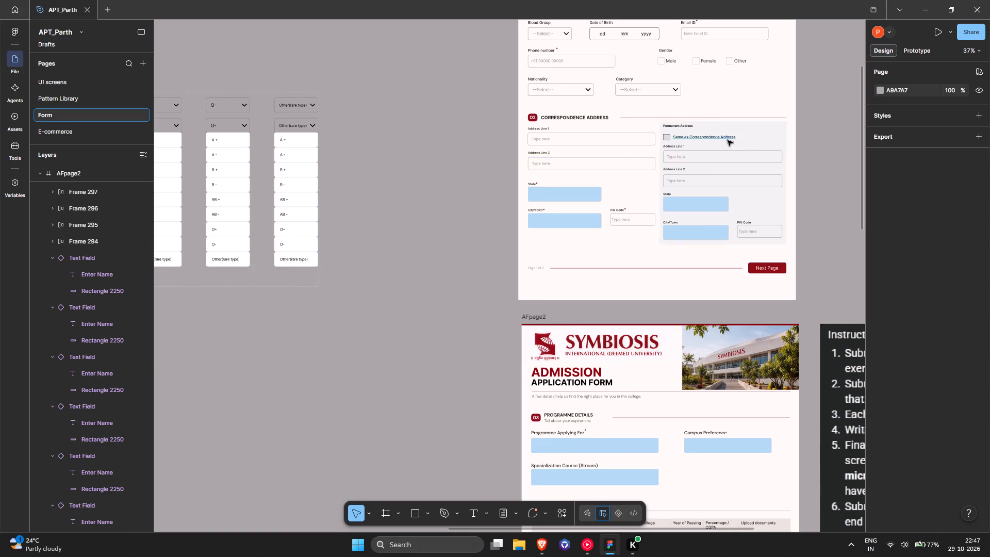
middle_click_drag(790, 136, 916, 121)
middle_click_drag(540, 176, 786, 131)
scroll(666, 160, "up", 1)
scroll(635, 170, "down", 4, "ctrl")
middle_click_drag(409, 276, 521, 210)
scroll(458, 259, "up", 4, "ctrl")
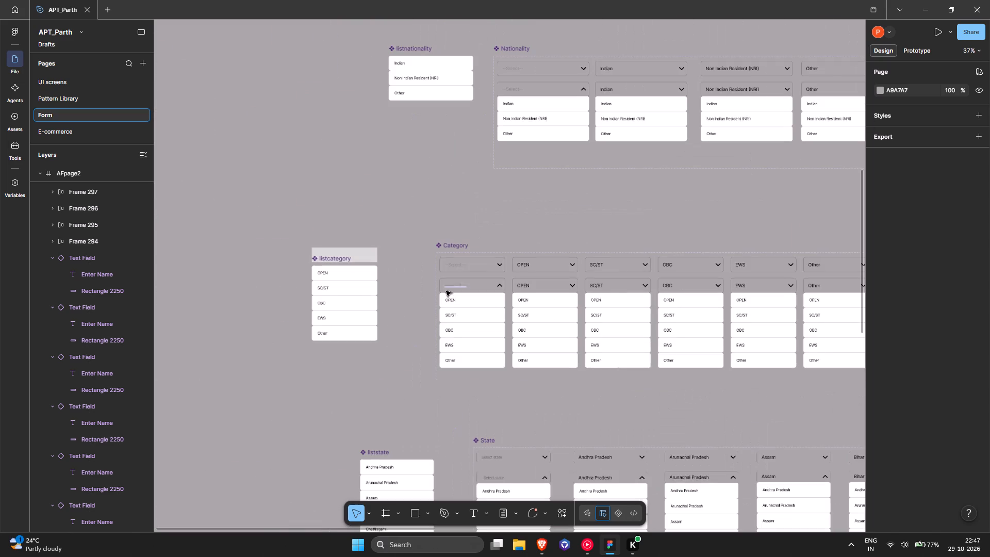
left_click(368, 253)
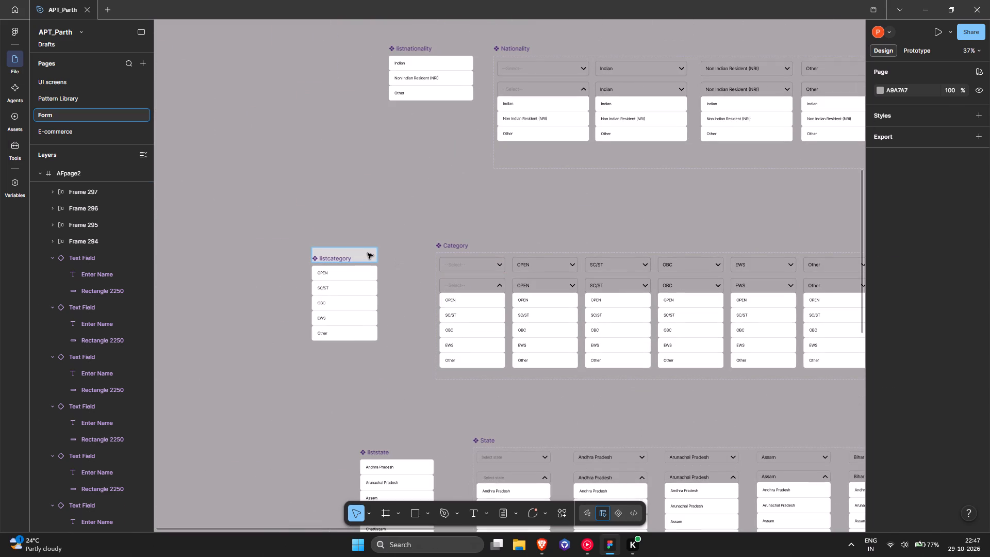
key("Delete")
Copy the State component's Default variant and place it over the State placeholder under Correspondence Address on AFpage1.
scroll(391, 282, "down", 5)
left_click(509, 285)
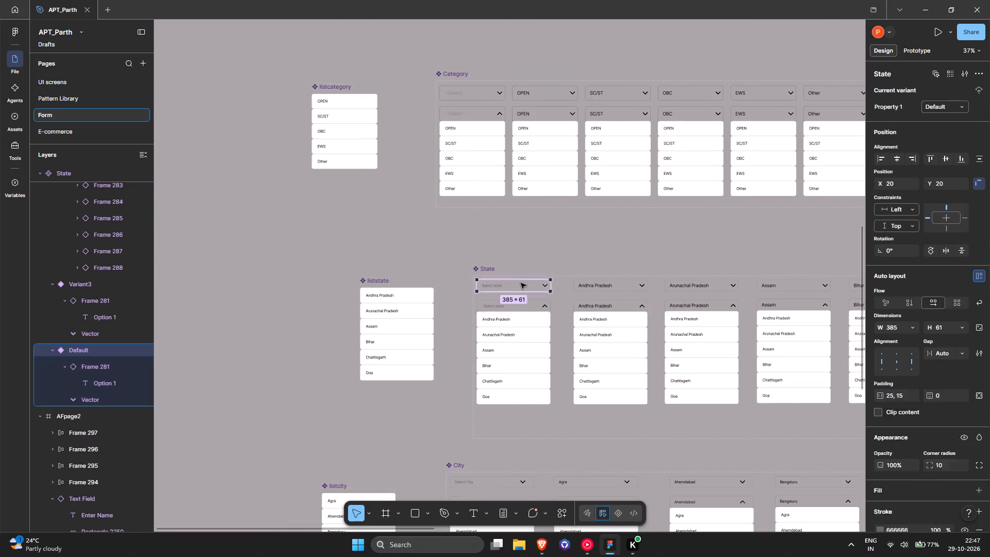
key("ctrl+c")
key("ctrl+c")
scroll(530, 251, "down", 6, "ctrl")
middle_click_drag(819, 89, 755, 126)
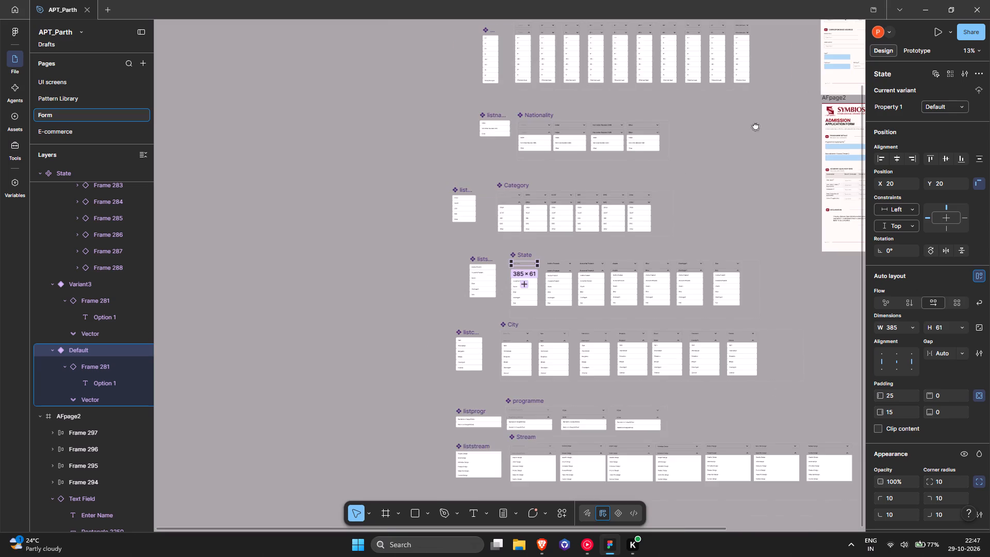
middle_click_drag(755, 126, 632, 205)
scroll(678, 154, "up", 15, "ctrl")
scroll(638, 186, "up", 4, "ctrl")
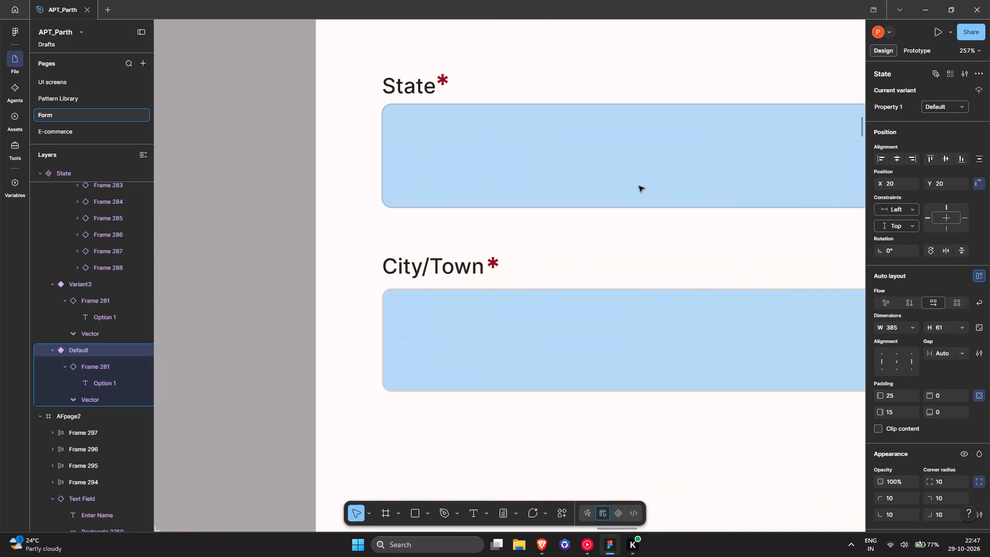
key("ctrl+v")
middle_click_drag(647, 191, 555, 259, "ctrl")
left_click_drag(530, 331, 648, 199)
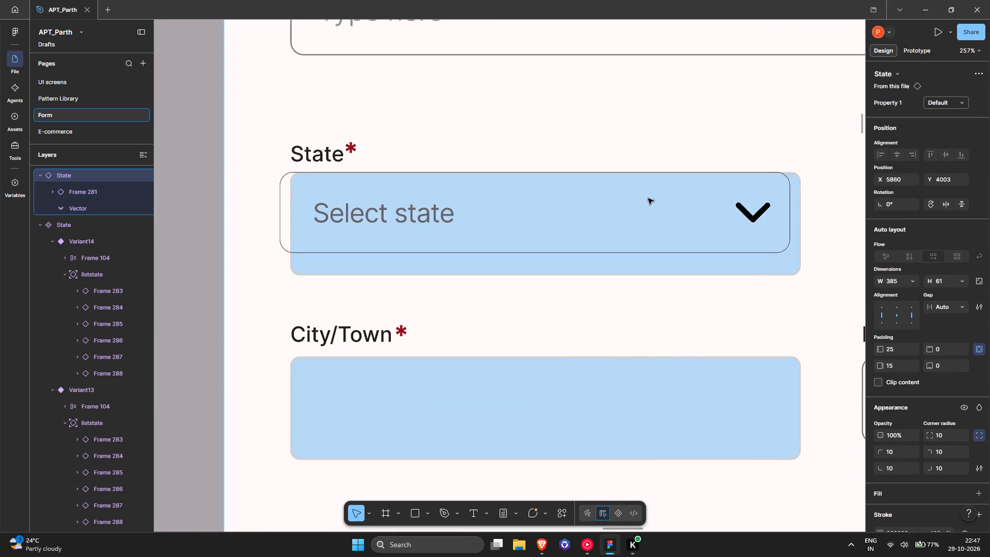
left_click_drag(648, 199, 657, 200)
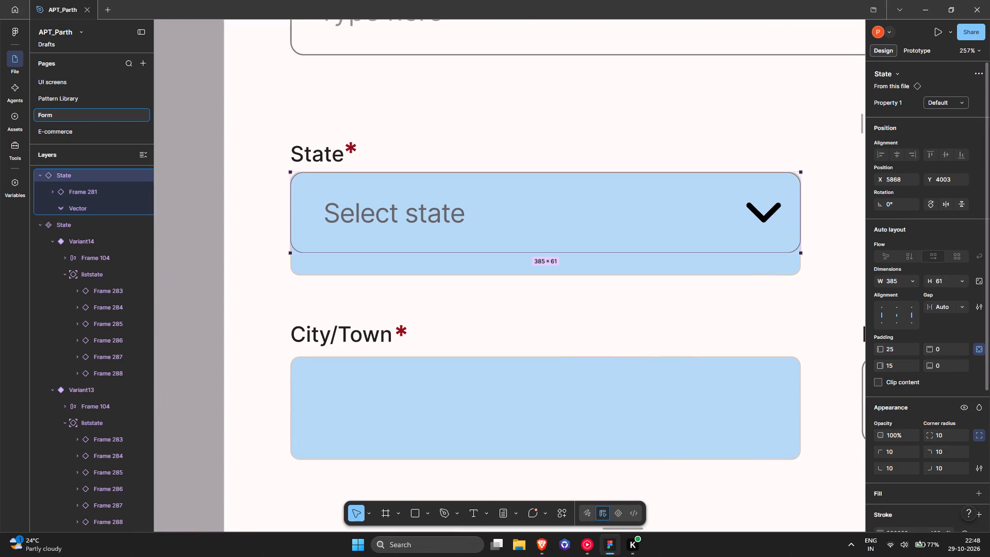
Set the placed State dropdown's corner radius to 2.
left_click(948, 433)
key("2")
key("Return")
Delete the blue placeholder rectangle behind the State dropdown under Correspondence Address.
left_click(706, 266)
left_click(742, 307)
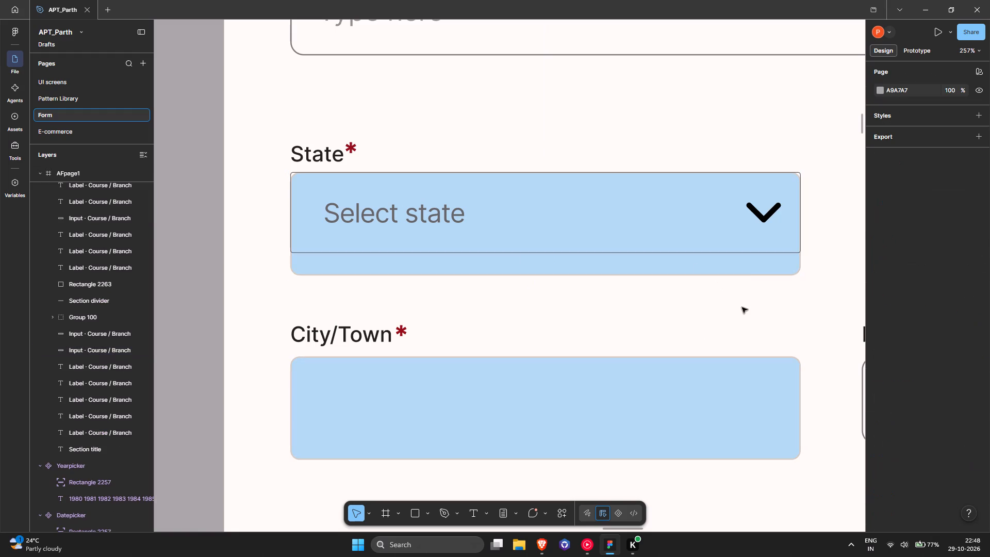
left_click(744, 275)
key("Delete")
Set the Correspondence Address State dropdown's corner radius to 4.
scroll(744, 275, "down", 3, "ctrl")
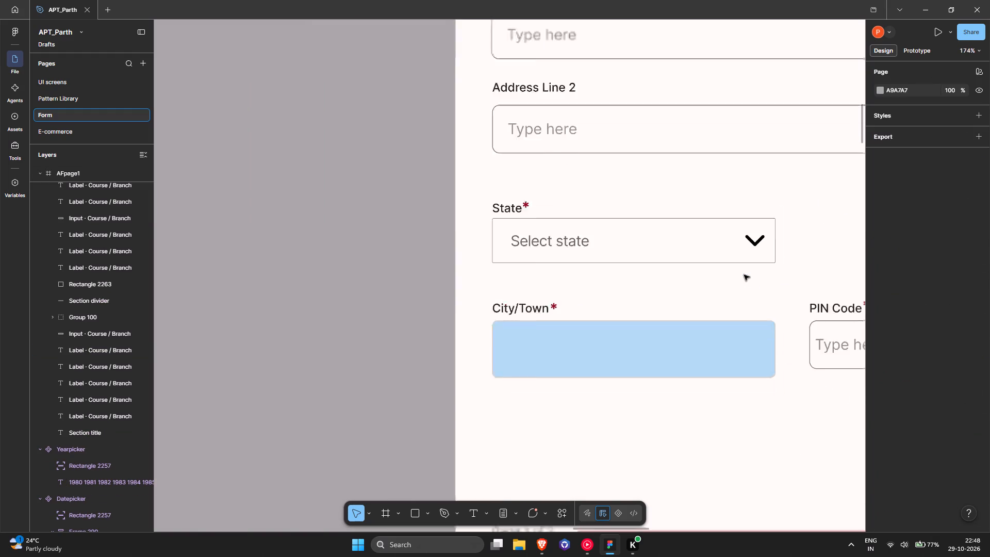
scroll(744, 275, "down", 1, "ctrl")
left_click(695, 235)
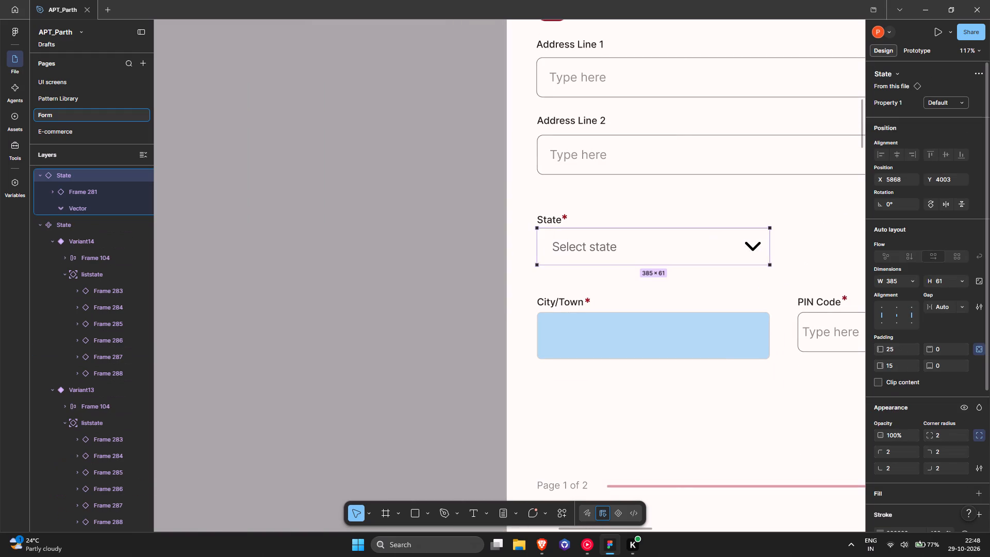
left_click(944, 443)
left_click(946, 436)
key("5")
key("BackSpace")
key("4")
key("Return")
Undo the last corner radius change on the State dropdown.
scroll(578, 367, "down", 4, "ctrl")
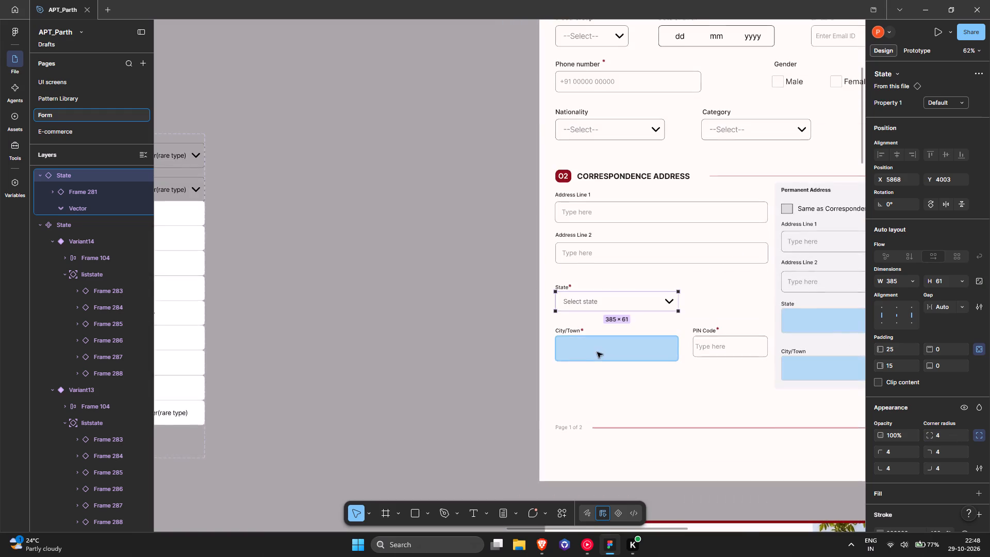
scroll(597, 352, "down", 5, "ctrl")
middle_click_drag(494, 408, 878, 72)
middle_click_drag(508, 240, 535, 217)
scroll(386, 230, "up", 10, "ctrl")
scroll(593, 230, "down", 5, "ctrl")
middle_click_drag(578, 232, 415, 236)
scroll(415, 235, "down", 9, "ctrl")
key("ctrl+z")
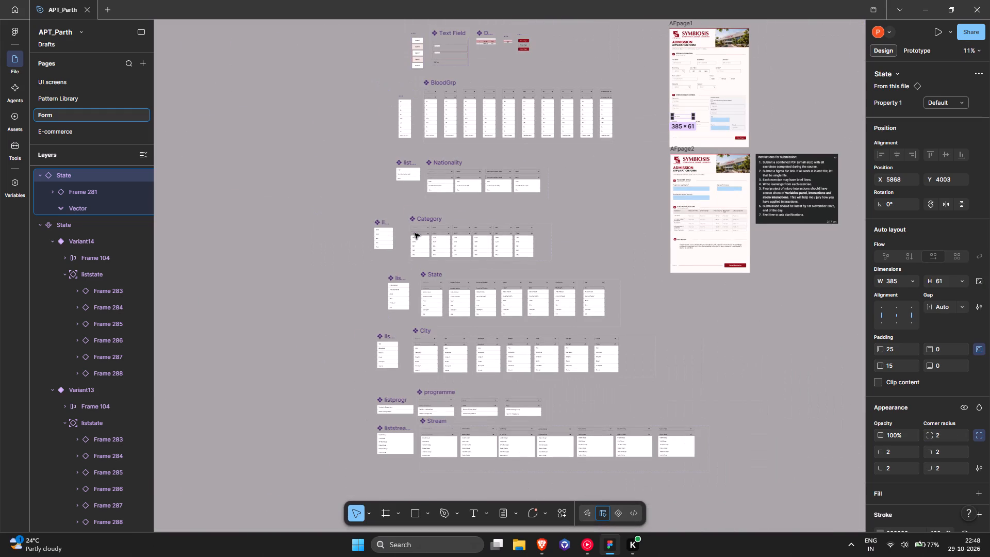
Set the Correspondence Address State dropdown's corner radius to 10.
scroll(666, 99, "up", 15, "ctrl")
scroll(581, 202, "up", 6)
scroll(611, 266, "down", 6)
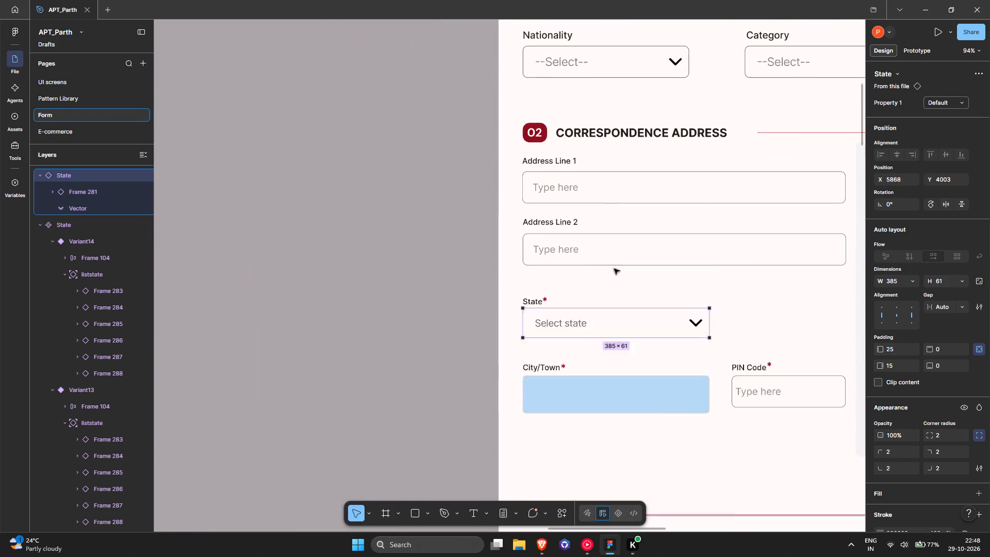
scroll(646, 270, "up", 4, "ctrl")
left_click(653, 259)
left_click(949, 430)
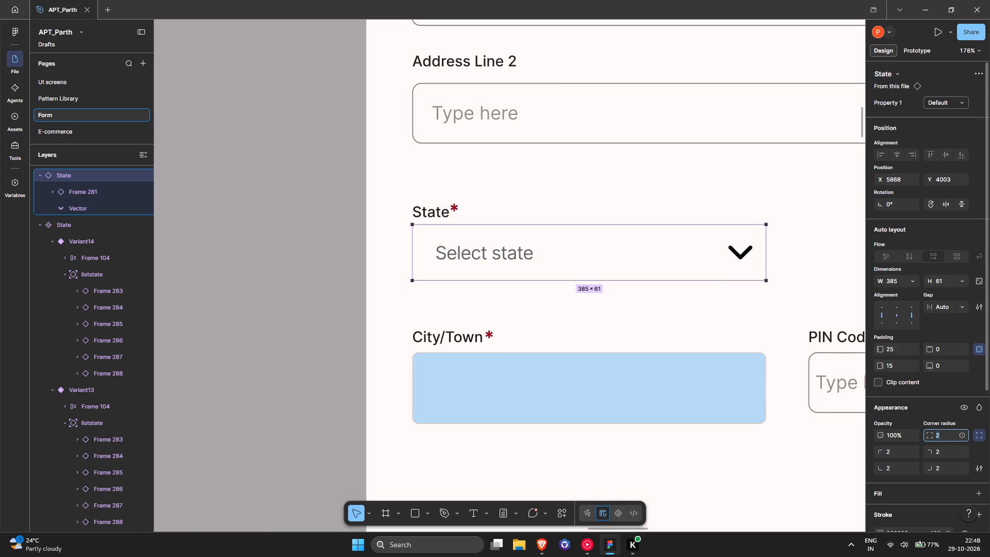
type("10")
key("Return")
Duplicate the State dropdown onto the State placeholder in the Permanent Address section.
scroll(556, 340, "down", 11, "ctrl")
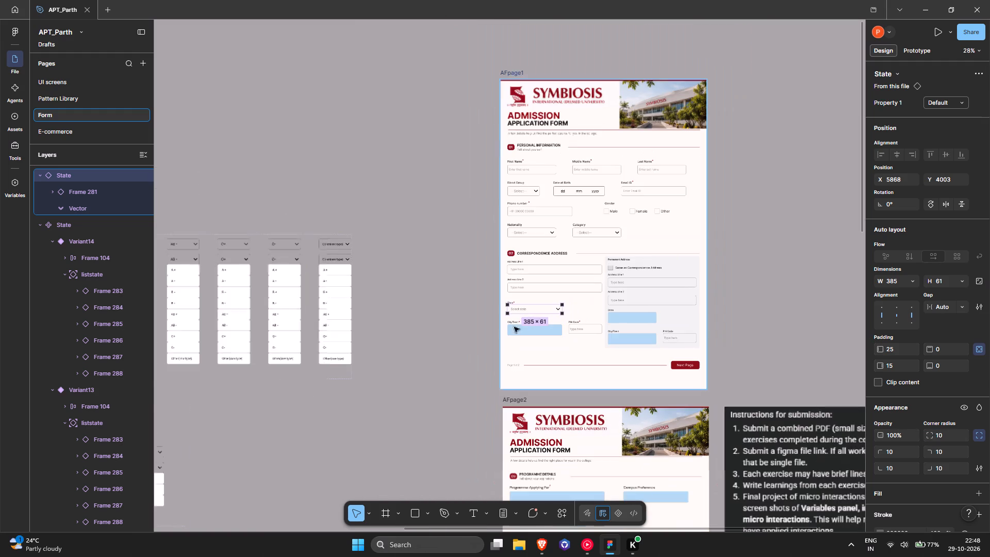
left_click(438, 360)
middle_click_drag(434, 373, 452, 372)
scroll(543, 366, "up", 5, "ctrl")
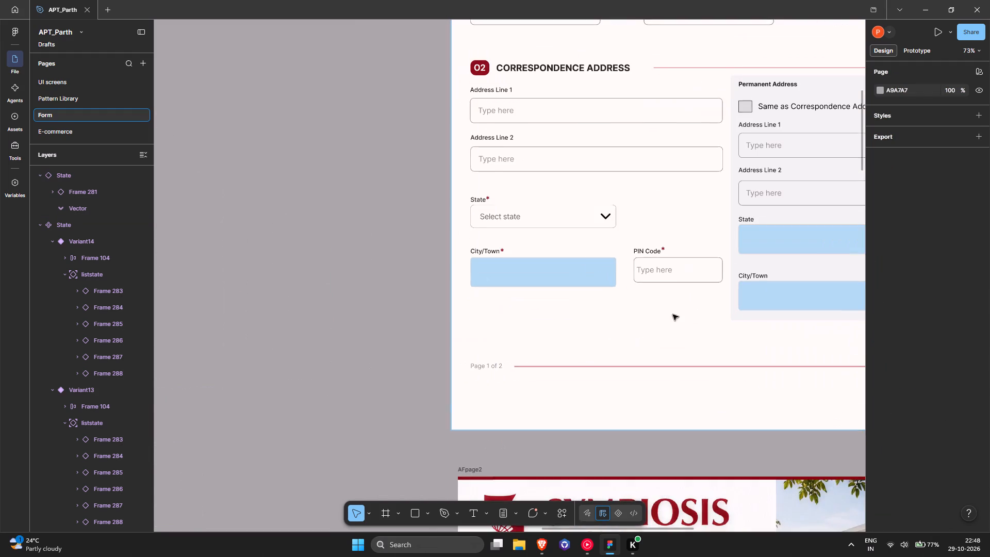
middle_click_drag(610, 337, 493, 371)
scroll(476, 361, "up", 3, "ctrl")
middle_click_drag(533, 320, 399, 379)
scroll(660, 244, "down", 4, "ctrl")
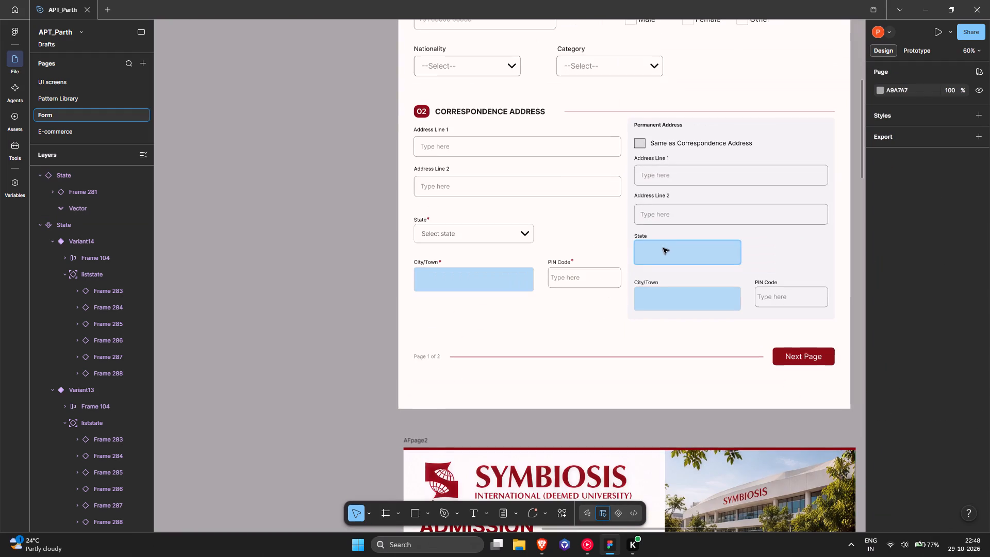
left_click_drag(500, 231, 719, 246, "alt")
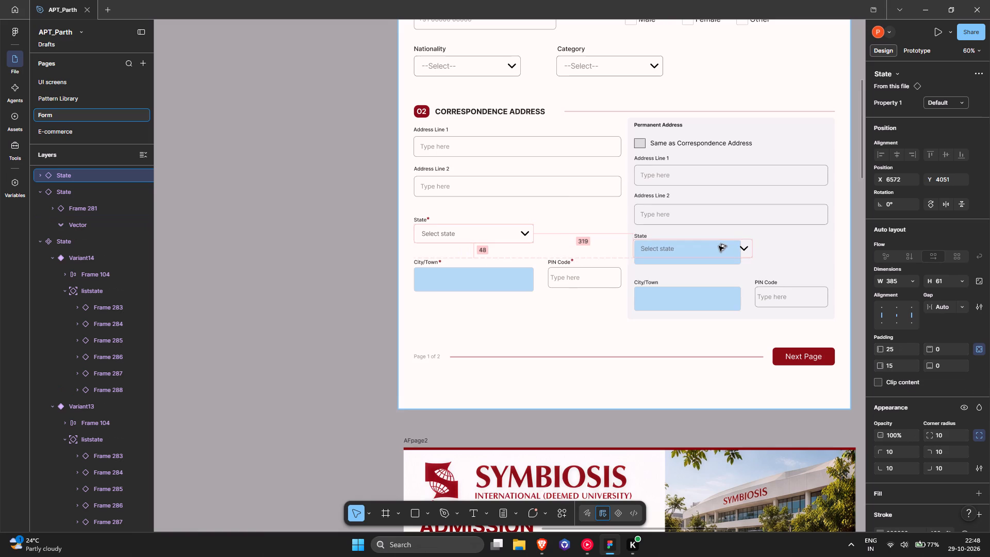
left_click_drag(719, 246, 720, 249, "alt")
Align the duplicated State dropdown beneath the State label in the Permanent Address section, at about X 6576, Y 4055.
scroll(713, 250, "up", 5, "ctrl")
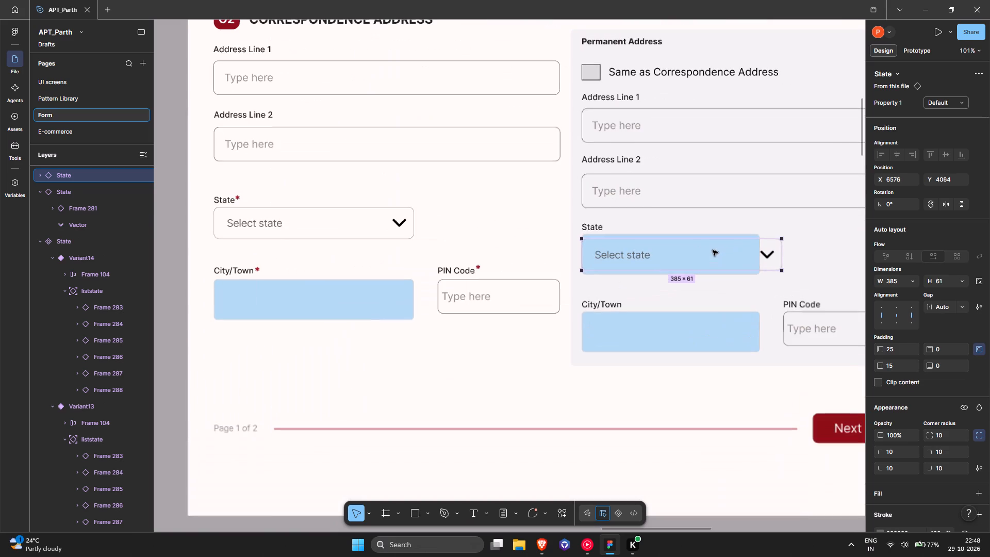
left_click_drag(700, 250, 700, 245)
scroll(700, 245, "up", 6, "ctrl")
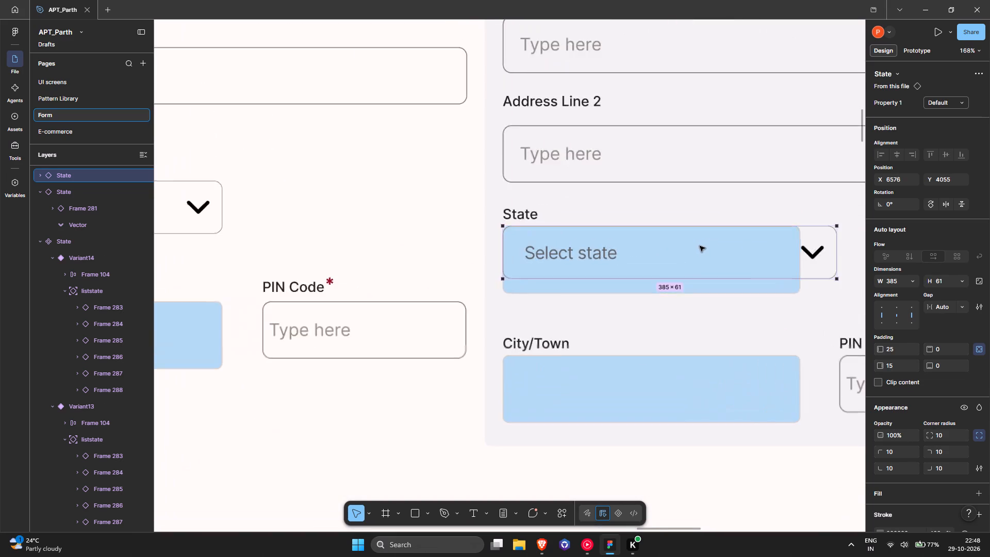
scroll(700, 246, "up", 4, "ctrl")
scroll(678, 294, "down", 2, "ctrl")
scroll(410, 256, "up", 5, "ctrl")
left_click(414, 243)
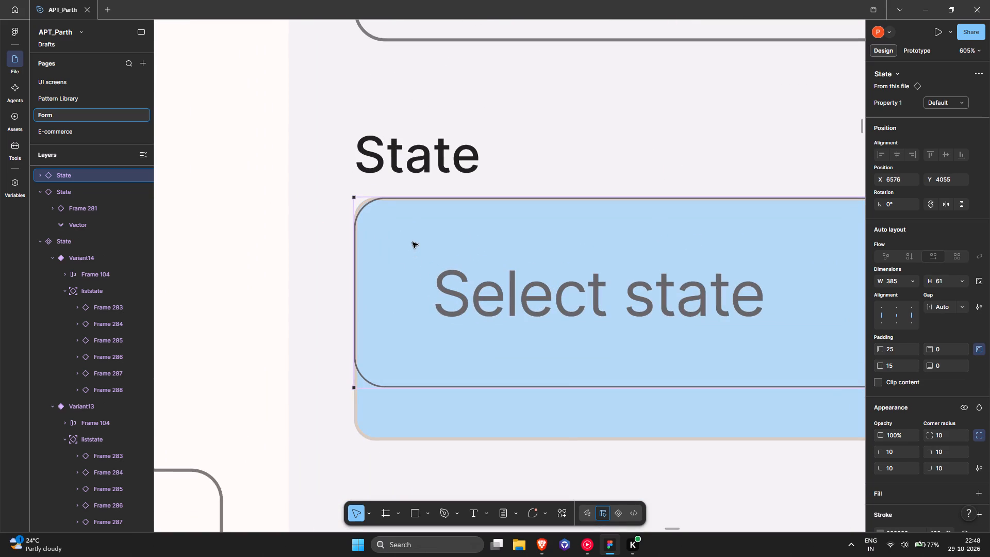
Delete the blue placeholder rectangle behind the Permanent Address State dropdown.
scroll(419, 249, "down", 6)
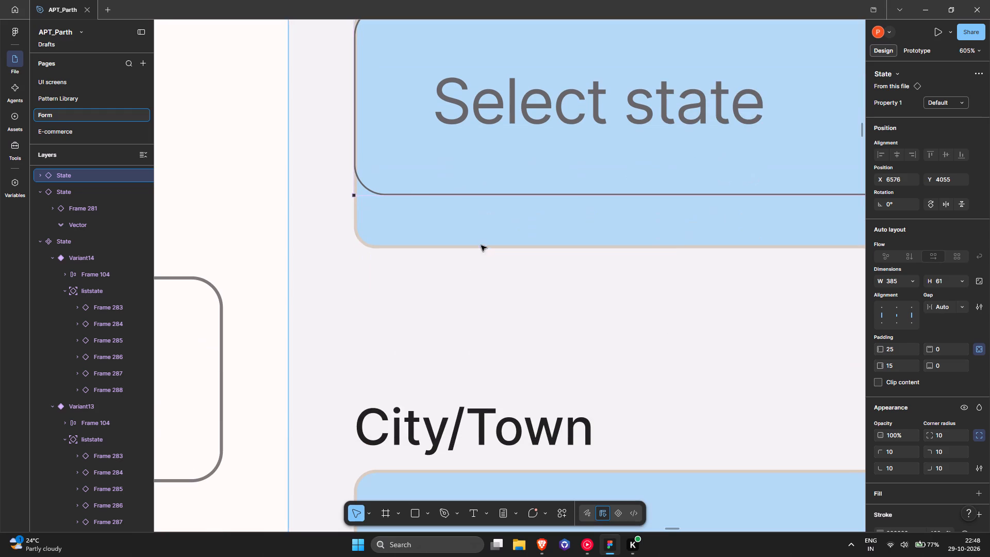
left_click(484, 239)
key("Delete")
Remove the targetless Drag interaction from the Correspondence Address State dropdown, leaving its Click variant interaction in place.
scroll(485, 239, "down", 13)
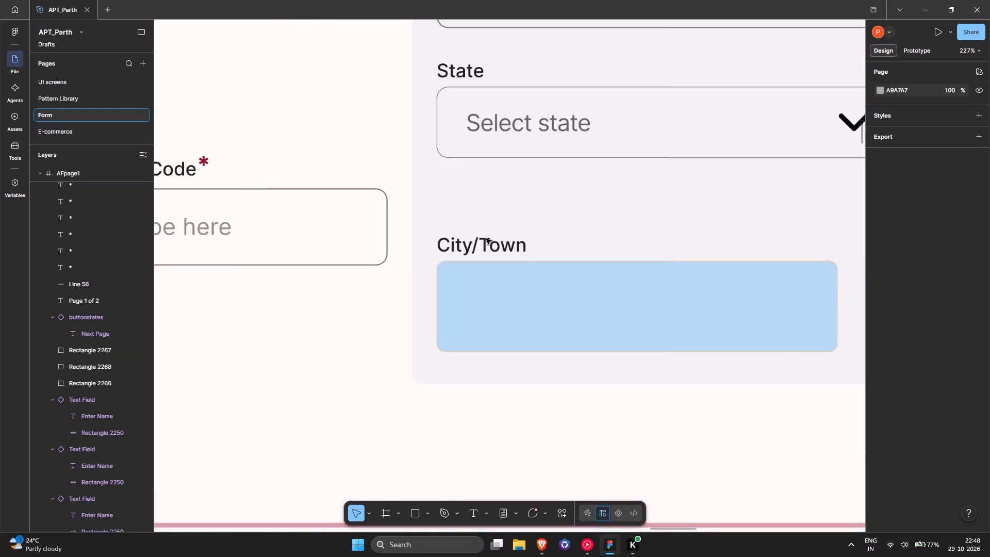
scroll(486, 239, "down", 2)
scroll(412, 288, "down", 4, "ctrl")
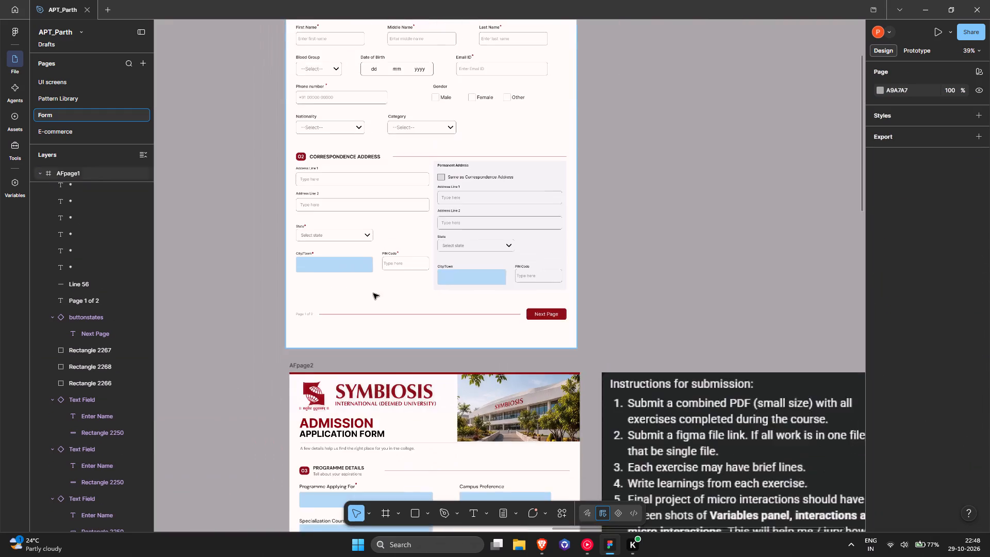
middle_click_drag(379, 294, 816, 232)
middle_click_drag(435, 269, 654, 211)
scroll(653, 211, "down", 5, "ctrl")
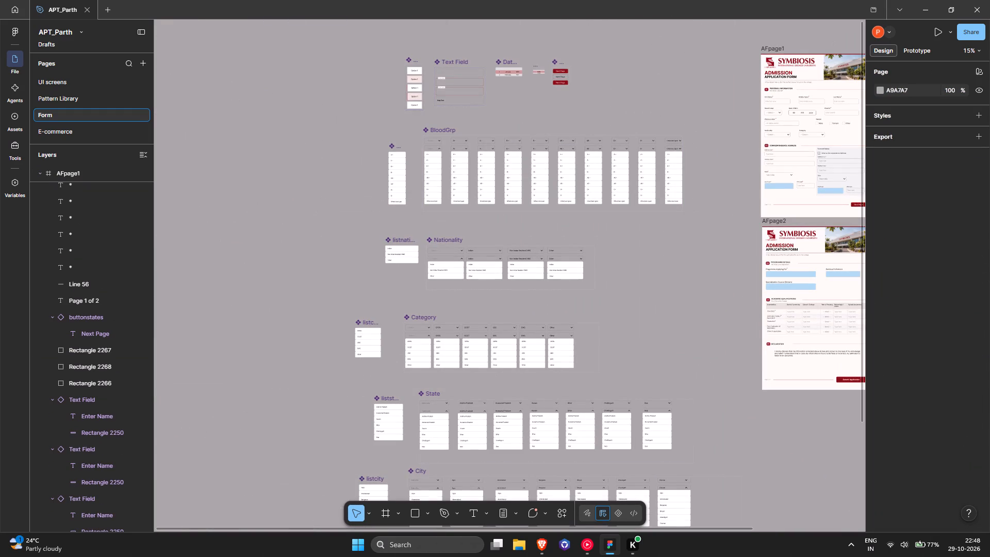
left_click(920, 50)
middle_click_drag(768, 85, 560, 68)
scroll(576, 156, "up", 5, "ctrl")
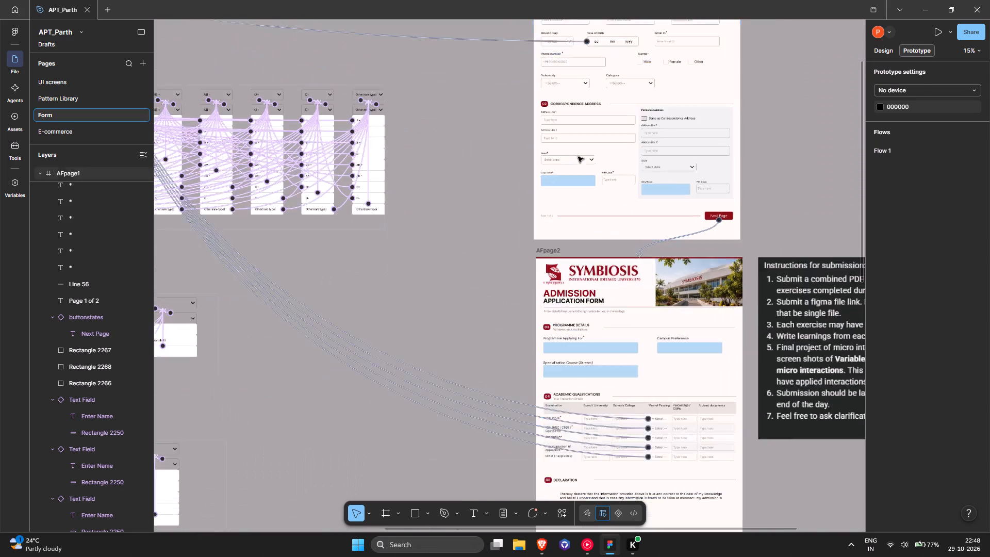
left_click(579, 162)
scroll(579, 162, "down", 5, "ctrl")
middle_click_drag(582, 181, 679, 192)
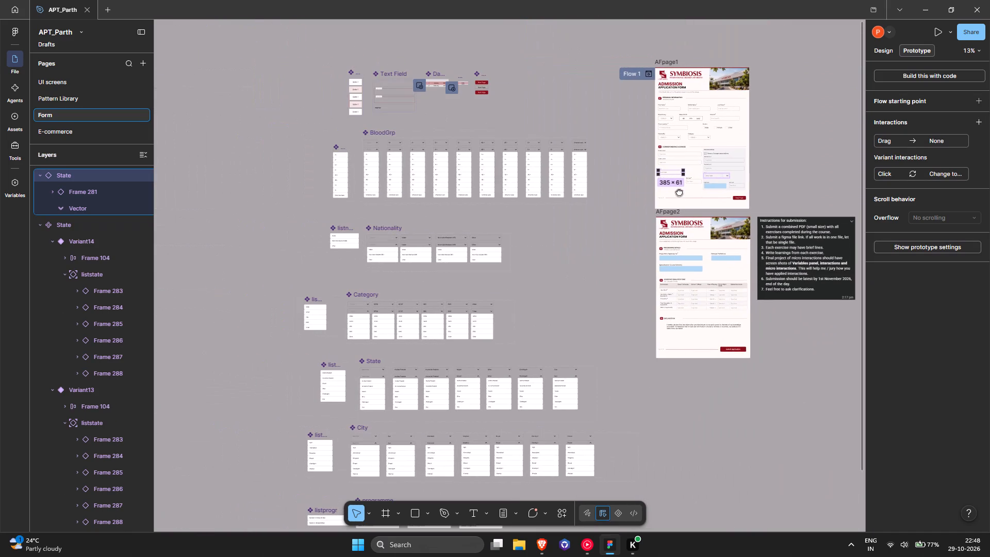
middle_click_drag(679, 192, 592, 184)
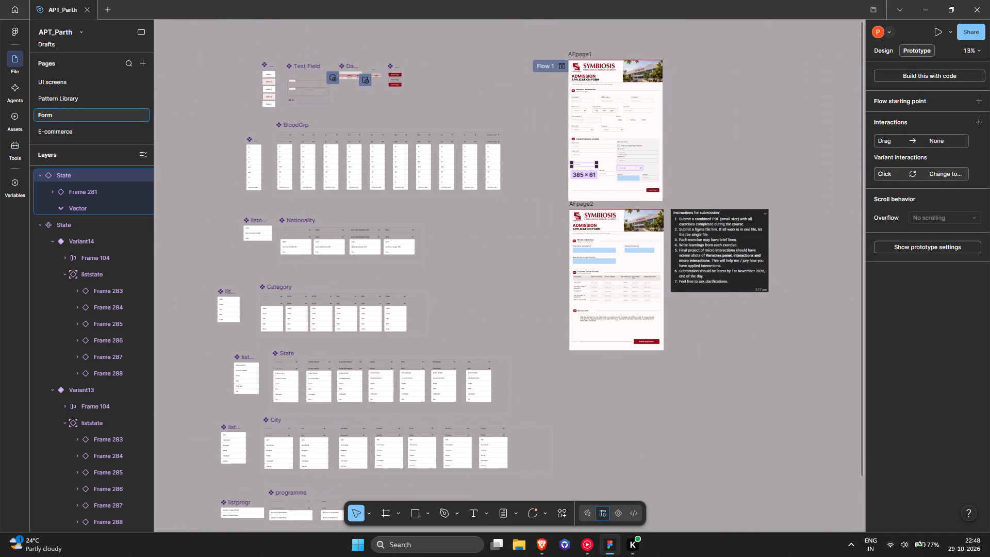
left_click(939, 176)
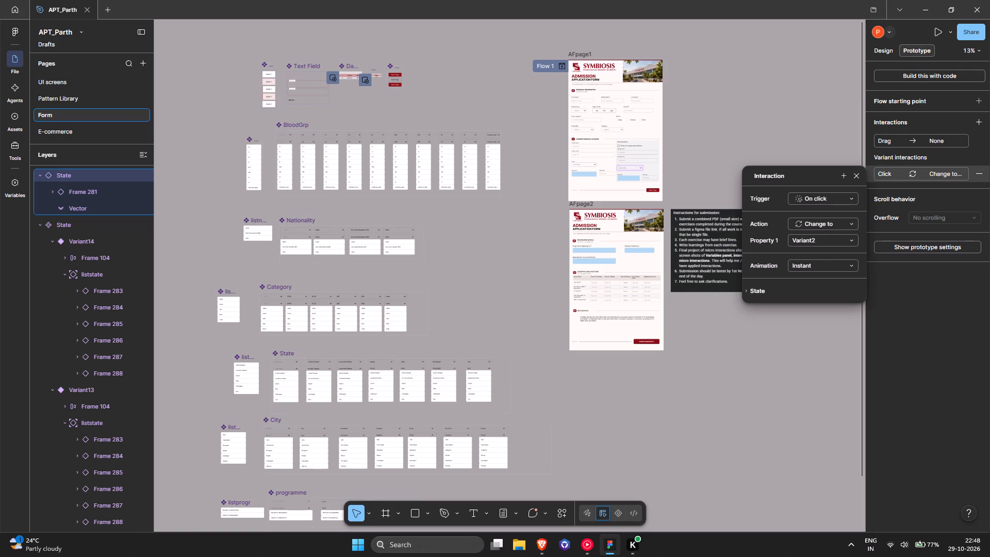
left_click(980, 142)
Examine the Permanent Address State dropdown's interactions and the prototype connections across the dropdown component sets.
scroll(612, 169, "up", 9, "ctrl")
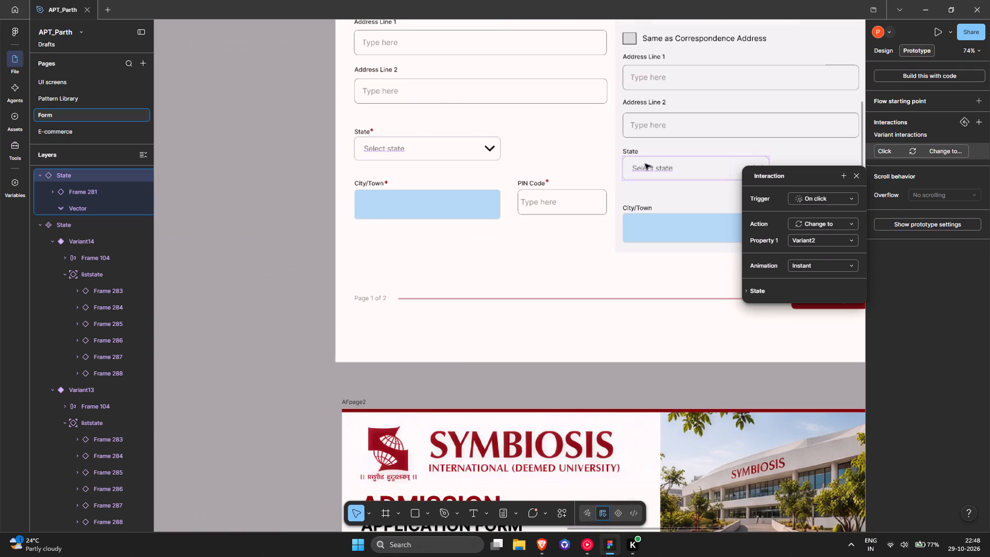
left_click(672, 163)
scroll(452, 150, "down", 12, "ctrl")
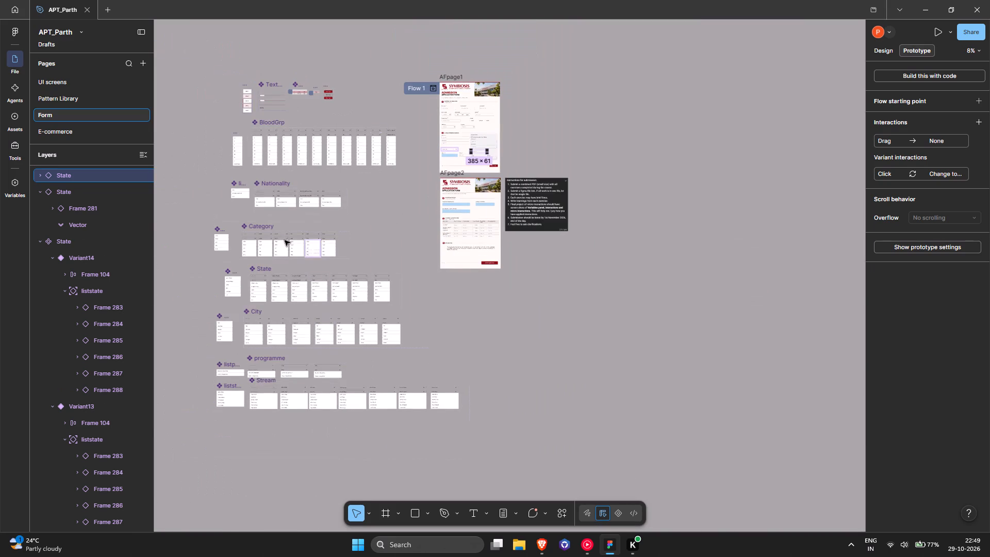
left_click(354, 216)
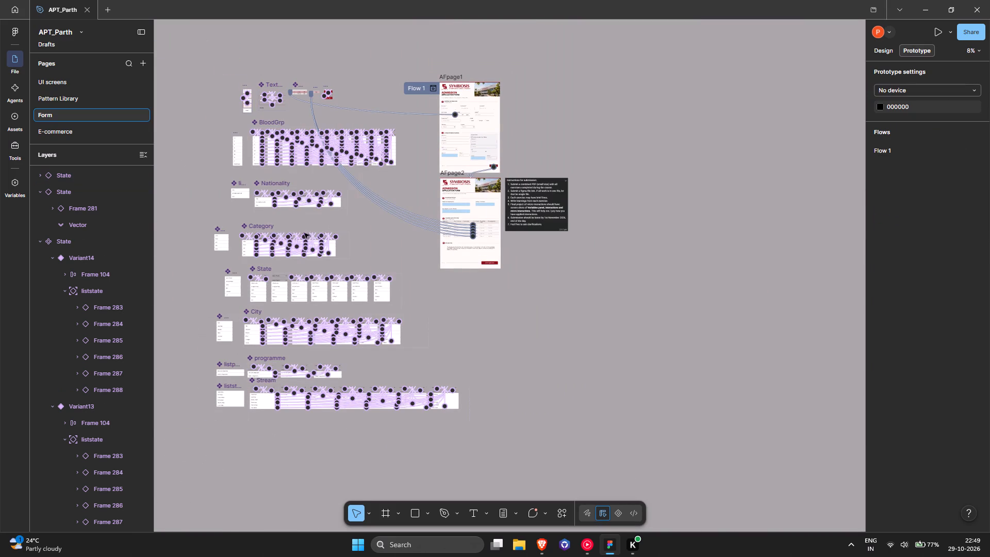
left_click(883, 52)
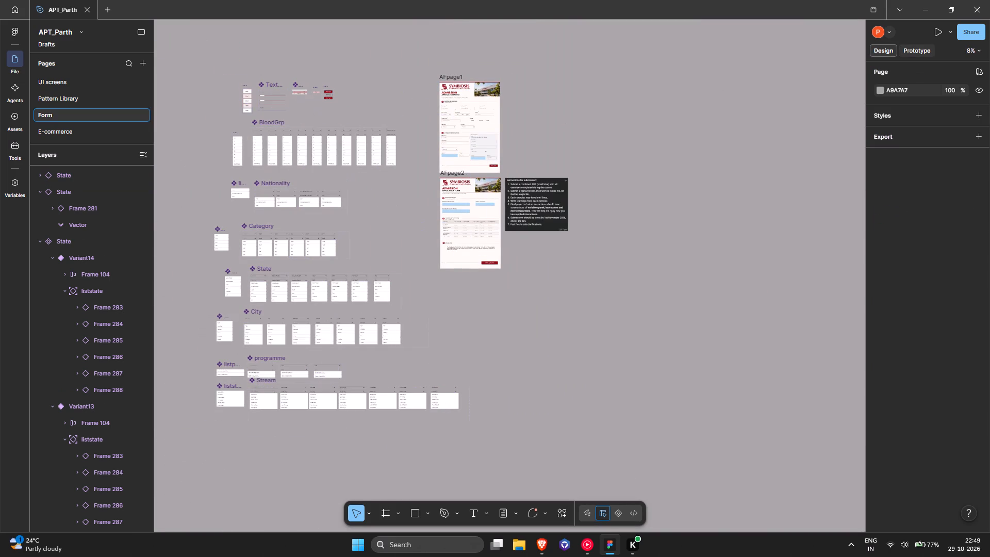
left_click(926, 47)
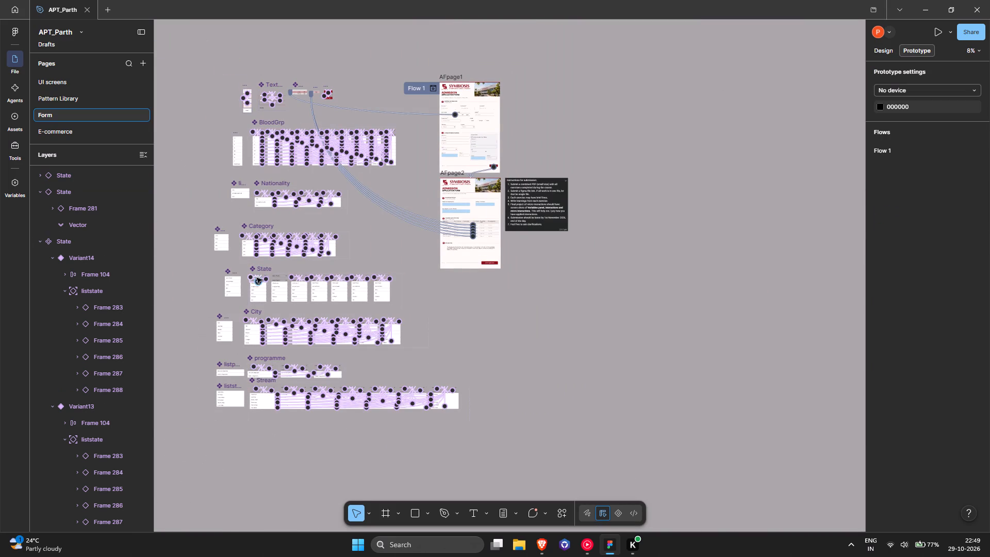
scroll(256, 278, "up", 6, "ctrl")
scroll(266, 275, "down", 1, "ctrl")
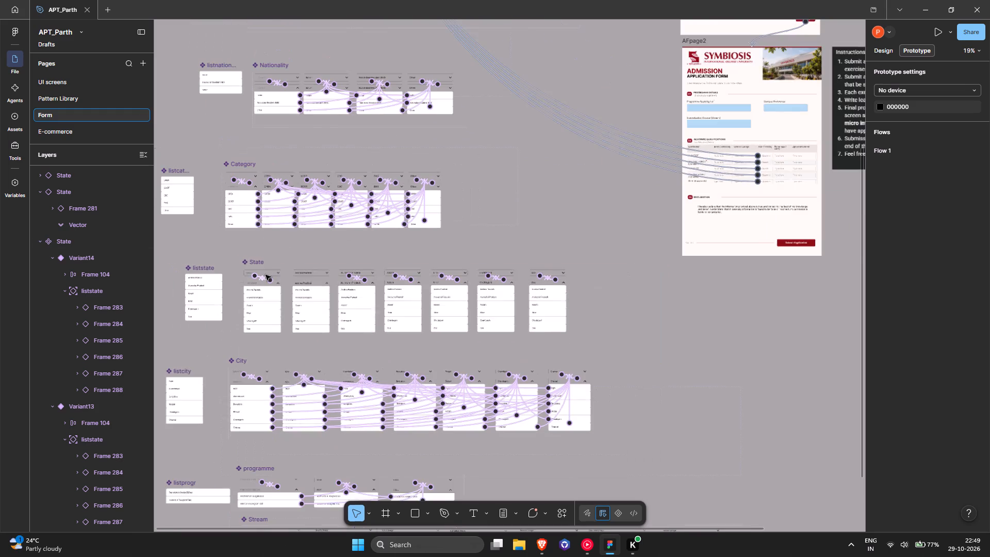
Delete the option lists from the six named-state open variants in the State component set, keeping the Select state list.
scroll(266, 275, "up", 1)
scroll(441, 271, "down", 4, "ctrl")
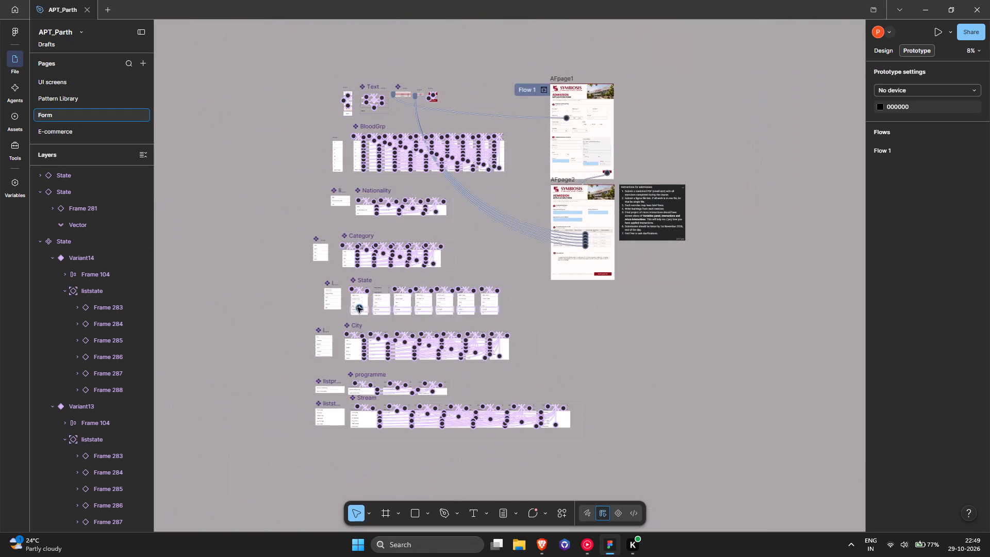
scroll(357, 307, "up", 10, "ctrl")
scroll(405, 295, "down", 2, "ctrl")
scroll(565, 317, "down", 2, "ctrl")
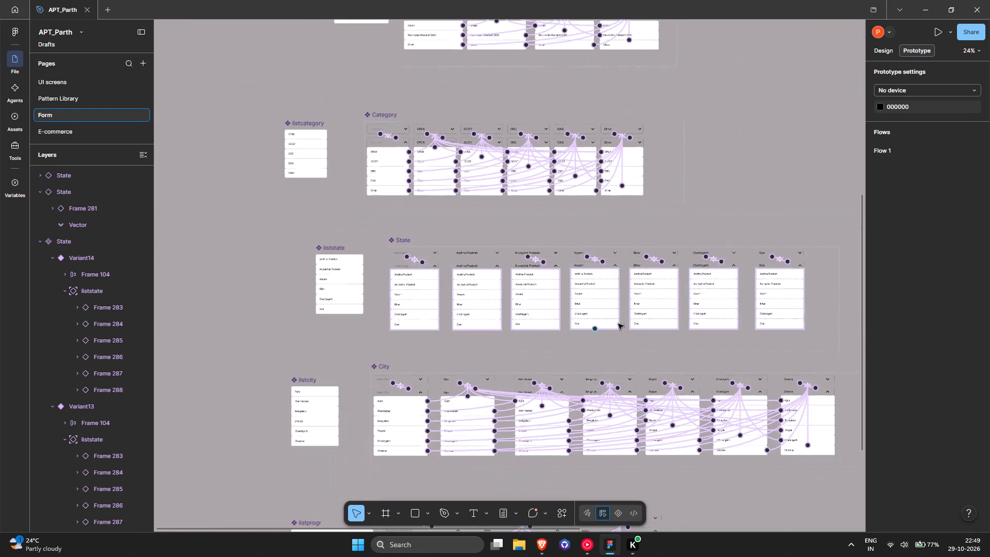
left_click_drag(787, 340, 490, 284)
key("Delete")
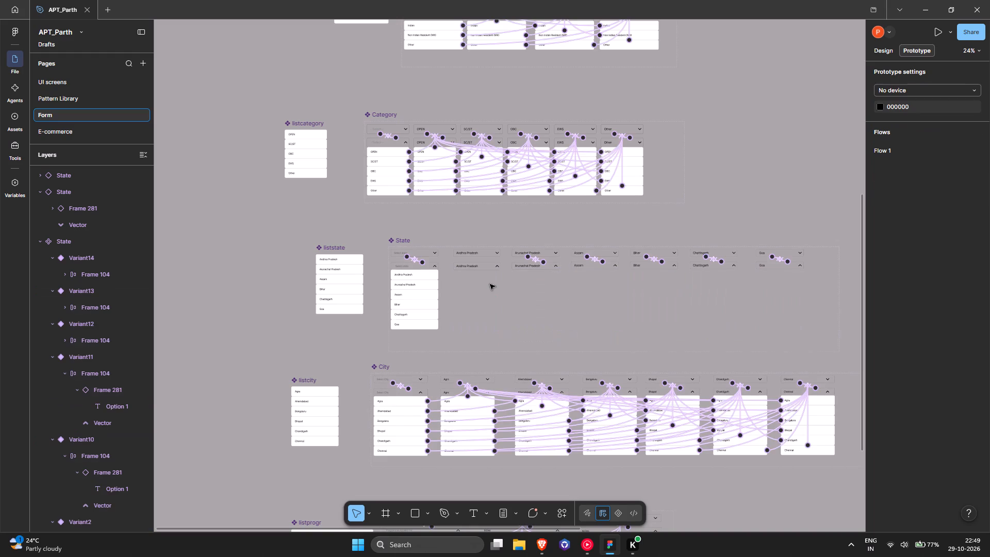
Connect the closed Andhra Pradesh variant to its open variant, Variant14, and try to set the trigger to On click.
left_click(881, 50)
scroll(339, 280, "up", 8, "ctrl")
middle_click_drag(641, 256, 438, 240)
scroll(437, 239, "down", 3, "ctrl")
left_click(921, 46)
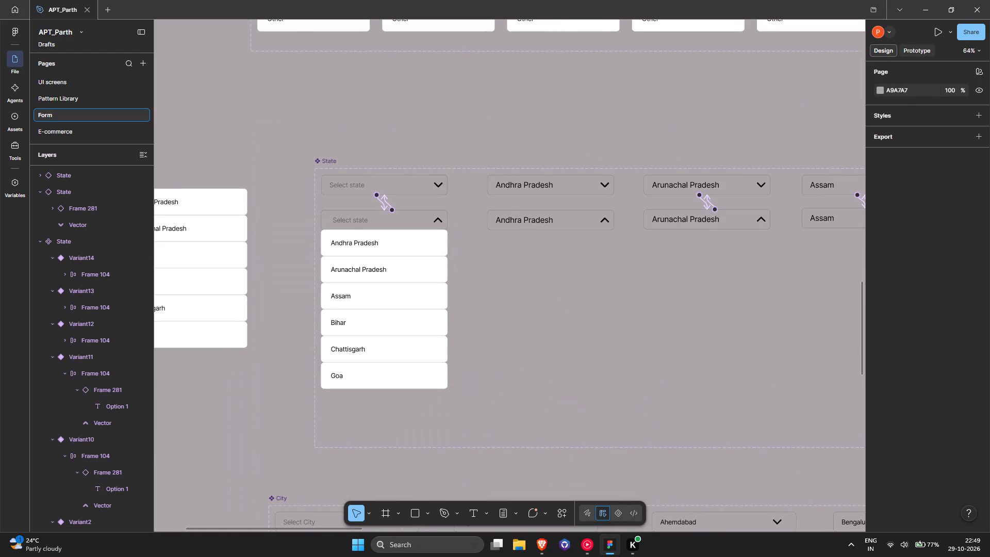
scroll(684, 116, "down", 3, "ctrl")
middle_click_drag(667, 121, 519, 141)
scroll(449, 184, "up", 4, "ctrl")
left_click(488, 171)
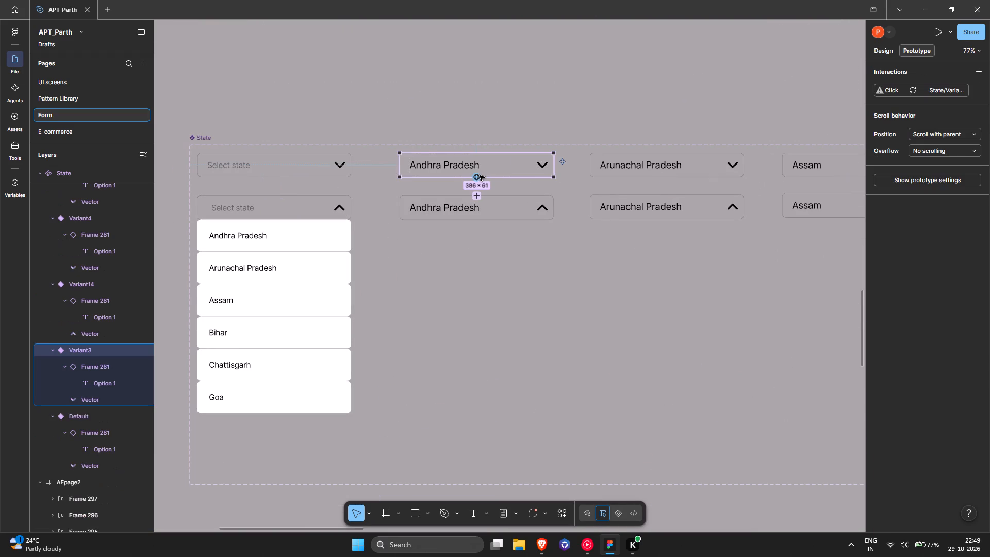
left_click_drag(478, 176, 473, 198)
scroll(482, 189, "up", 9, "ctrl")
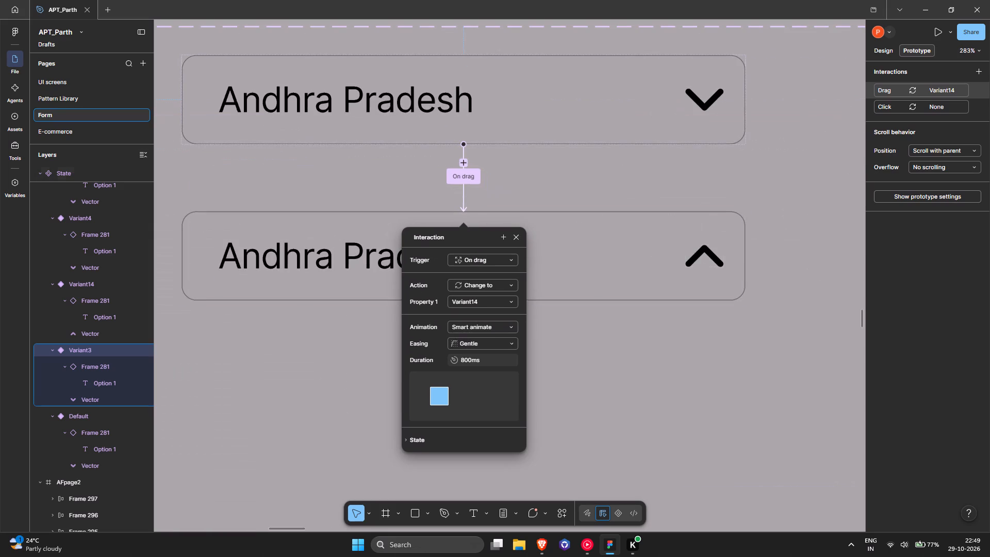
left_click(482, 256)
left_click(486, 247)
scroll(487, 247, "down", 4)
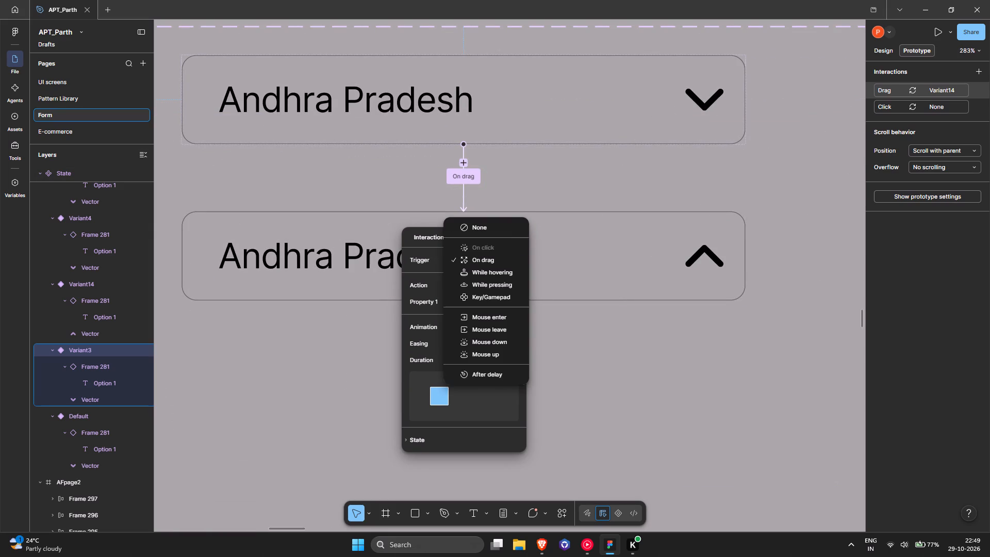
Remove the targetless Click interaction from the closed Andhra Pradesh variant.
left_click(977, 104)
left_click(953, 105)
left_click(981, 106)
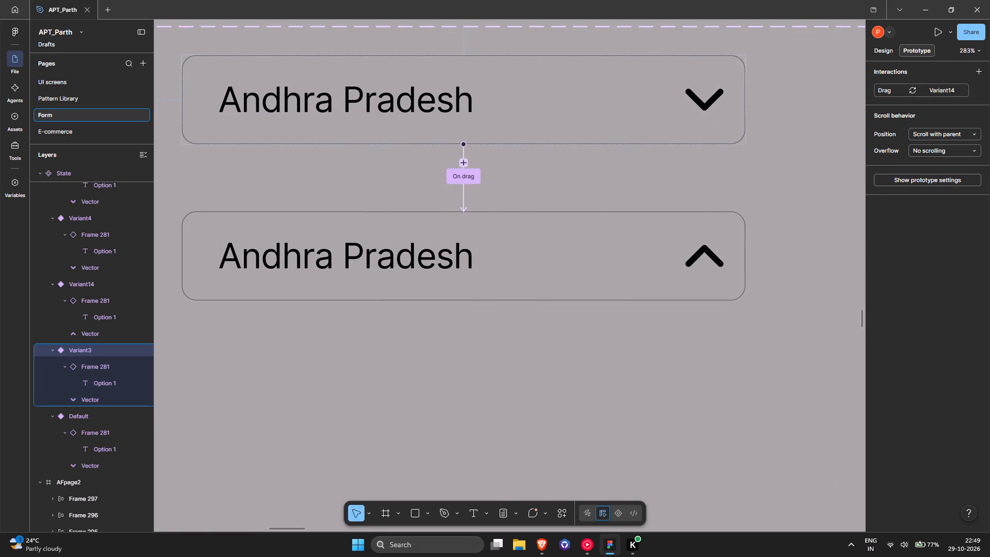
Connect the open Andhra Pradesh variant back to its closed variant.
left_click(509, 229)
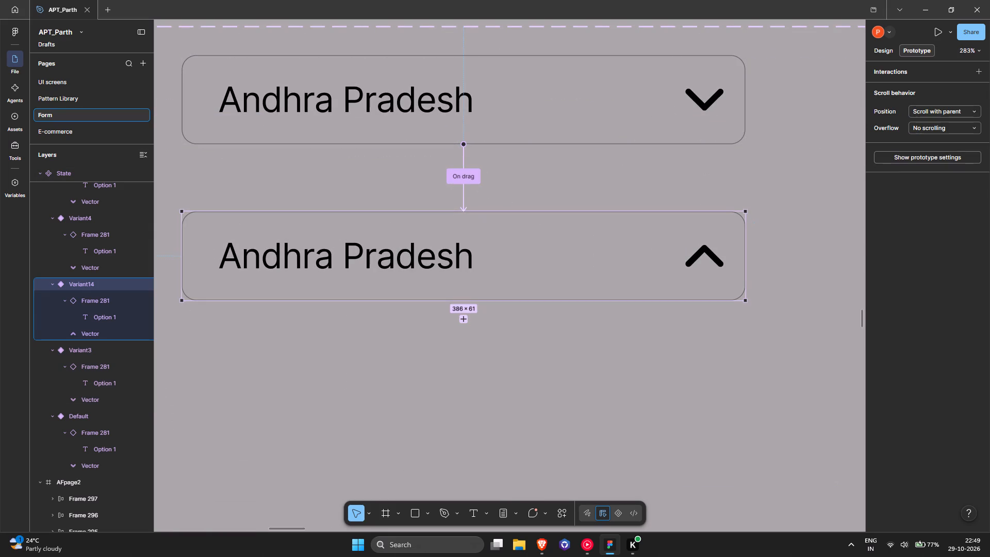
left_click_drag(471, 210, 474, 133)
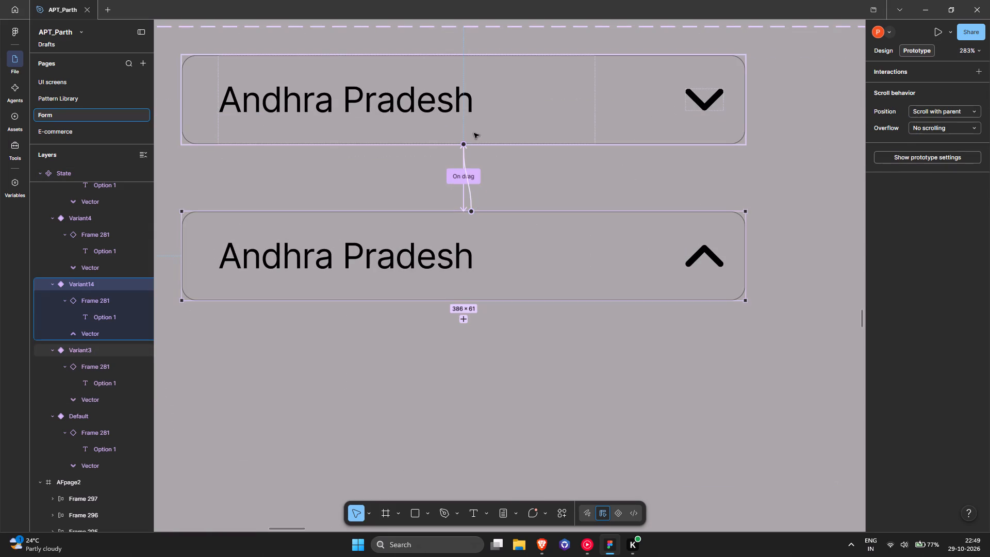
left_click(569, 166)
scroll(570, 166, "down", 5, "ctrl")
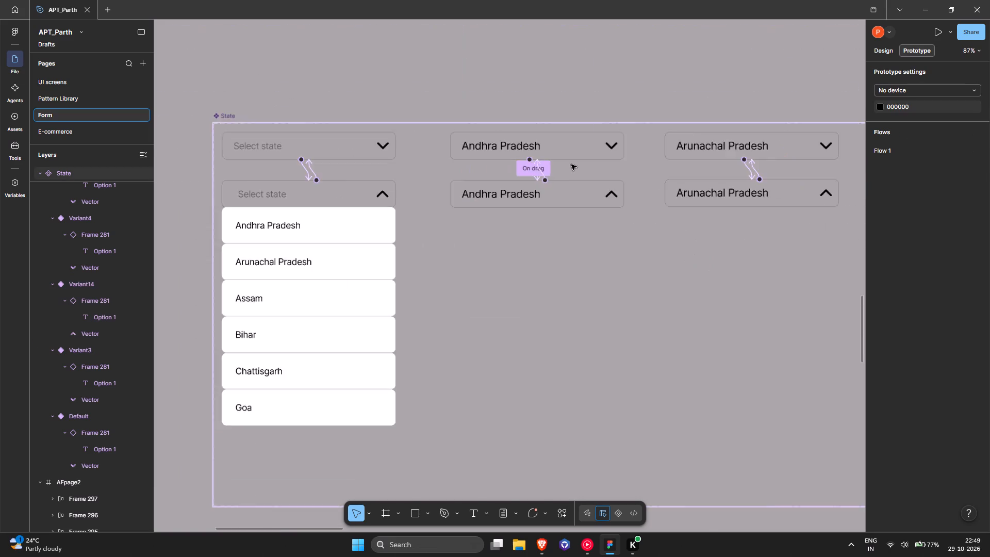
Connect the Andhra Pradesh, Arunachal Pradesh and Assam options in the open Select state list to their matching closed variants.
scroll(571, 165, "down", 3, "ctrl")
left_click(442, 197)
left_click(442, 199)
left_click_drag(451, 206, 576, 157)
middle_click_drag(621, 167, 419, 183)
scroll(403, 188, "down", 2, "ctrl")
left_click(289, 228)
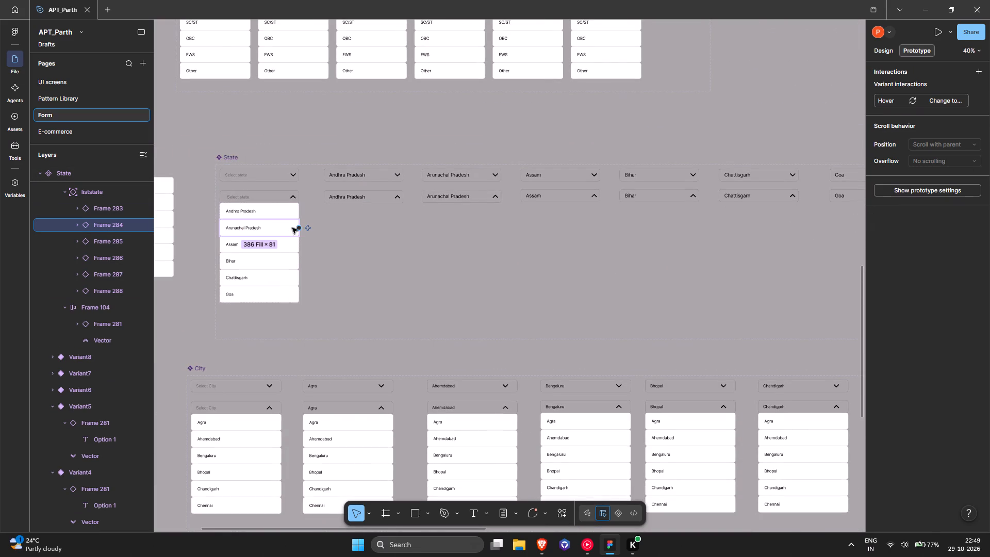
left_click_drag(296, 228, 462, 183)
middle_click_drag(524, 166, 447, 167)
left_click(204, 242)
left_click_drag(221, 244, 469, 175)
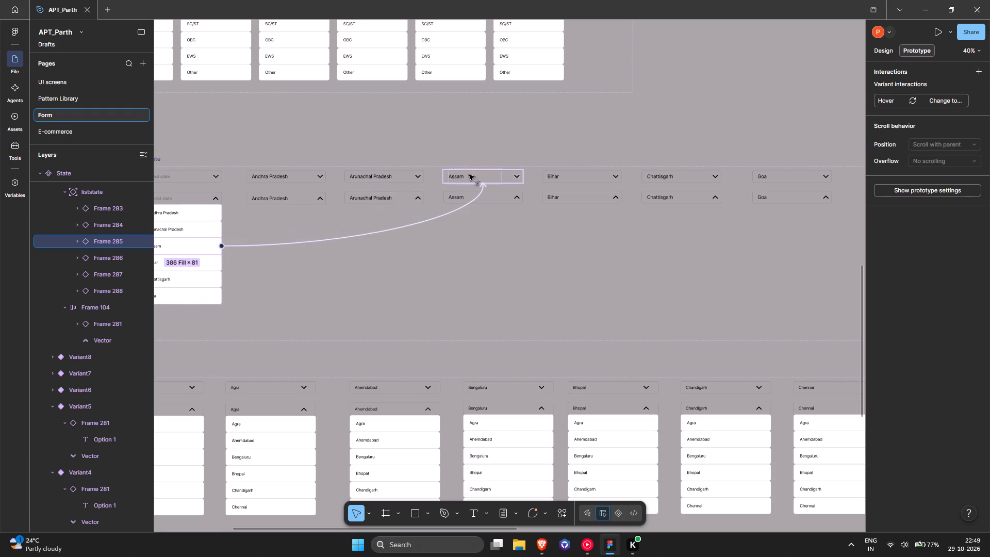
left_click_drag(469, 175, 479, 173)
Connect the Bihar, Chattisgarh and Goa options in the open Select state list to their matching closed variants.
left_click(209, 259)
left_click_drag(222, 260, 586, 174)
left_click(208, 278)
left_click_drag(223, 278, 697, 173)
left_click(211, 296)
left_click_drag(223, 297, 798, 171)
left_click(747, 148)
scroll(747, 148, "down", 2, "ctrl")
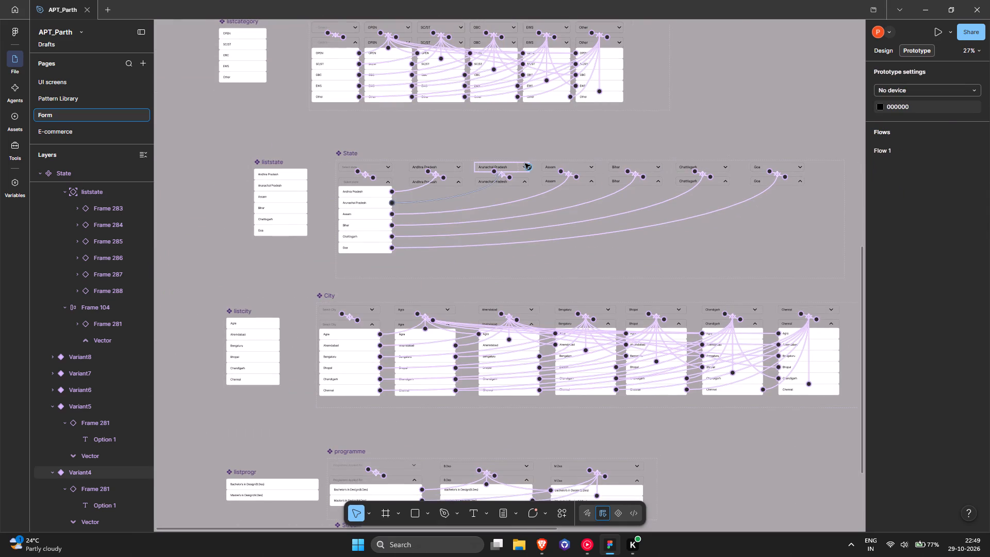
Copy the wired option list from the open Select state variant and paste it into the six named-state open variants.
left_click_drag(376, 257, 372, 212)
key("ctrl+c")
left_click_drag(810, 191, 747, 186)
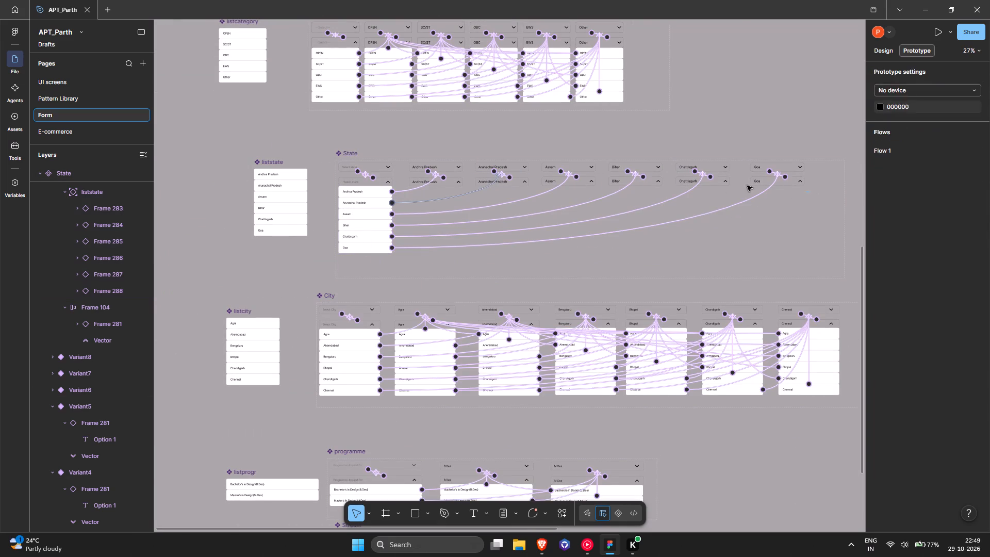
left_click_drag(747, 186, 442, 182)
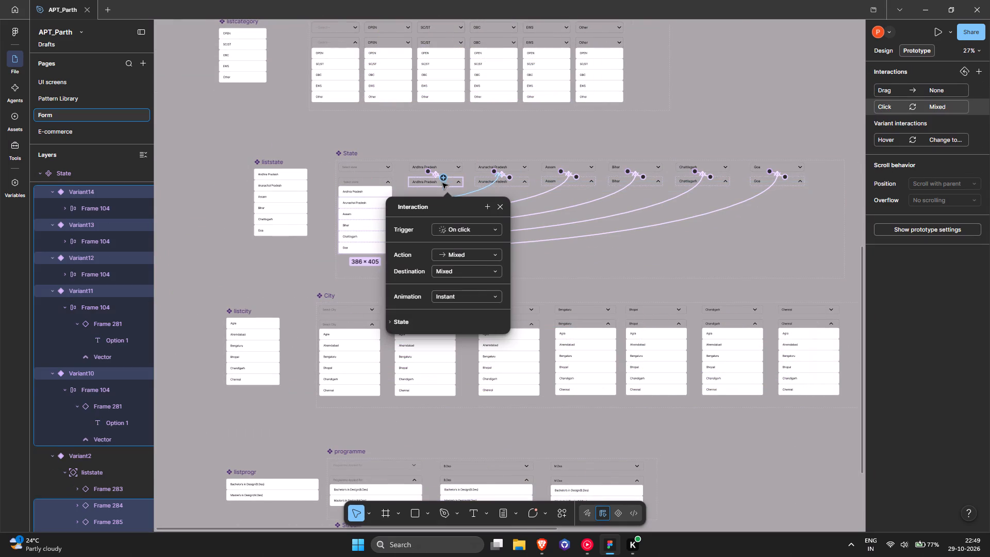
left_click(625, 269)
left_click(685, 256)
left_click_drag(815, 186, 563, 180)
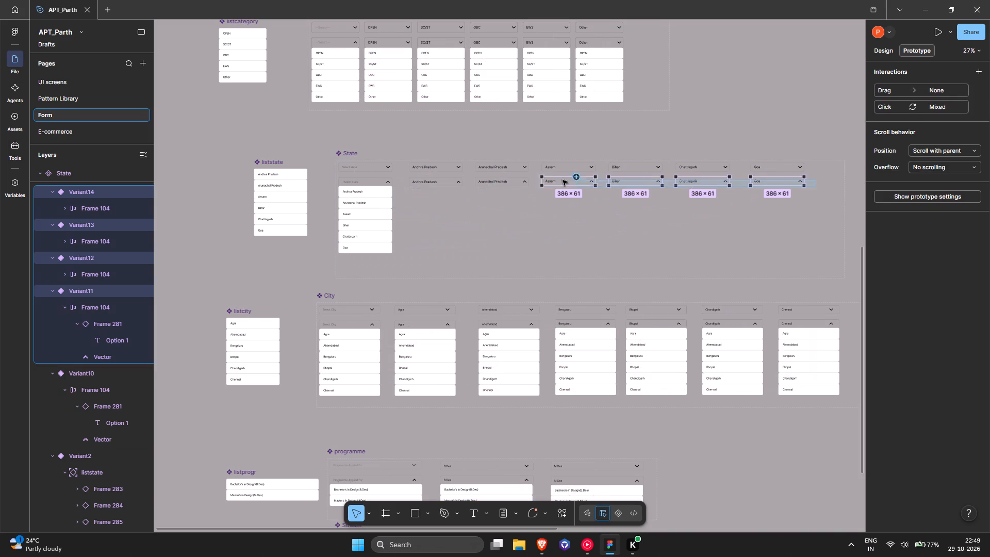
left_click_drag(563, 180, 447, 184)
key("ctrl+v")
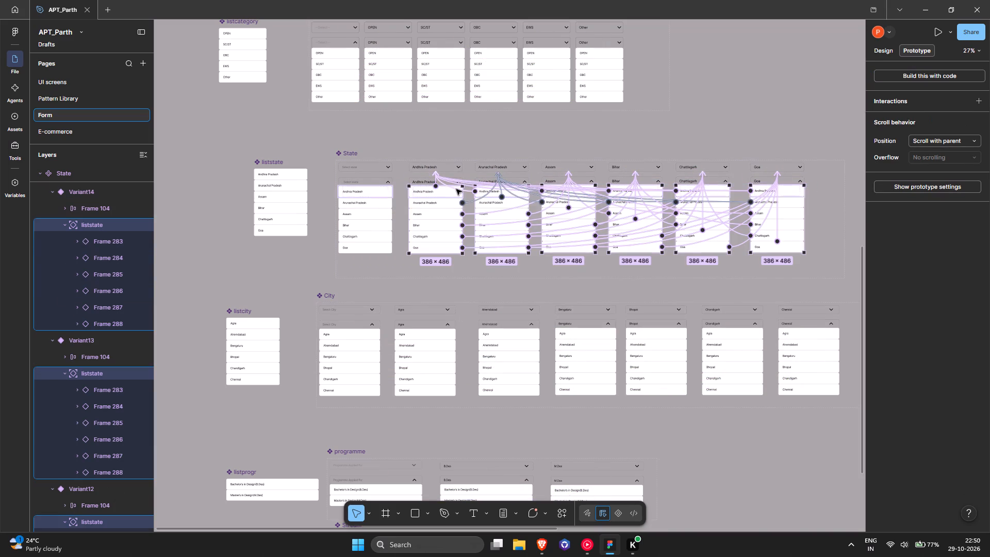
Examine the click interactions on the pasted State options, comparing the Arunachal Pradesh connection with the Andhra Pradesh one.
scroll(496, 181, "up", 7, "ctrl")
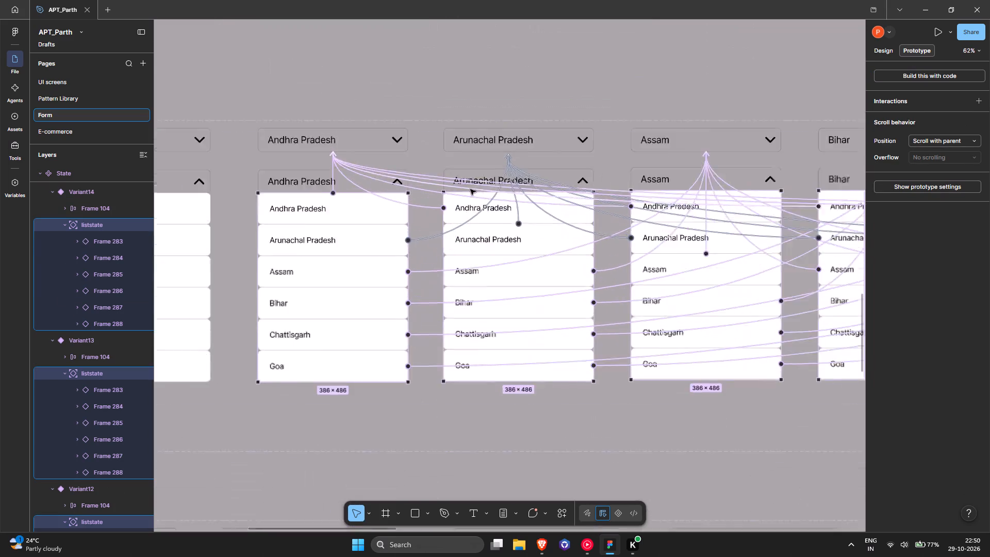
scroll(470, 189, "up", 2, "ctrl")
left_click(537, 140)
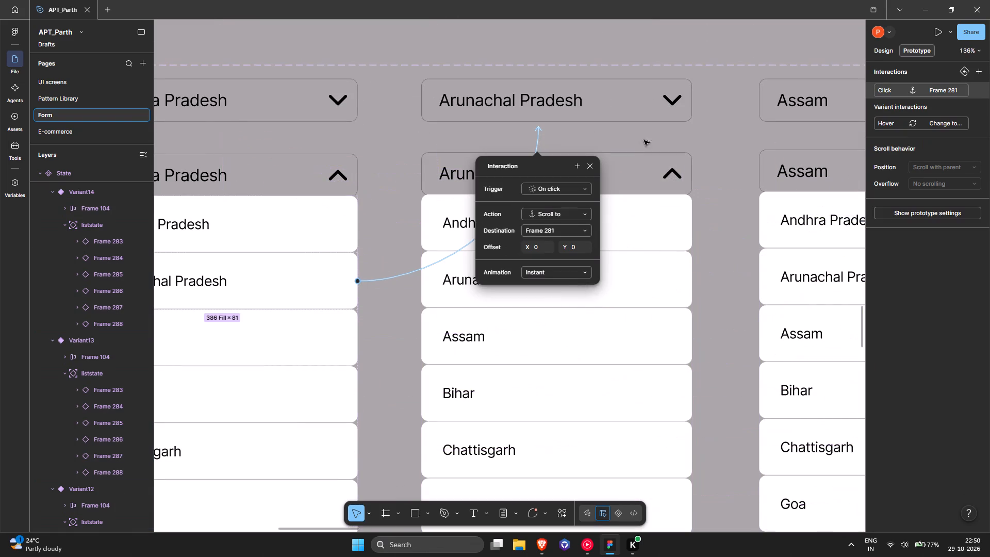
scroll(555, 117, "down", 4, "ctrl")
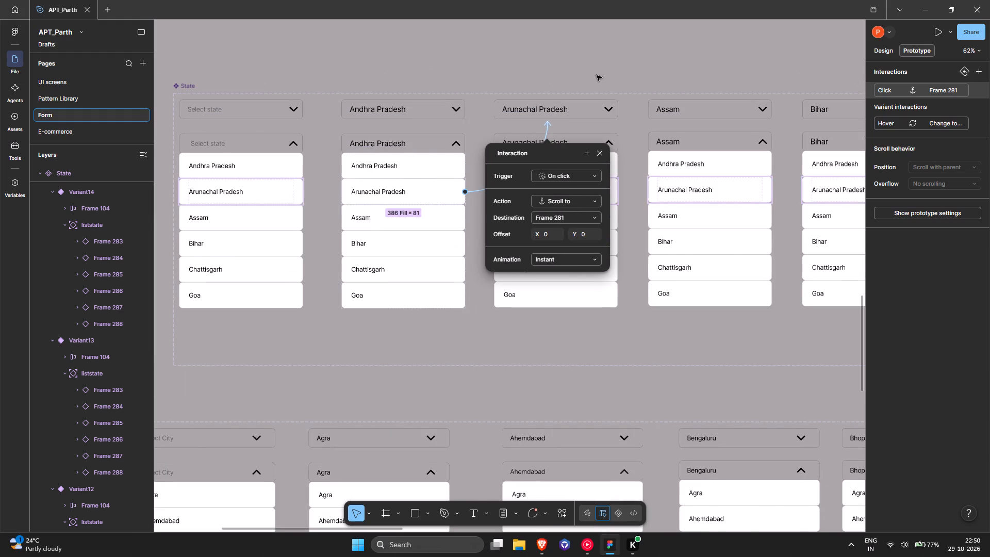
left_click(597, 75)
scroll(594, 84, "down", 3, "ctrl")
scroll(482, 141, "up", 5, "ctrl")
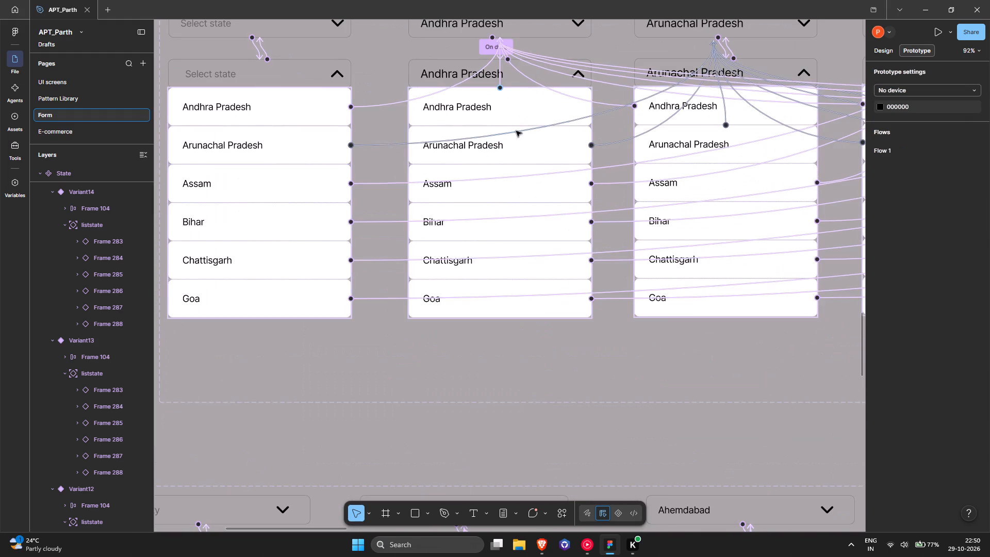
left_click(516, 132)
scroll(595, 135, "down", 2, "ctrl")
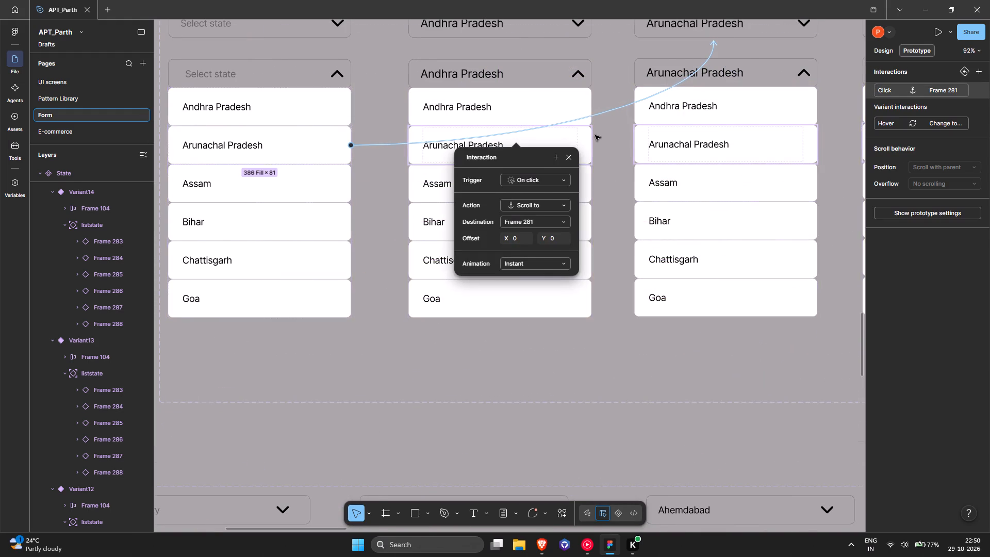
scroll(595, 135, "down", 2, "ctrl")
left_click(601, 62)
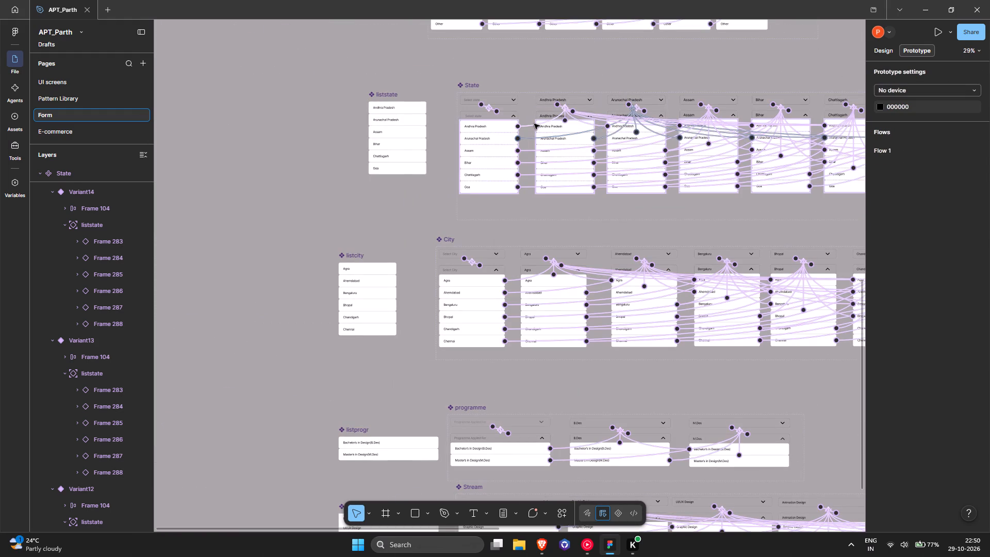
left_click(533, 125)
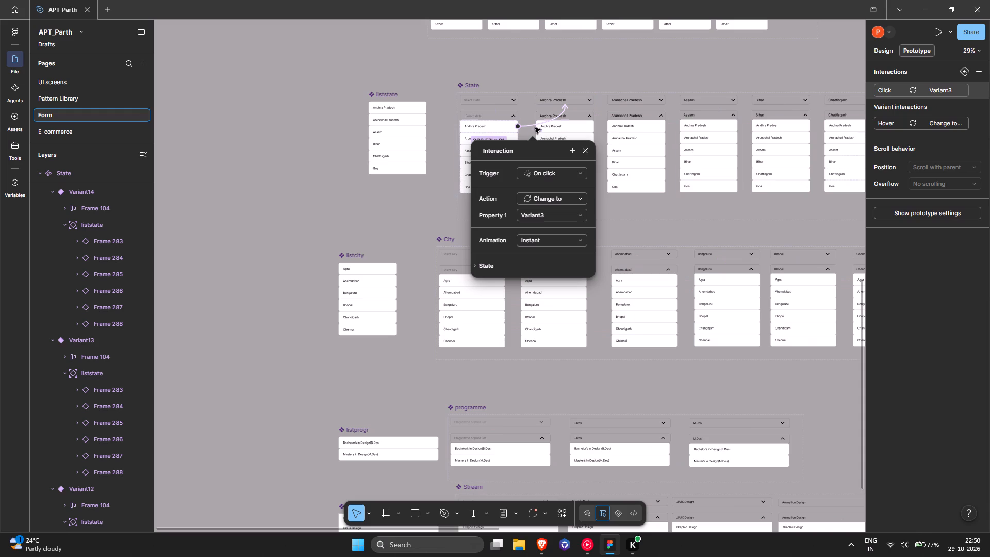
left_click(601, 133)
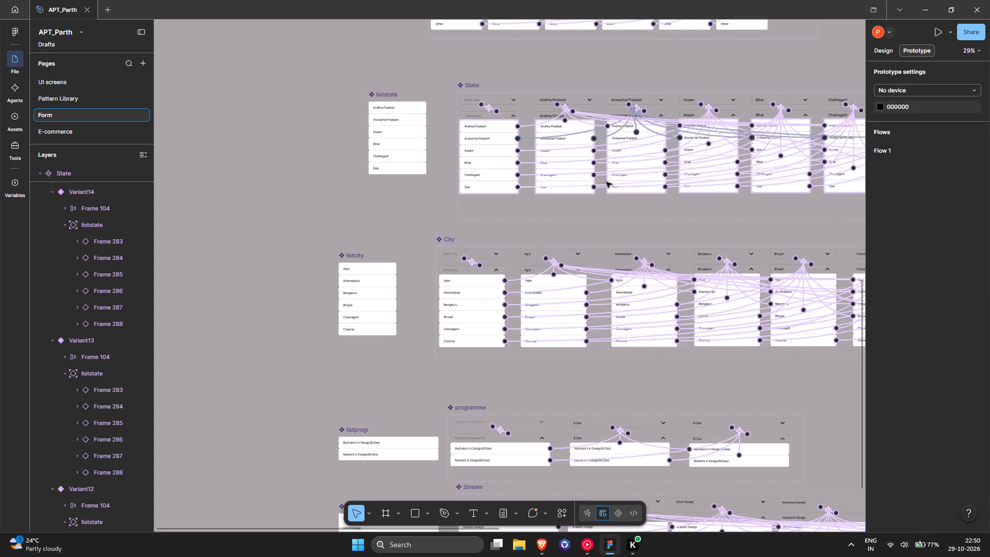
Undo the pasting of the option lists into the six named-state open variants.
key("ctrl+z")
key("ctrl+z")
key("ctrl+z")
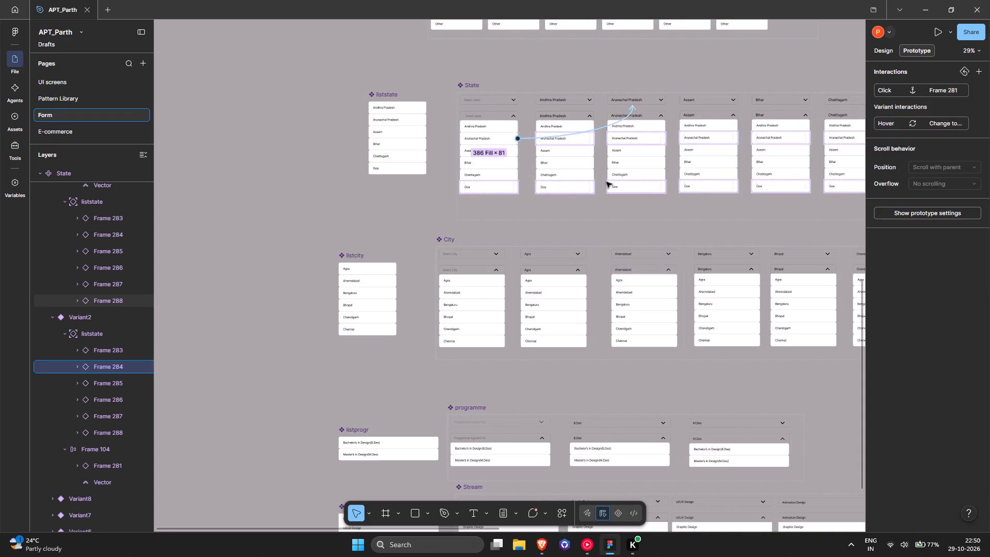
key("ctrl+z")
key("ctrl+z")
key("ctrl+z")
key("ctrl+z")
key("ctrl+z")
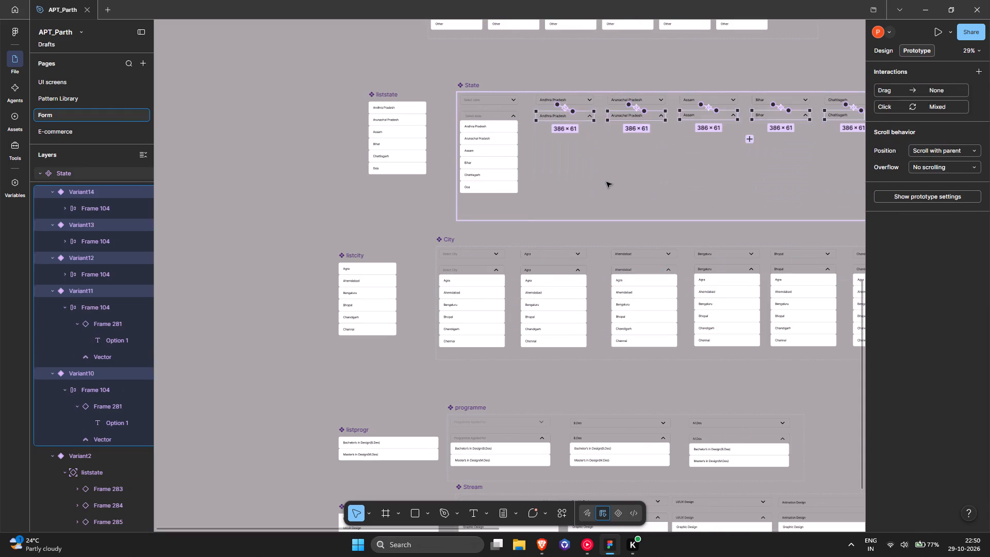
Examine the Arunachal Pradesh option's click interaction in the open Select state list, including its action and available destinations.
scroll(523, 142, "up", 4, "ctrl")
left_click(597, 128)
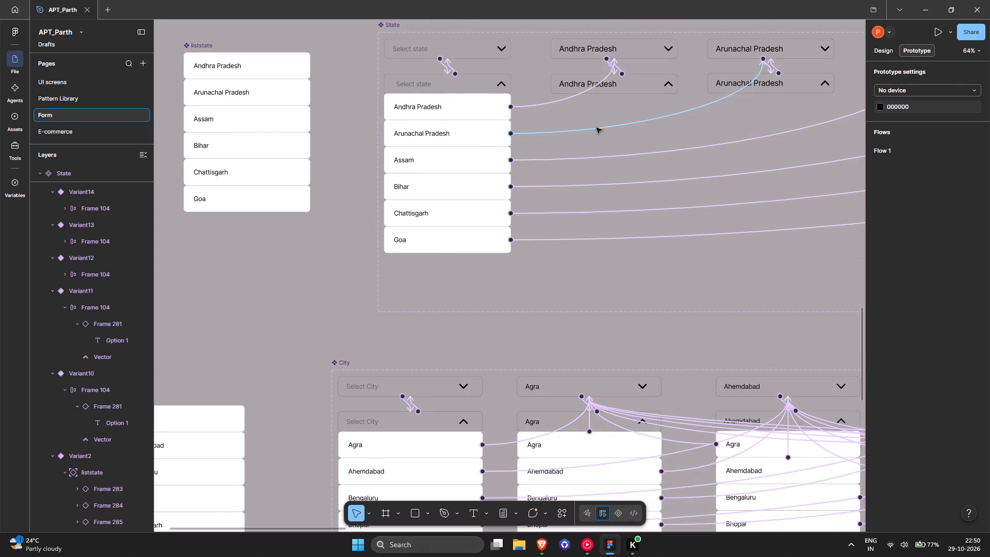
left_click(762, 66)
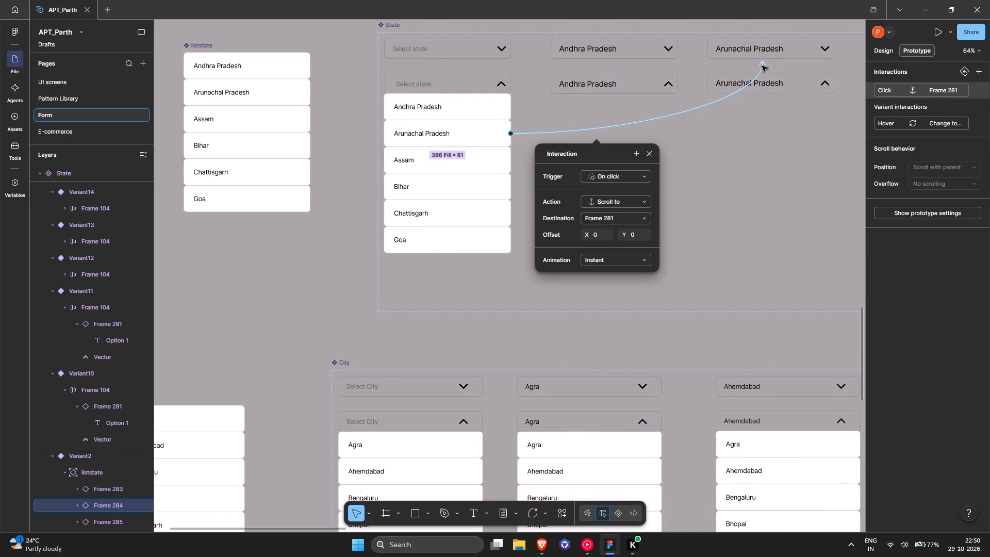
left_click(762, 66)
left_click(819, 90)
left_click(761, 66)
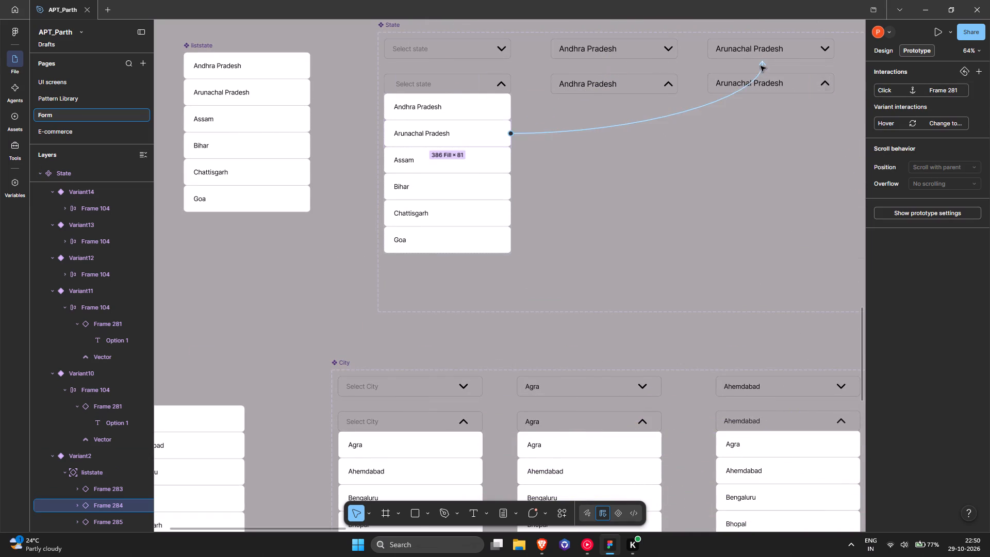
scroll(769, 62, "up", 10, "ctrl")
left_click_drag(735, 57, 740, 42)
scroll(740, 42, "down", 3, "ctrl")
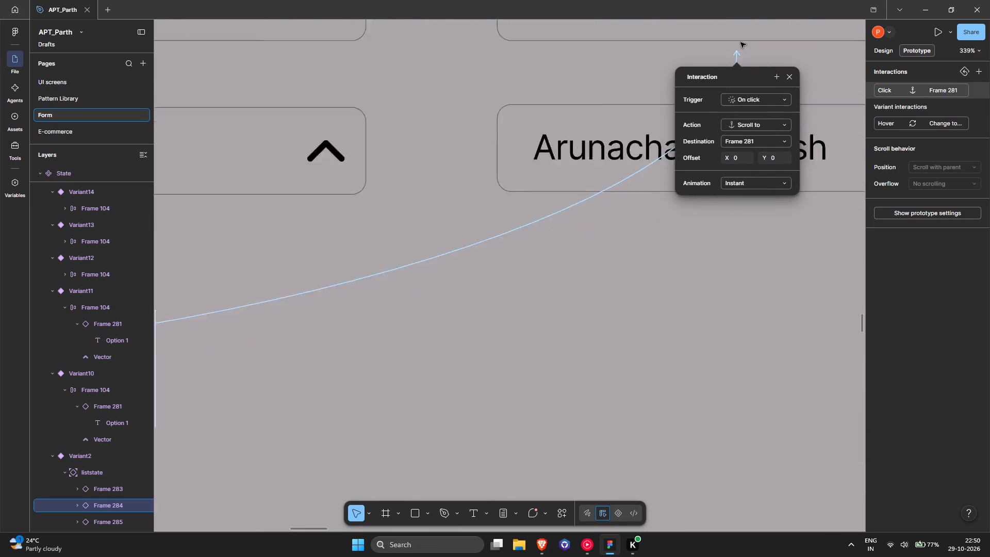
scroll(740, 42, "down", 3, "ctrl")
scroll(740, 50, "up", 4, "ctrl")
scroll(739, 73, "down", 5, "ctrl")
left_click(795, 88)
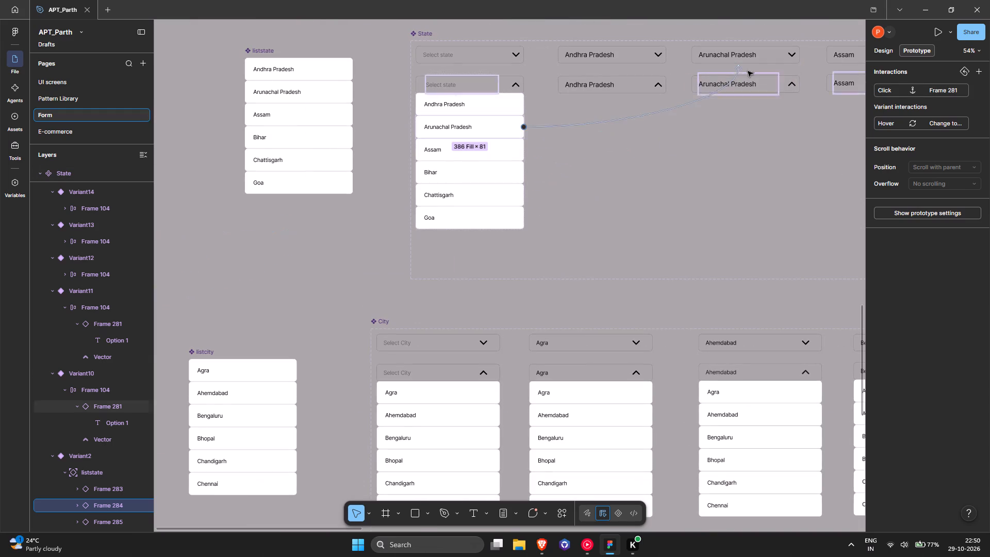
left_click(741, 69)
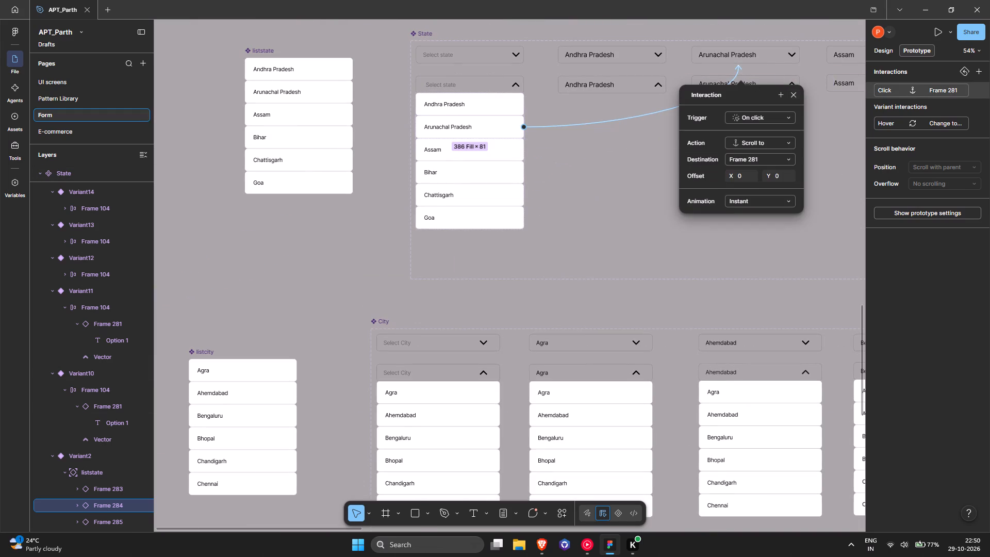
left_click(780, 160)
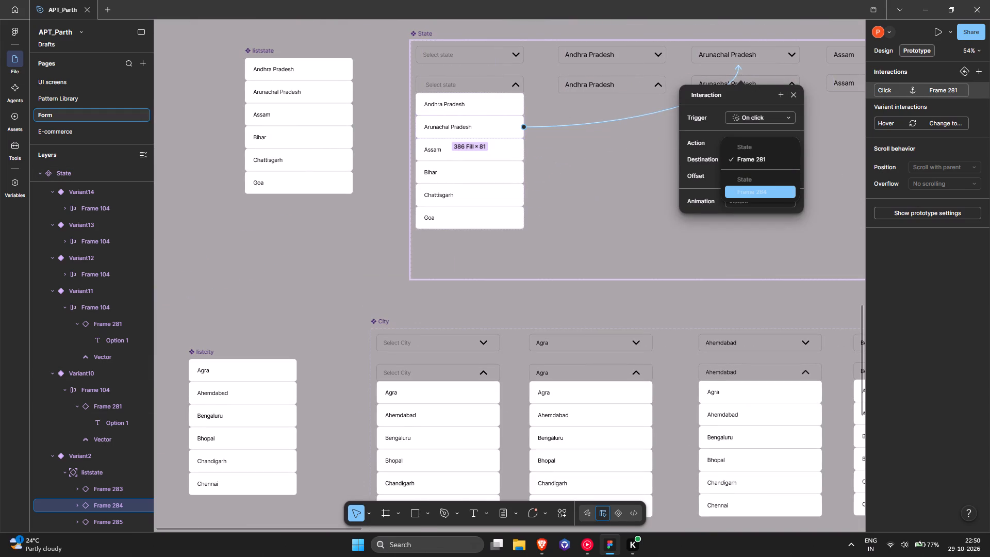
left_click(793, 94)
left_click(636, 112)
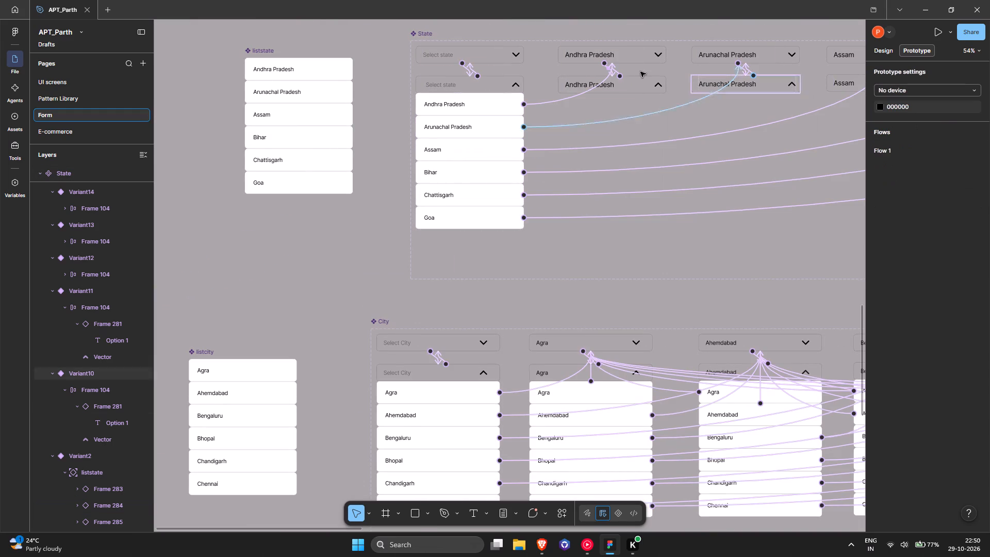
Remove the Arunachal Pradesh option's Scroll to interaction and reconnect the option to the closed Arunachal Pradesh variant.
left_click(678, 105)
left_click(982, 89)
middle_click_drag(667, 95, 559, 143)
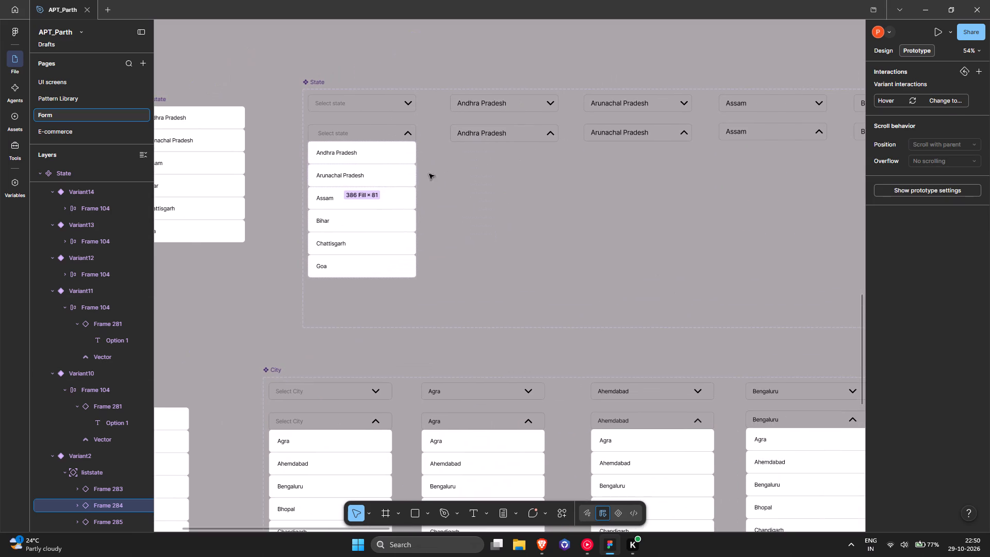
left_click(400, 178)
left_click_drag(416, 175, 651, 111)
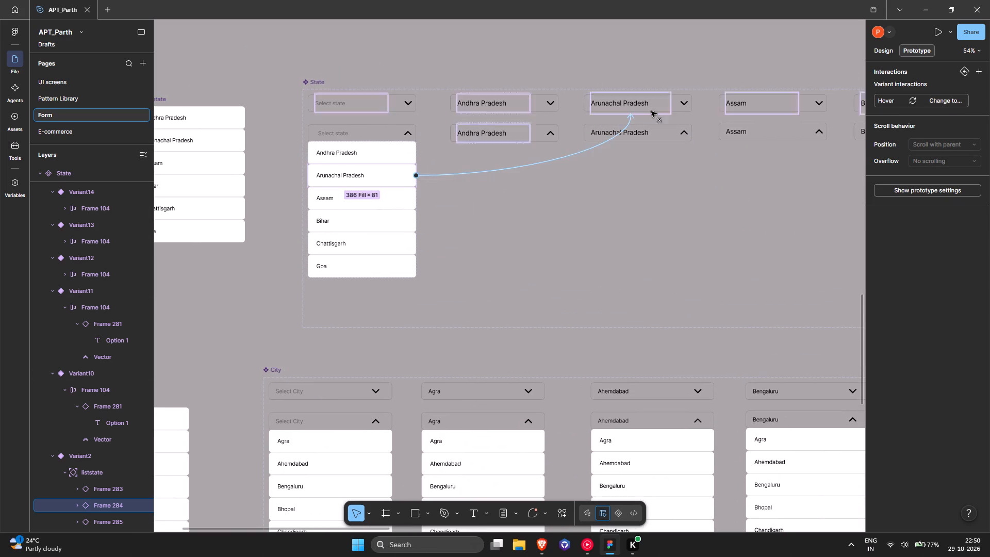
left_click_drag(651, 111, 651, 111)
left_click(729, 167)
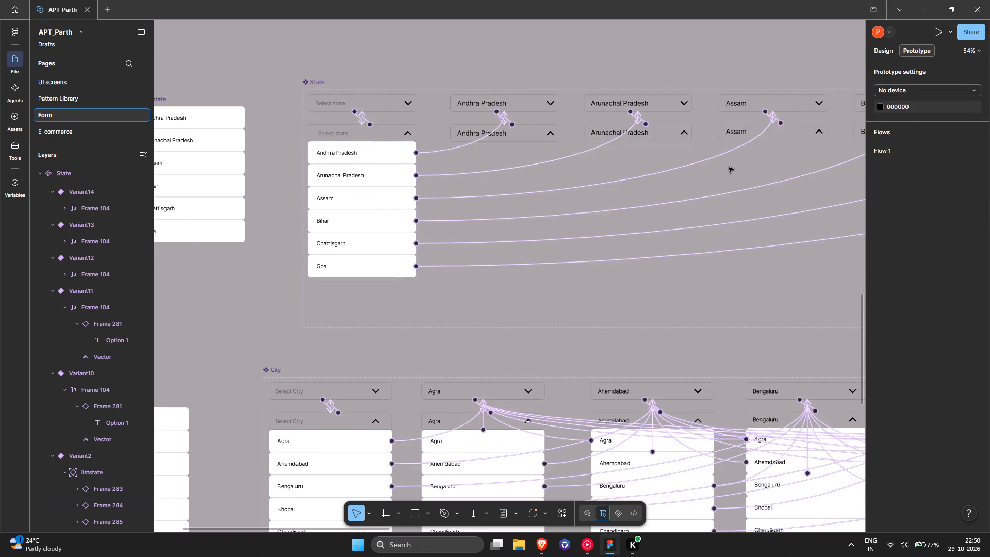
Copy the rewired option list from the open Select state variant and paste it into the six named-state open variants.
scroll(729, 167, "down", 2, "ctrl")
middle_click_drag(717, 171, 618, 188)
left_click(369, 227)
key("ctrl+c")
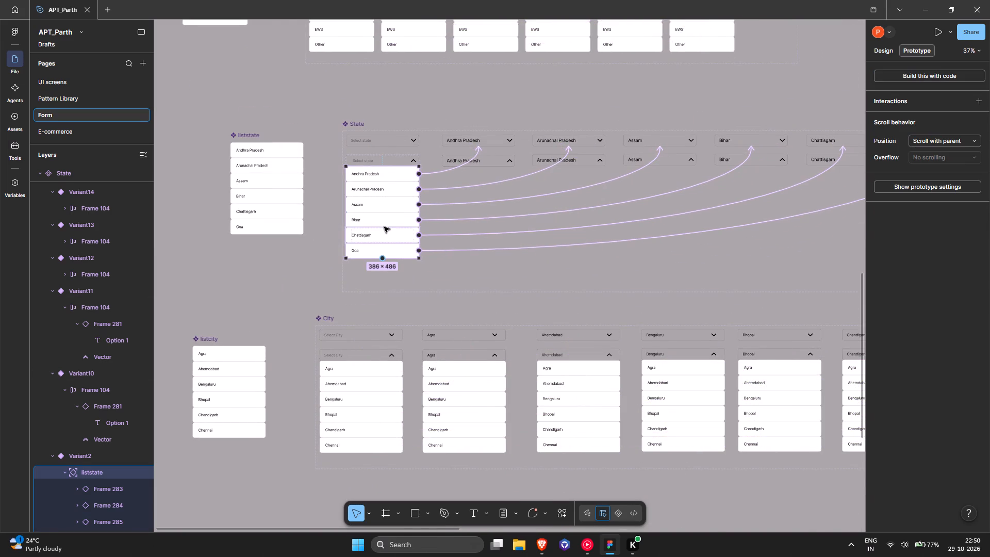
scroll(396, 231, "down", 2, "ctrl")
left_click_drag(785, 203, 629, 181)
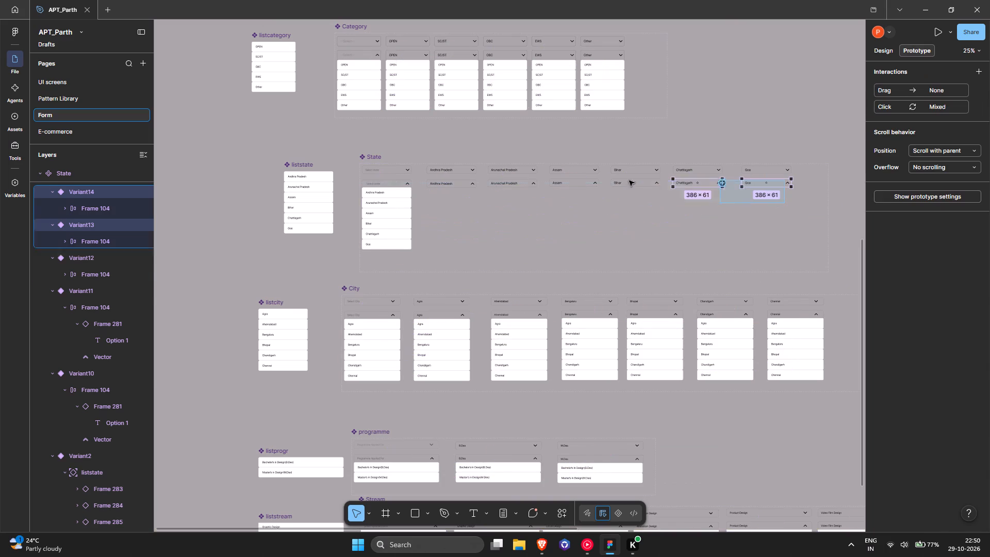
left_click_drag(629, 181, 435, 182)
key("ctrl+v")
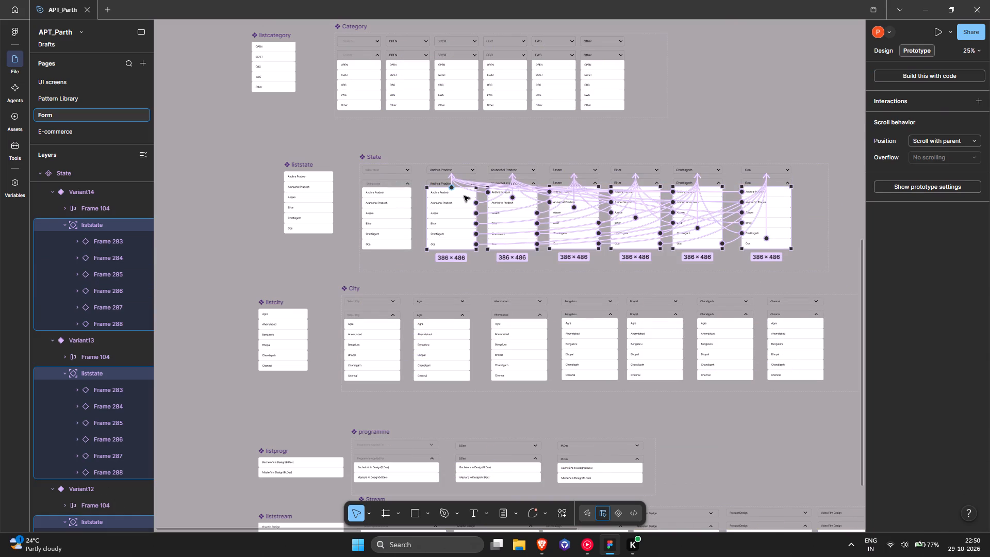
Examine the prototype connections across the State variants and the neighbouring dropdown components.
scroll(452, 215, "up", 4, "ctrl")
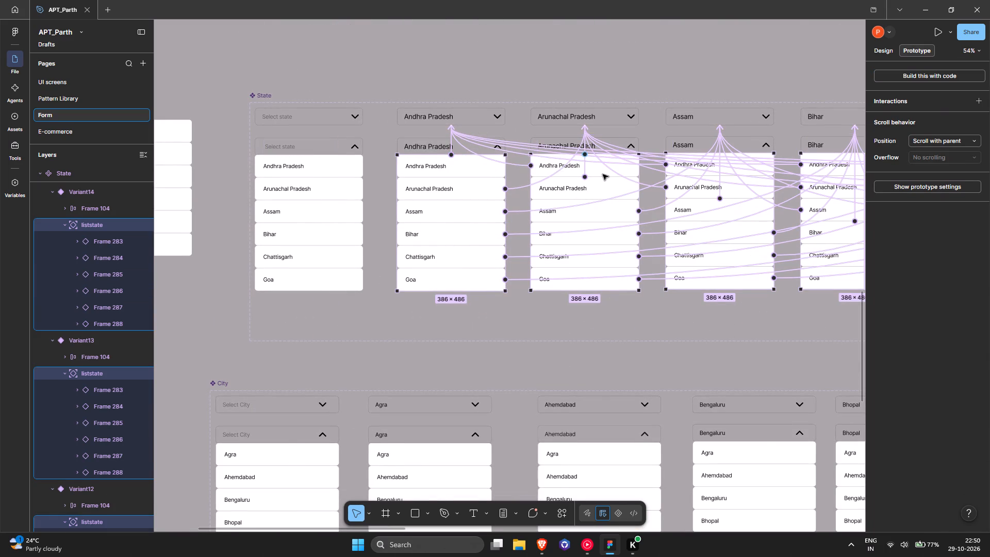
scroll(626, 182, "down", 1, "ctrl")
middle_click_drag(499, 193, 450, 191)
scroll(453, 194, "down", 3, "ctrl")
left_click(493, 250)
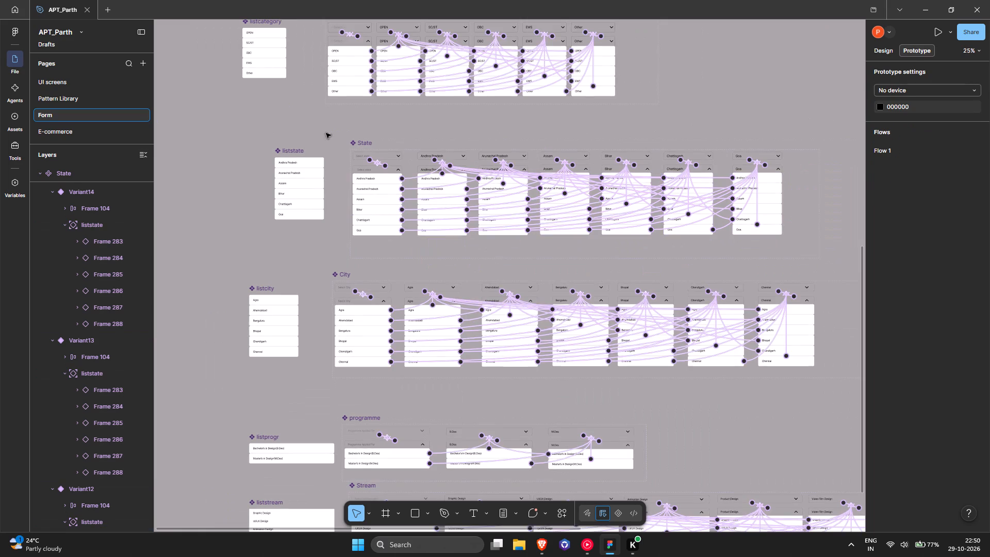
scroll(425, 133, "down", 4, "ctrl")
scroll(467, 141, "up", 4)
scroll(513, 220, "down", 2)
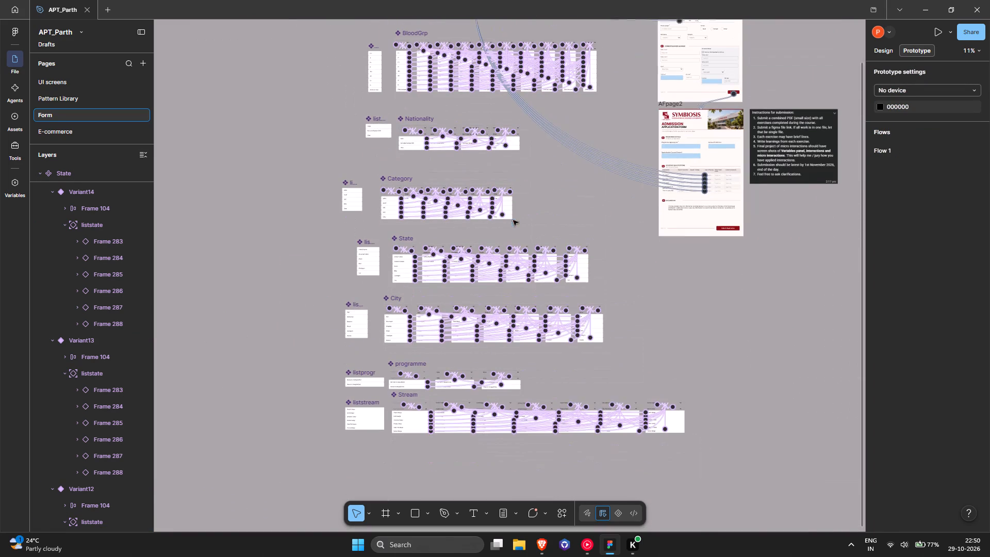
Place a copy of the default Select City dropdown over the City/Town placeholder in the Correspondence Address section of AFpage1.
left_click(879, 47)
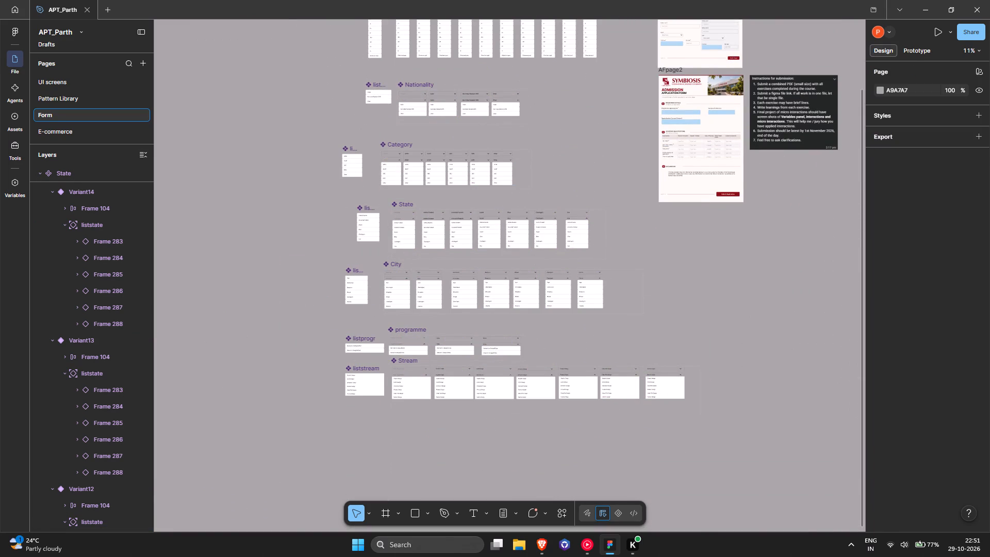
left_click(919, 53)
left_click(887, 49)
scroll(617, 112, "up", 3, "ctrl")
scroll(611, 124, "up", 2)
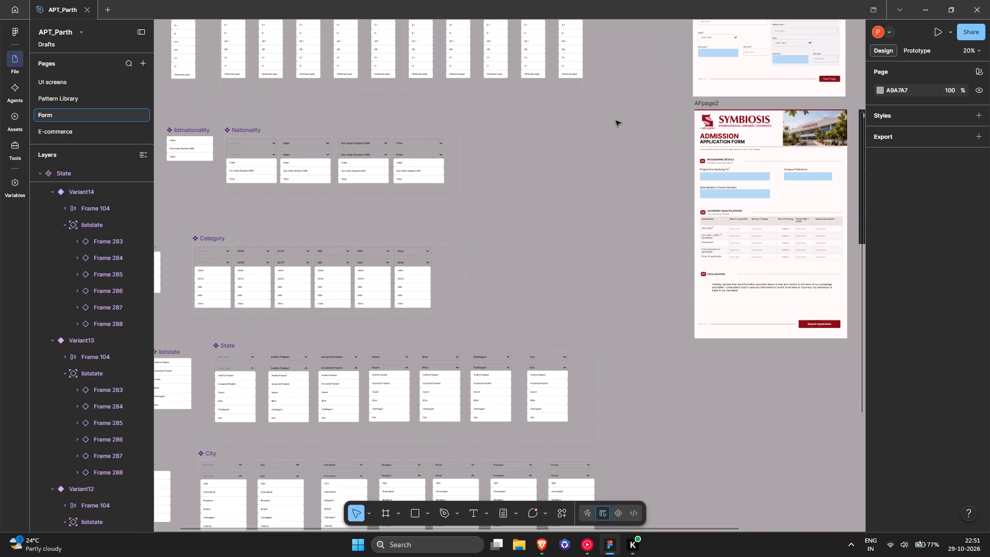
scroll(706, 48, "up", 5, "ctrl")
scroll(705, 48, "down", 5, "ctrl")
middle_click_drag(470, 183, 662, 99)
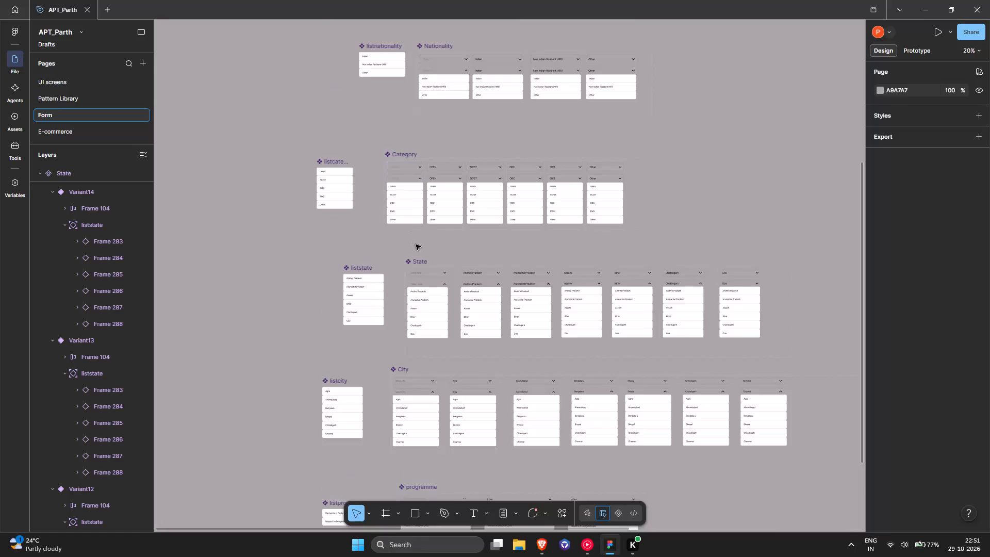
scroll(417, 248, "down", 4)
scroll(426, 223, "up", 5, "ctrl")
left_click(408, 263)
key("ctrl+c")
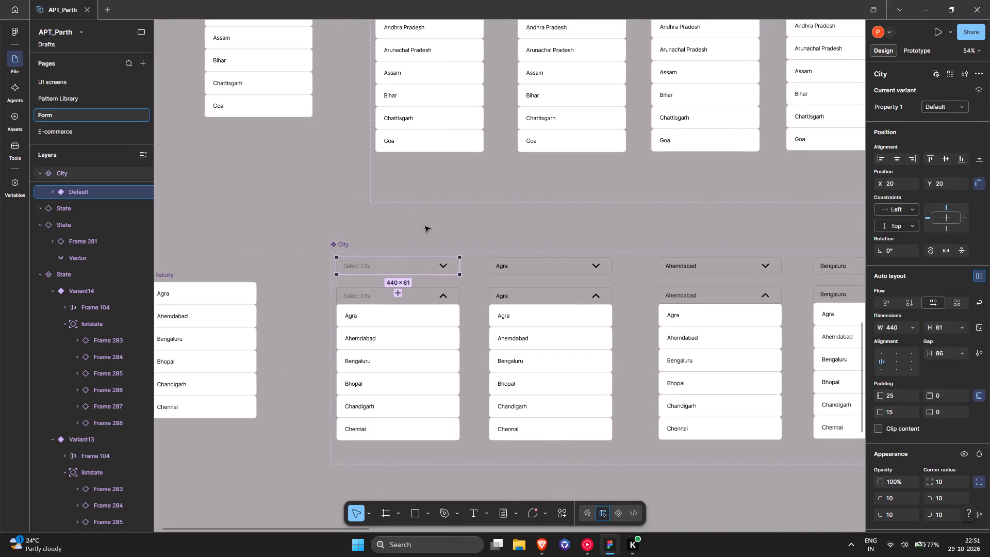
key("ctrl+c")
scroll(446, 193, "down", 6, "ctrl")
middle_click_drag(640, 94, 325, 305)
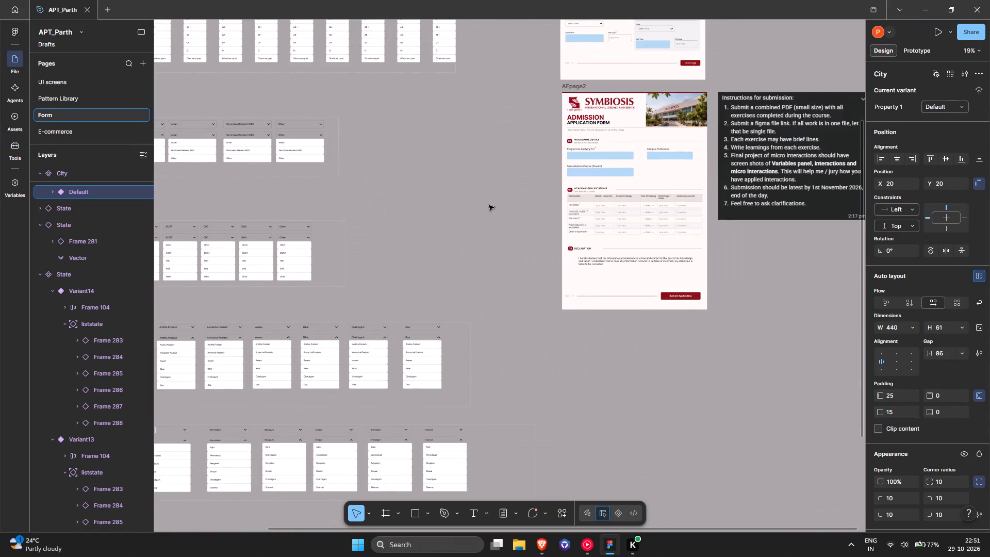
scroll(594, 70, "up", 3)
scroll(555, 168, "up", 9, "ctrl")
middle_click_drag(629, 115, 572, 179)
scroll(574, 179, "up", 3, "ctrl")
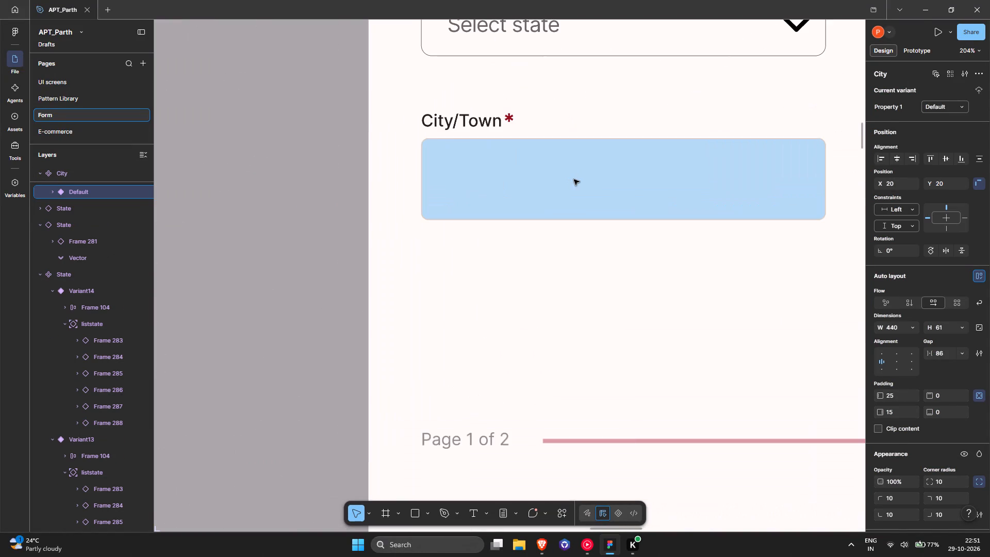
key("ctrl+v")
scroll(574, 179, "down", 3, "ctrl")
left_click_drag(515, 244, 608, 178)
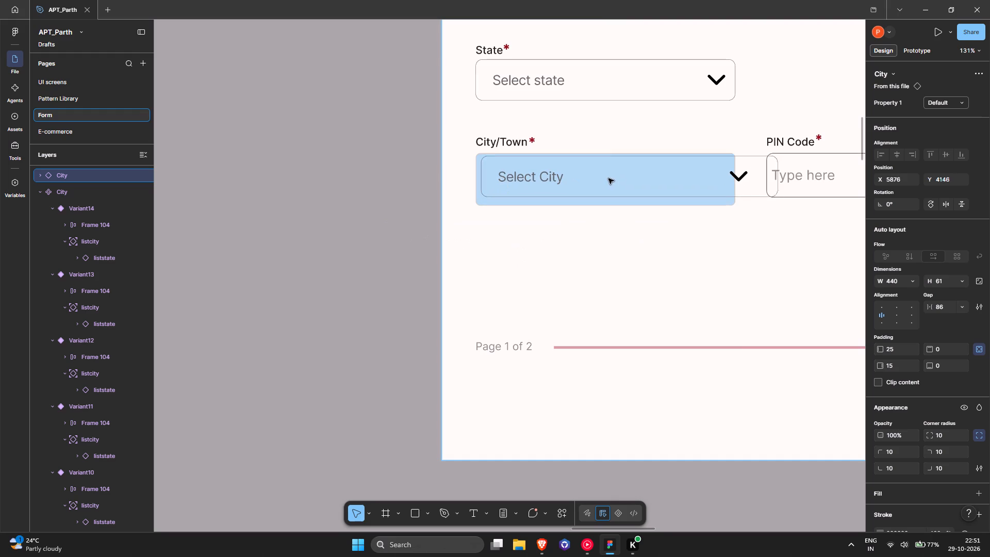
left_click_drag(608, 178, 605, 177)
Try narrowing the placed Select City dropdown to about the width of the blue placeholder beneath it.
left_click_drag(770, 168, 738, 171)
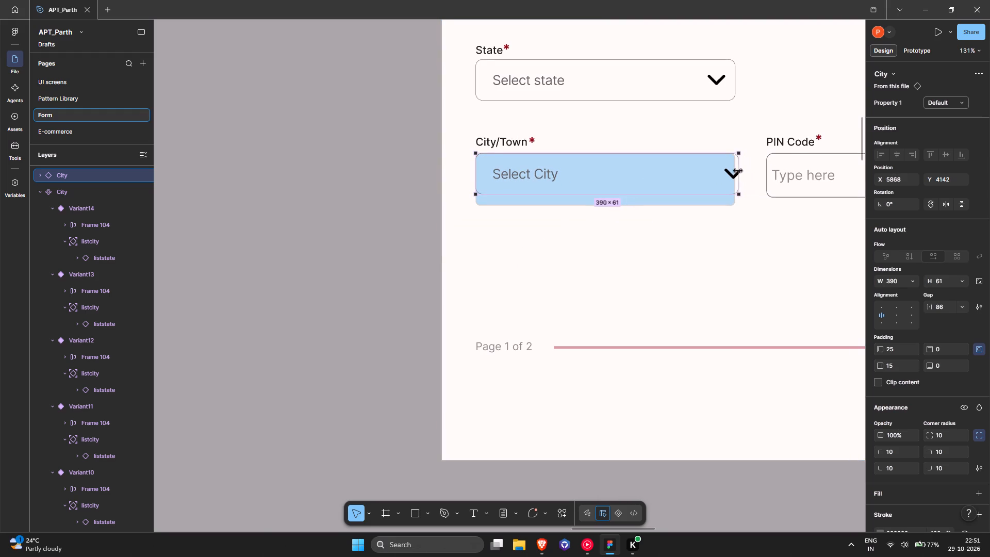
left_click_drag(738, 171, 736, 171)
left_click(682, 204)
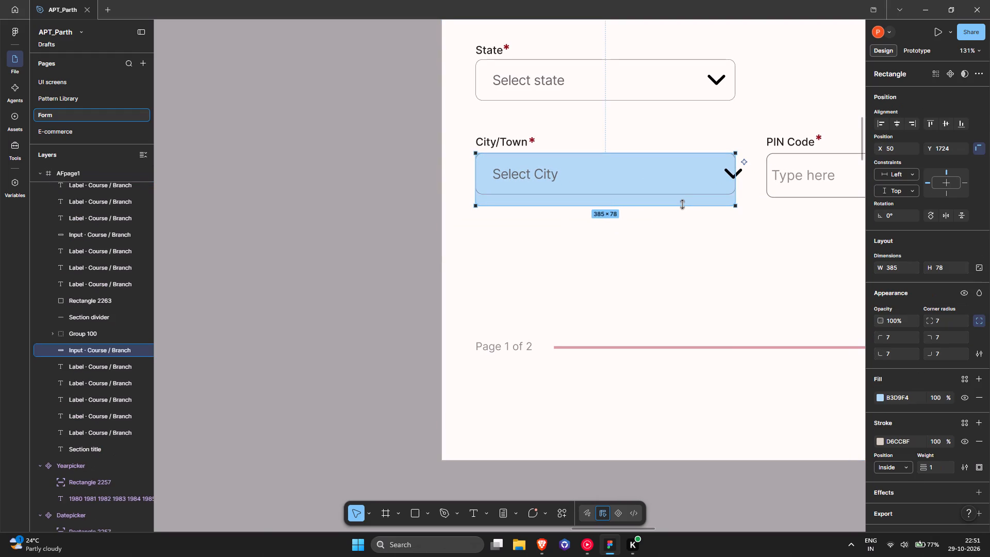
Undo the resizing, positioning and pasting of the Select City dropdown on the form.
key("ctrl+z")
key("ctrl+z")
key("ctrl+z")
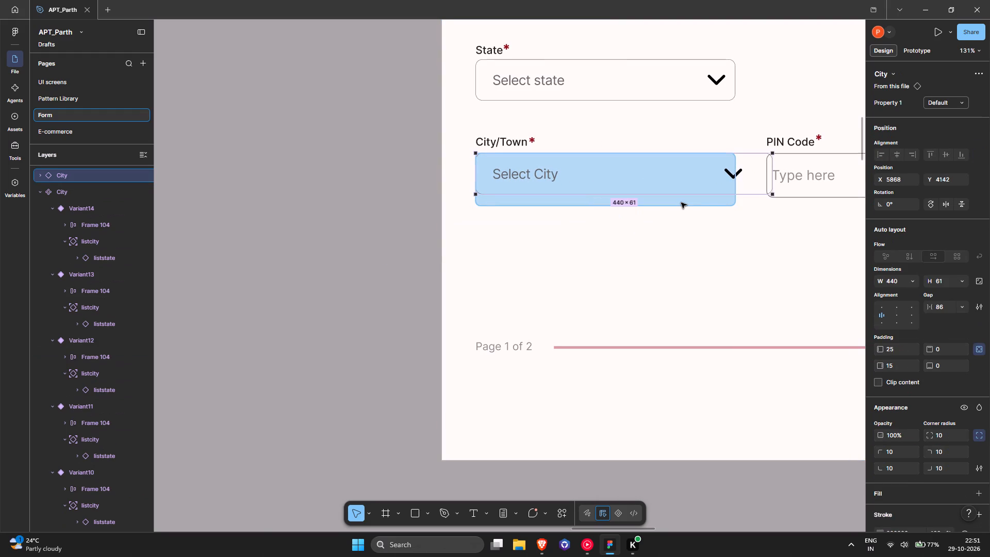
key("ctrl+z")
Duplicate the 385 × 78 Correspondence City/Town placeholder over the Permanent Address one, in front and aligned at X 758.
left_click(678, 178, "ctrl")
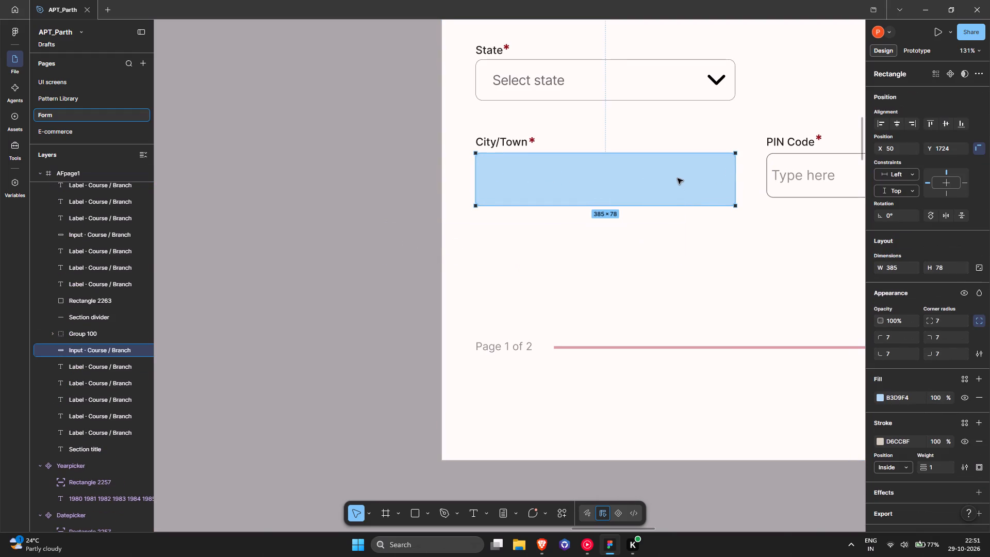
key("ctrl+c")
scroll(678, 178, "down", 20, "ctrl")
middle_click_drag(493, 324, 444, 337)
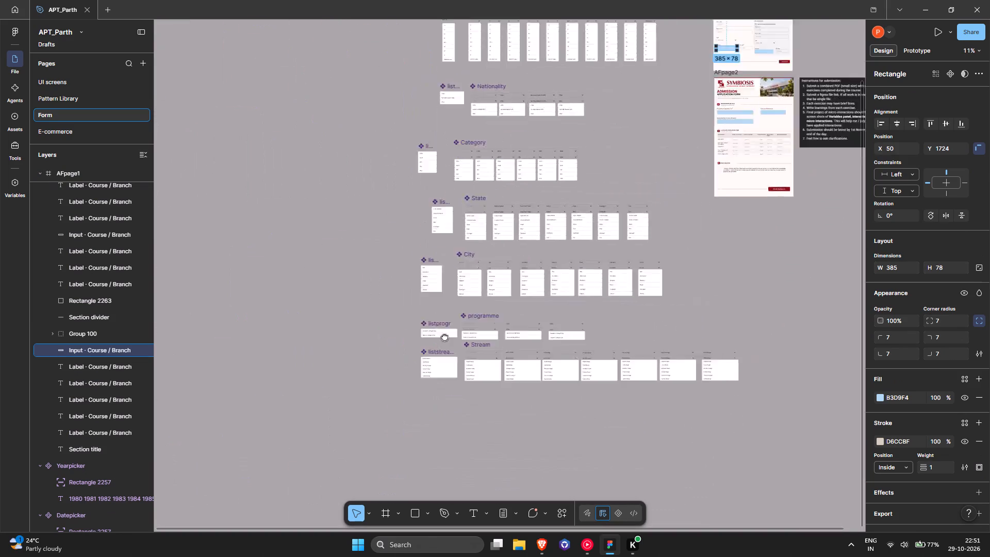
middle_click_drag(444, 337, 431, 358)
scroll(619, 213, "up", 9, "ctrl")
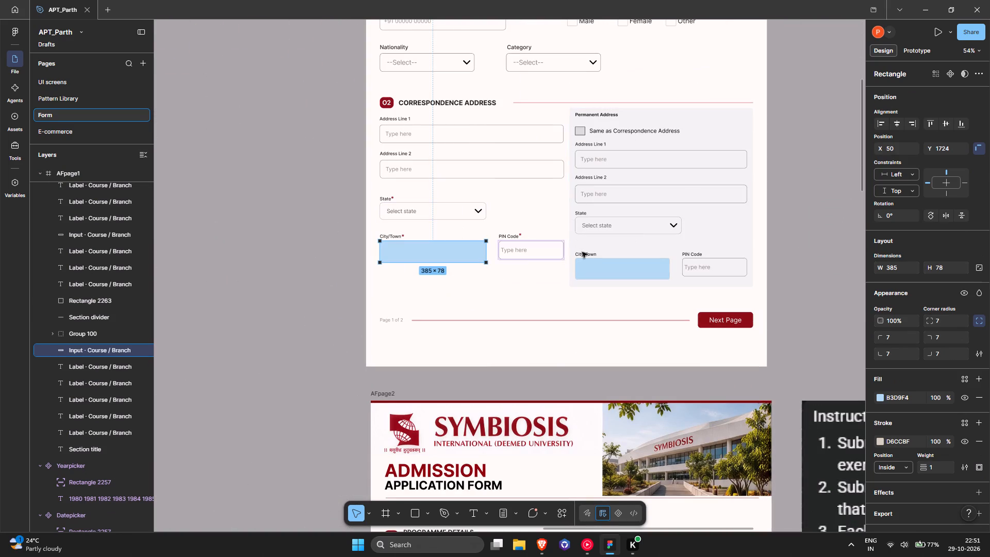
left_click_drag(445, 250, 638, 266, "alt")
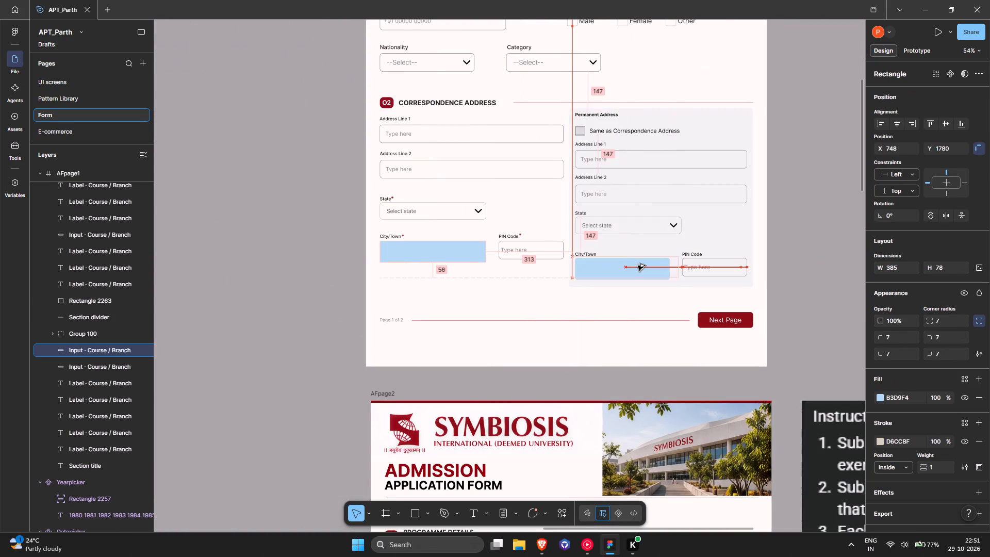
left_click_drag(638, 266, 639, 265, "alt")
key("ctrl+shift+bracketright")
scroll(638, 265, "up", 6, "ctrl")
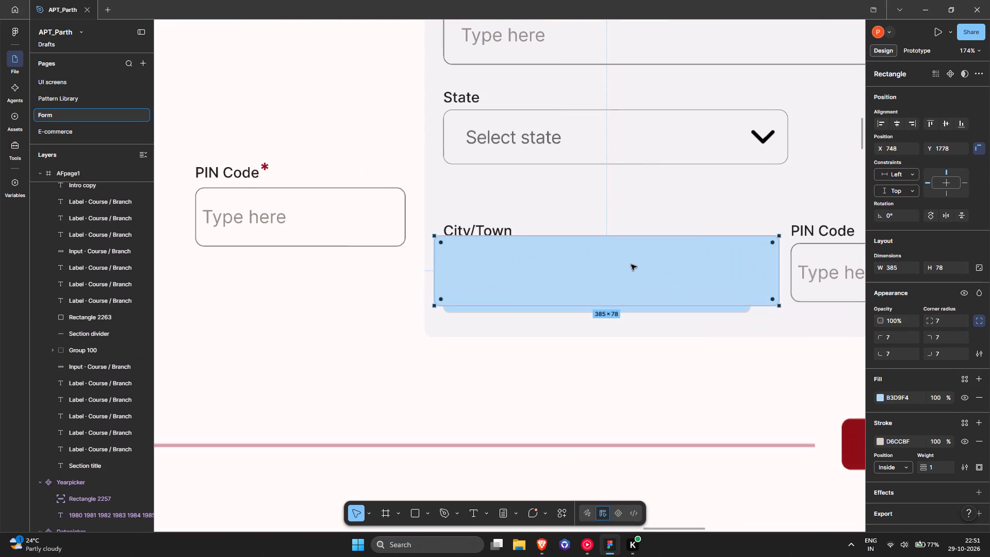
left_click_drag(664, 268, 672, 269)
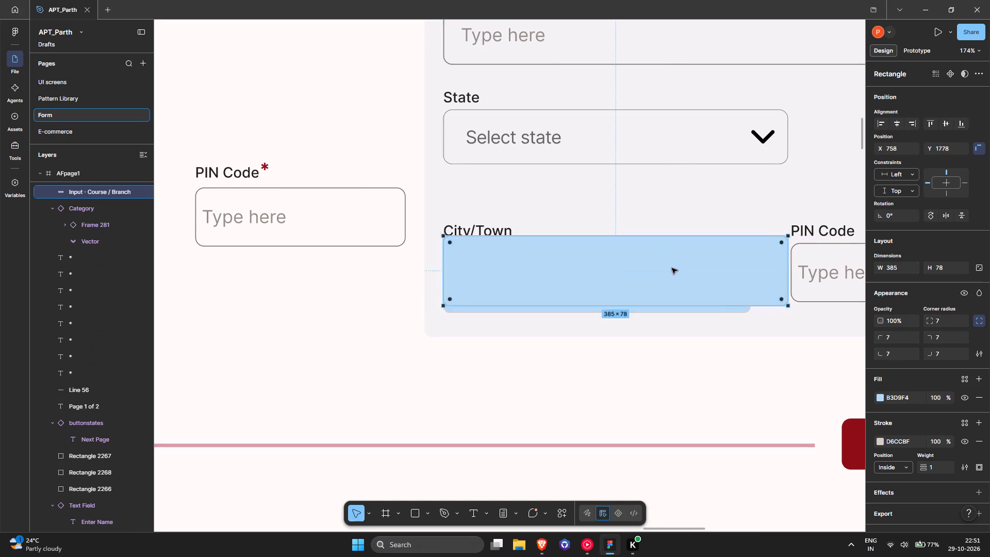
Extend the grey Permanent Address background panel downward to a height of 720.
scroll(672, 268, "down", 2, "ctrl")
scroll(722, 271, "down", 1)
scroll(717, 242, "down", 2, "ctrl")
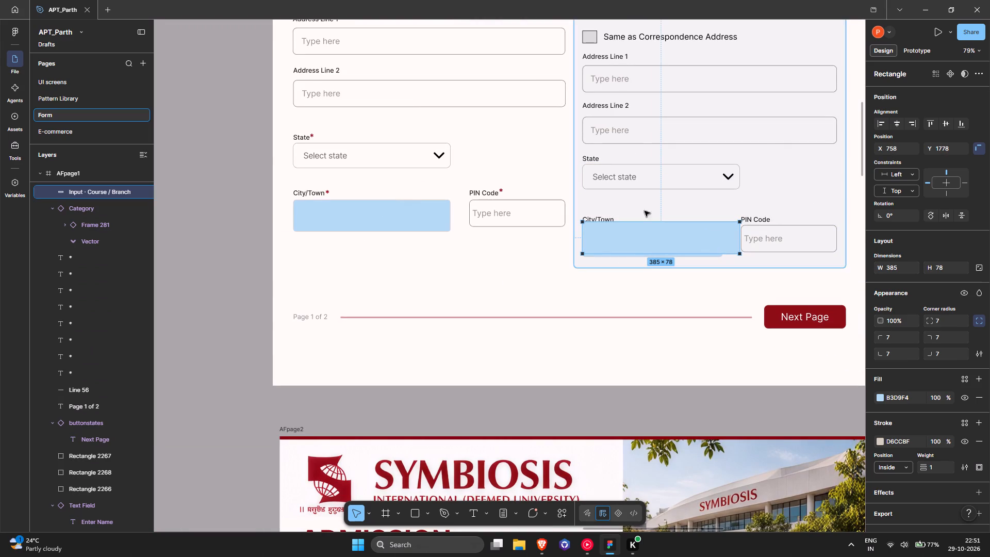
left_click(727, 268)
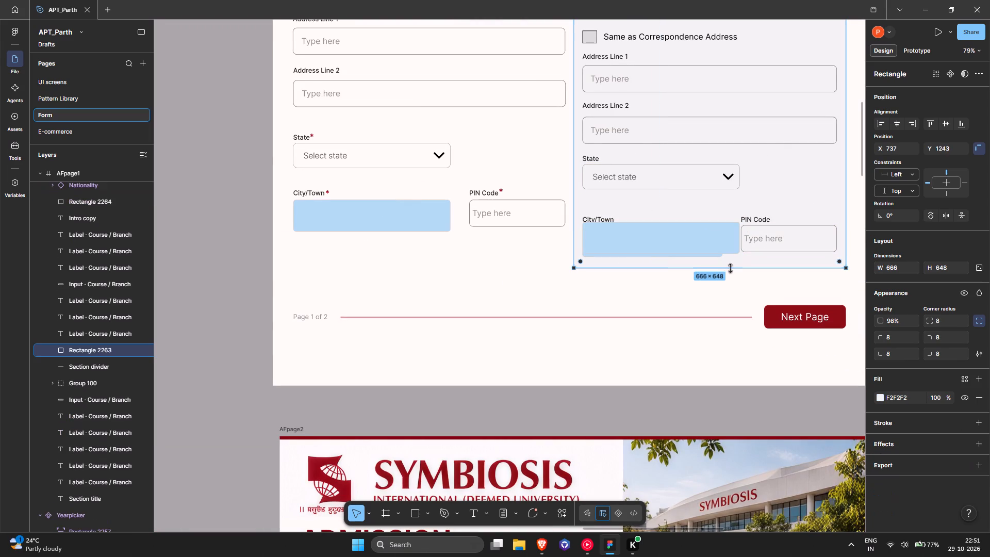
left_click_drag(735, 269, 734, 298)
Move the Permanent Address PIN Code label and text field below the City/Town placeholder, aligned with its left edge.
left_click(758, 219)
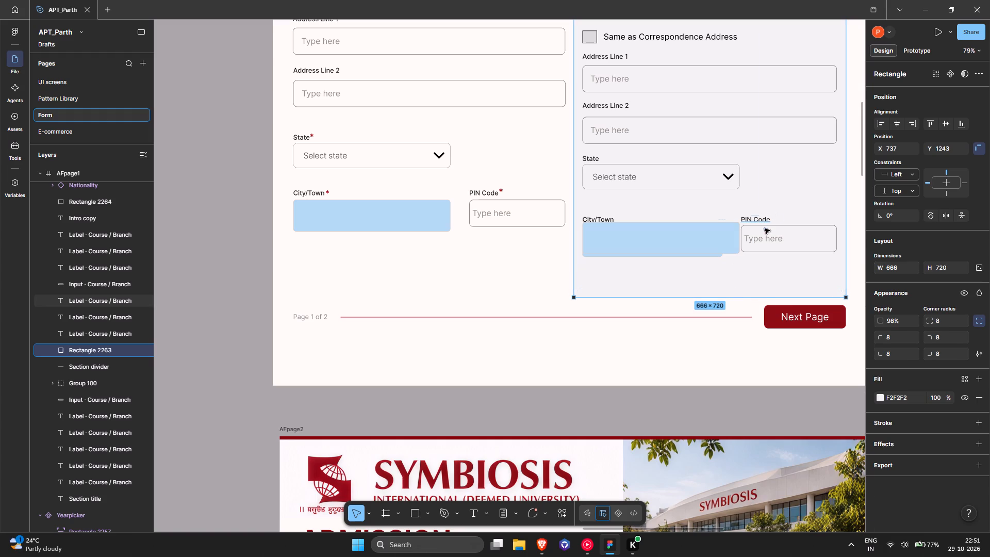
left_click(765, 230, "shift")
left_click_drag(799, 226, 645, 271)
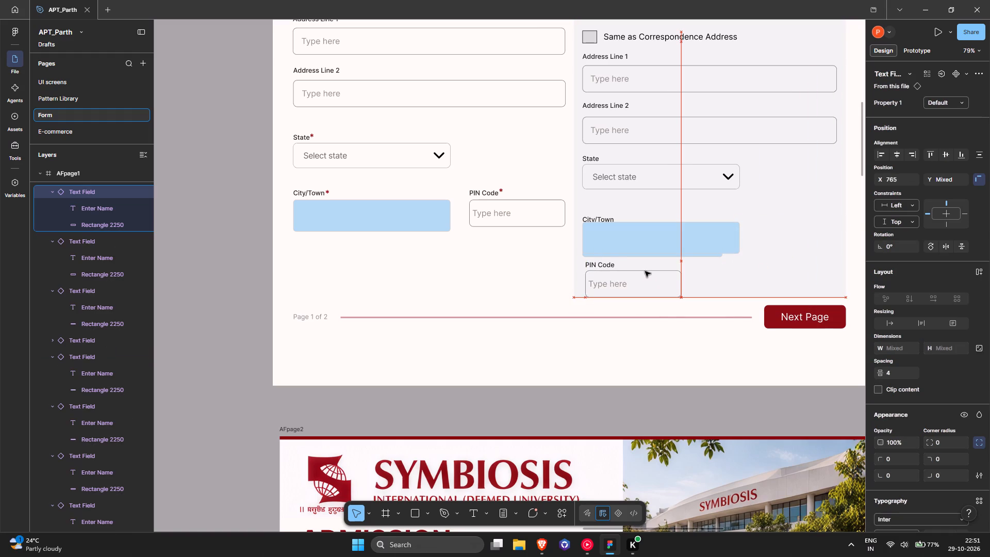
left_click_drag(645, 271, 640, 268)
Set the duplicate placeholder aside and shift the Permanent Address City/Town label and its placeholder up beneath the State dropdown.
left_click_drag(646, 228, 398, 270)
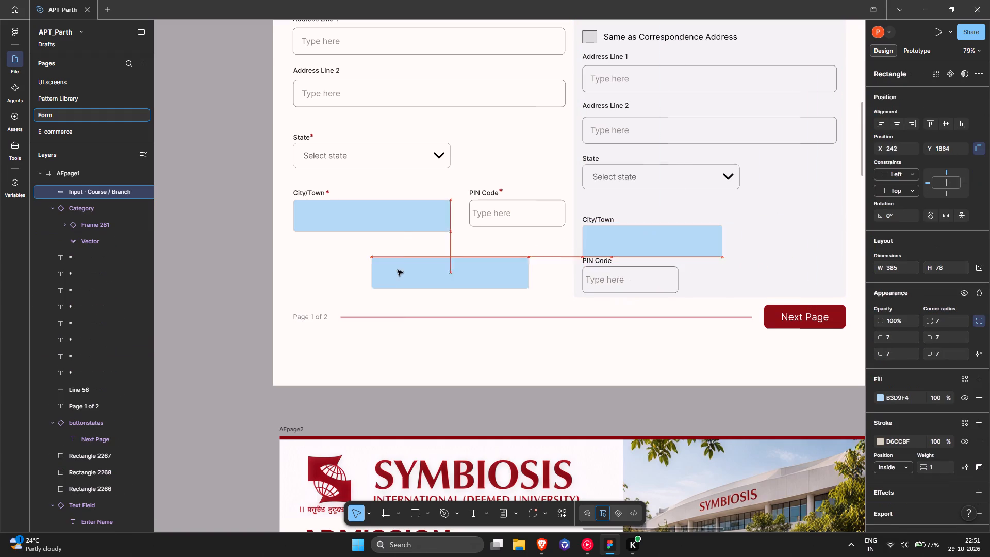
left_click_drag(398, 270, 397, 270)
left_click(606, 221)
left_click(622, 233, "shift")
left_click_drag(640, 237, 638, 221)
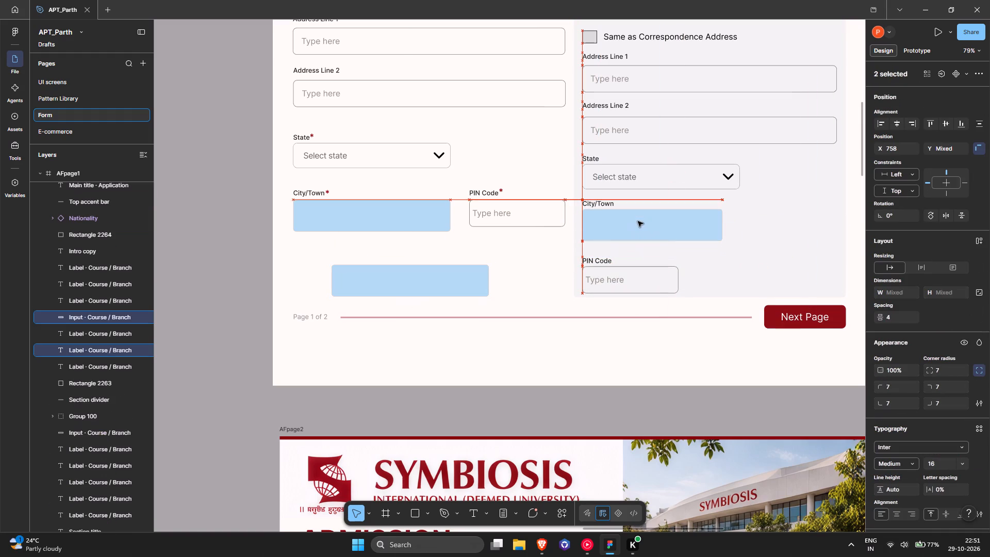
left_click_drag(638, 221, 638, 219)
Move the Permanent Address PIN Code label and field up closer to the City/Town placeholder, aligned at X 758.
left_click(605, 255)
left_click(605, 259)
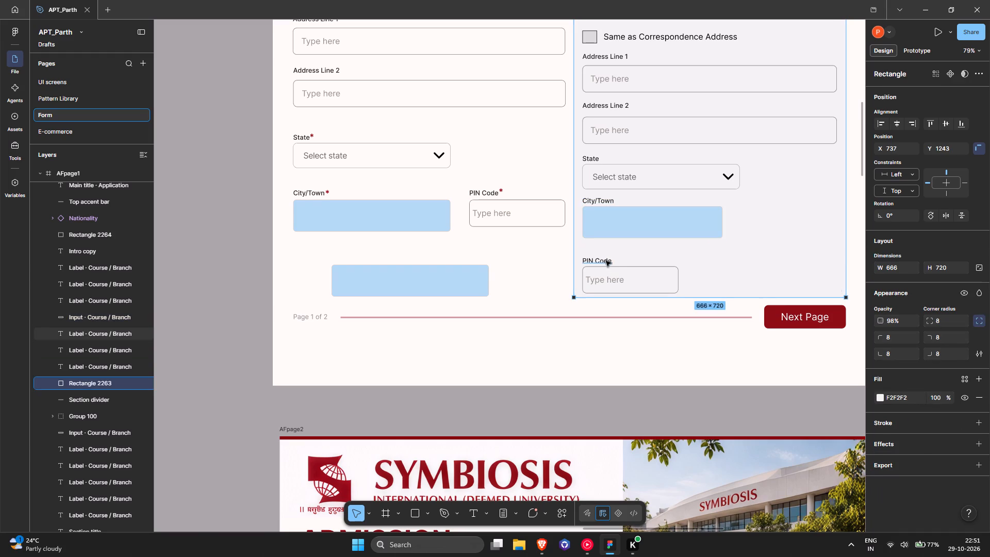
left_click(614, 272, "shift")
left_click(625, 275, "shift")
left_click_drag(636, 277, 636, 267)
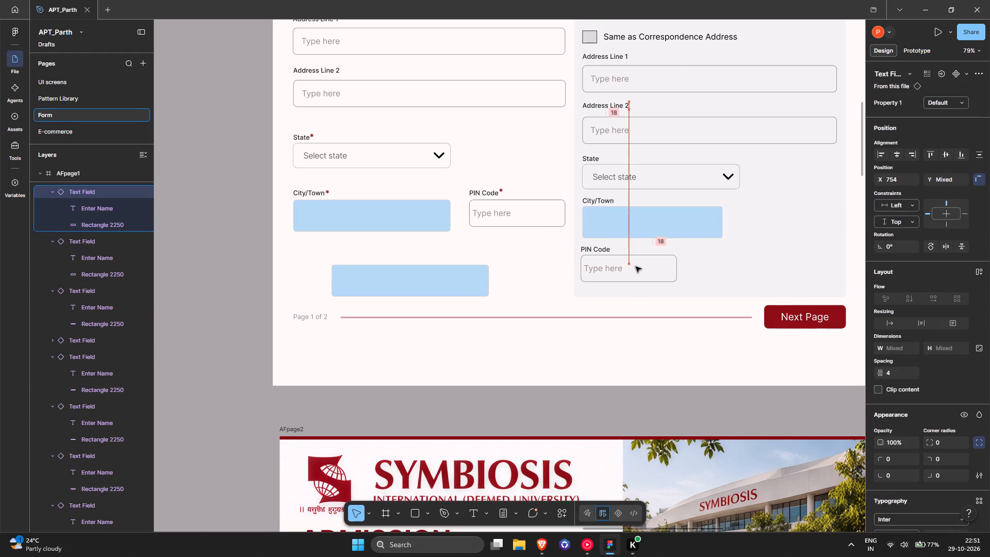
left_click_drag(636, 267, 636, 267)
Lay the duplicate over the Permanent Address City/Town placeholder as a guide and widen the original placeholder to 385.
left_click(478, 281)
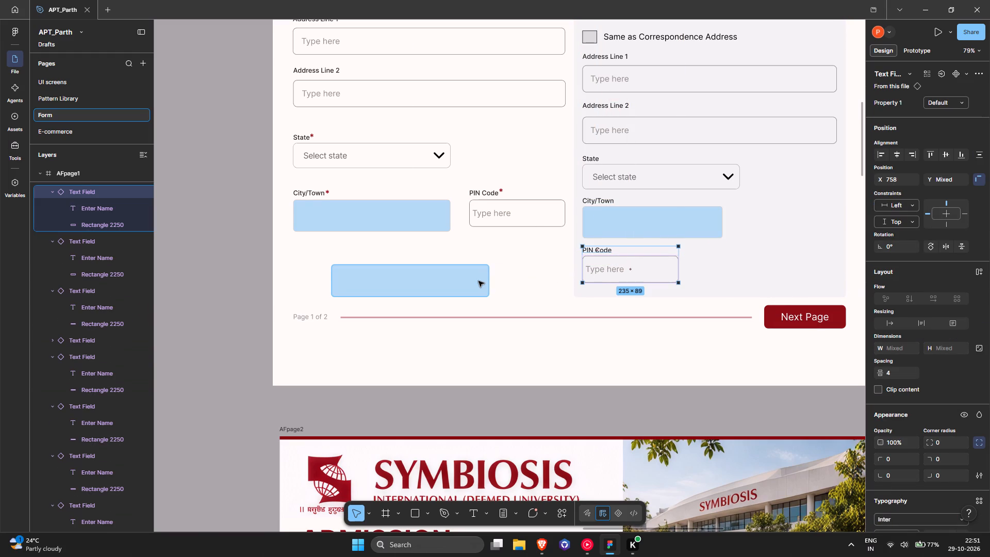
left_click_drag(448, 281, 700, 218)
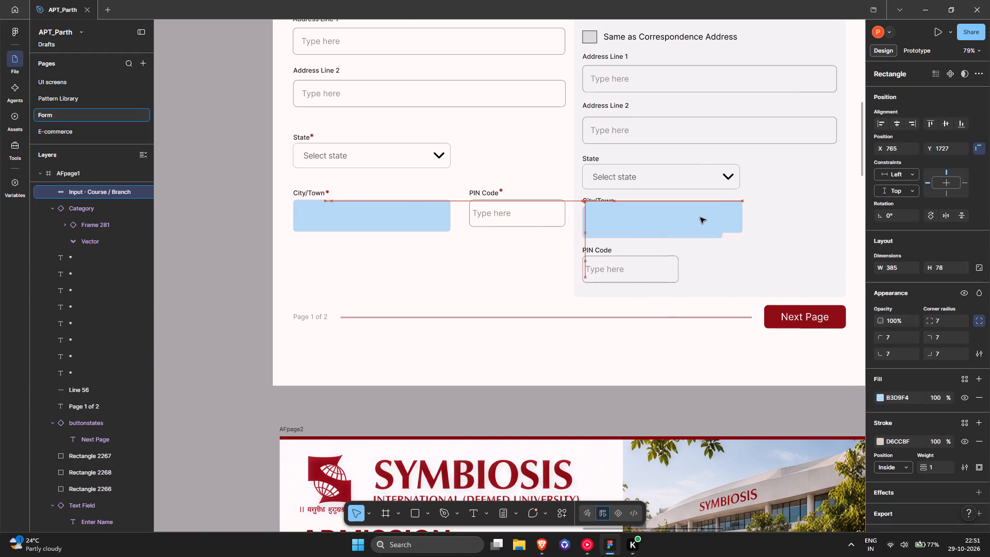
left_click_drag(700, 218, 699, 218)
scroll(612, 212, "up", 3)
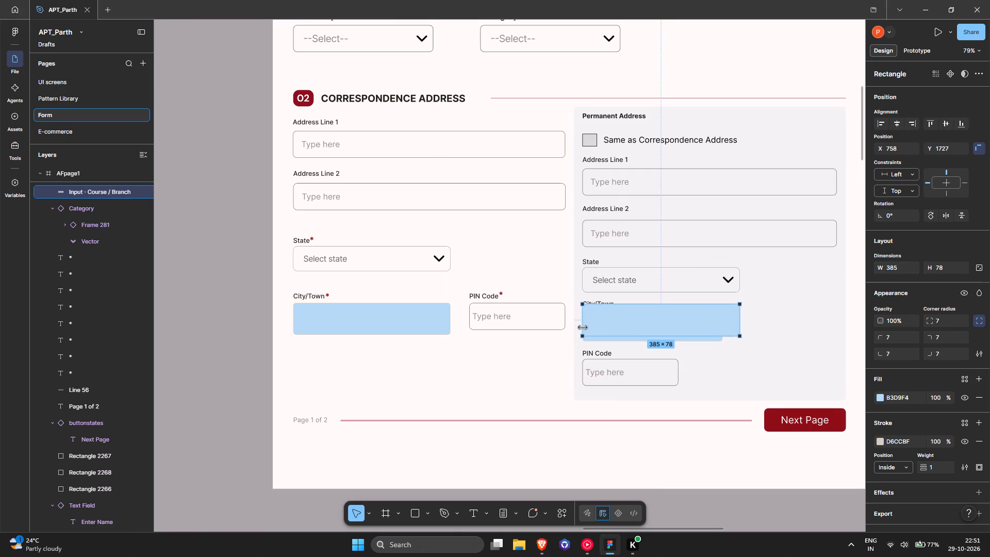
scroll(581, 331, "up", 10, "ctrl")
scroll(591, 324, "down", 1, "ctrl")
scroll(702, 335, "down", 4)
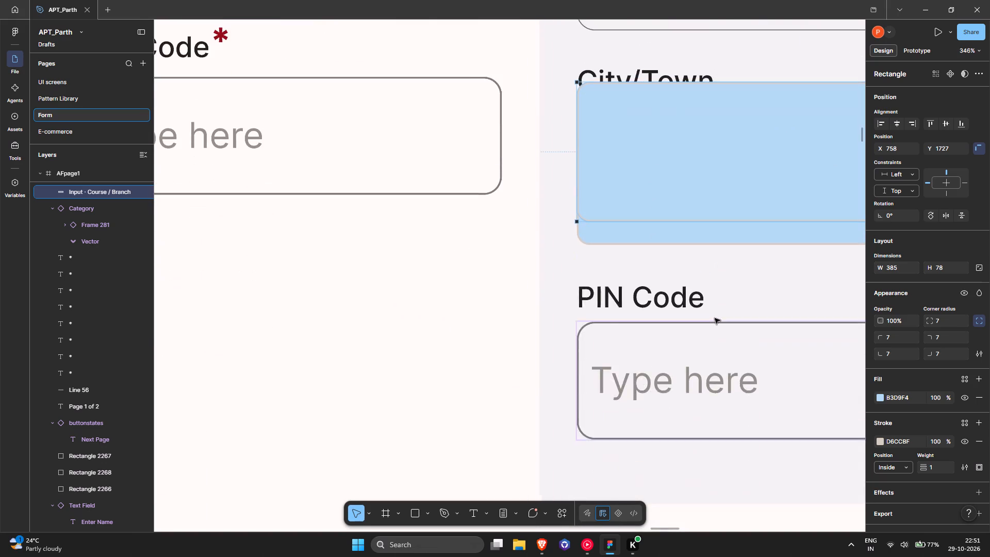
scroll(715, 318, "down", 3)
middle_click_drag(735, 278, 526, 303)
left_click(621, 276)
left_click(714, 281)
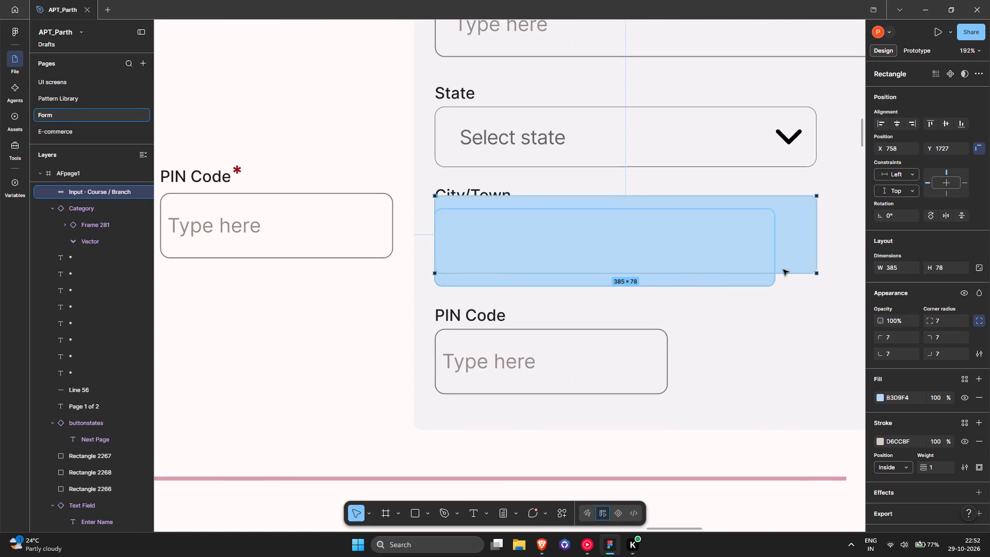
left_click_drag(775, 259, 815, 255)
Delete the duplicate guide placeholder from the Permanent Address section.
left_click(785, 201)
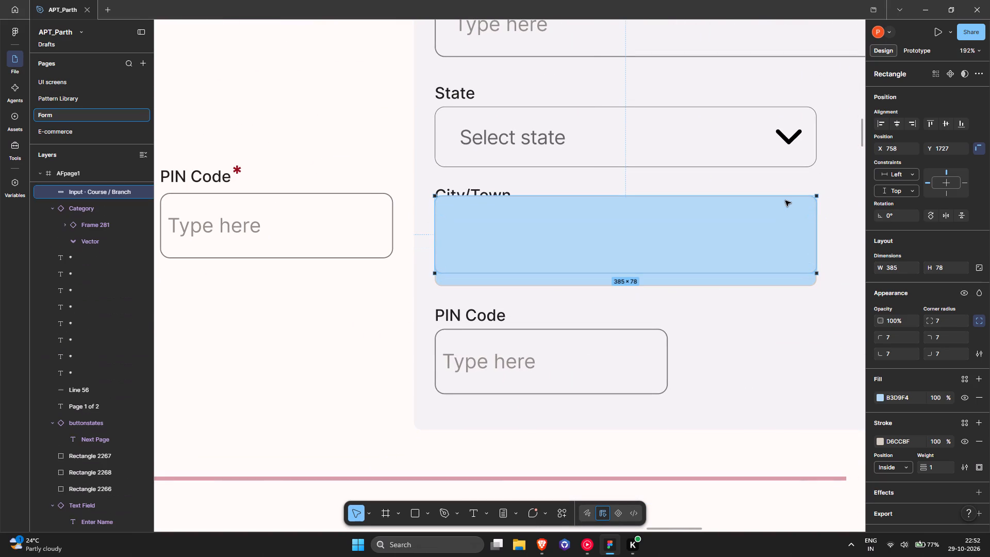
key("Delete")
Copy the Permanent Address City/Town placeholder and paste it beside the City component set, just above the listcity component.
scroll(785, 201, "down", 5, "ctrl")
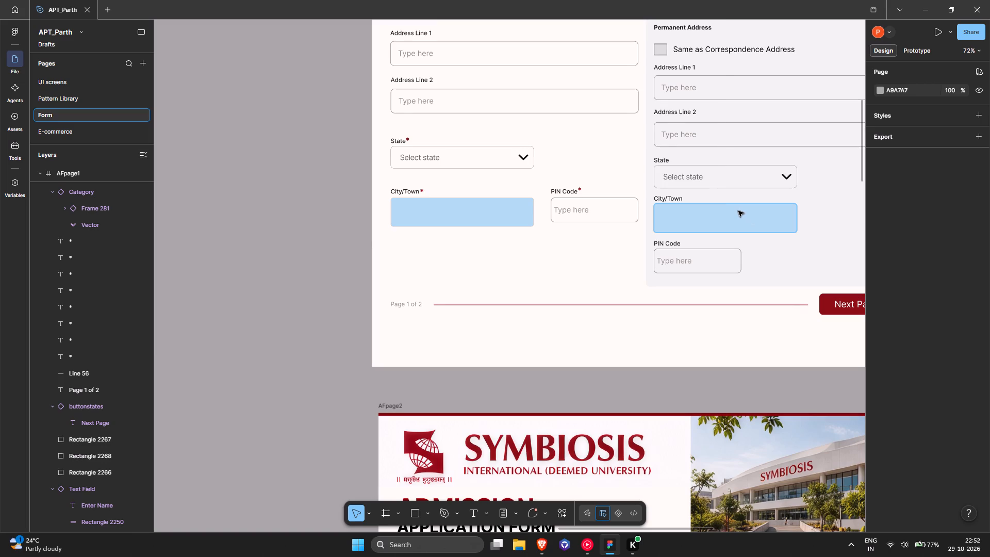
left_click(738, 211)
key("ctrl+c")
scroll(738, 211, "down", 14, "ctrl")
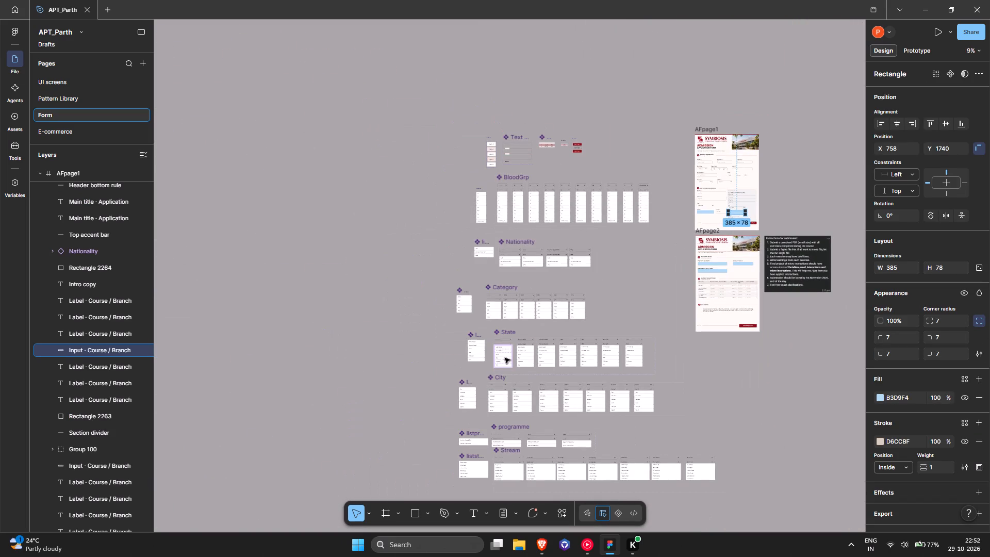
scroll(503, 344, "down", 4)
scroll(499, 273, "up", 11, "ctrl")
middle_click_drag(459, 257, 626, 327)
scroll(596, 296, "up", 5, "ctrl")
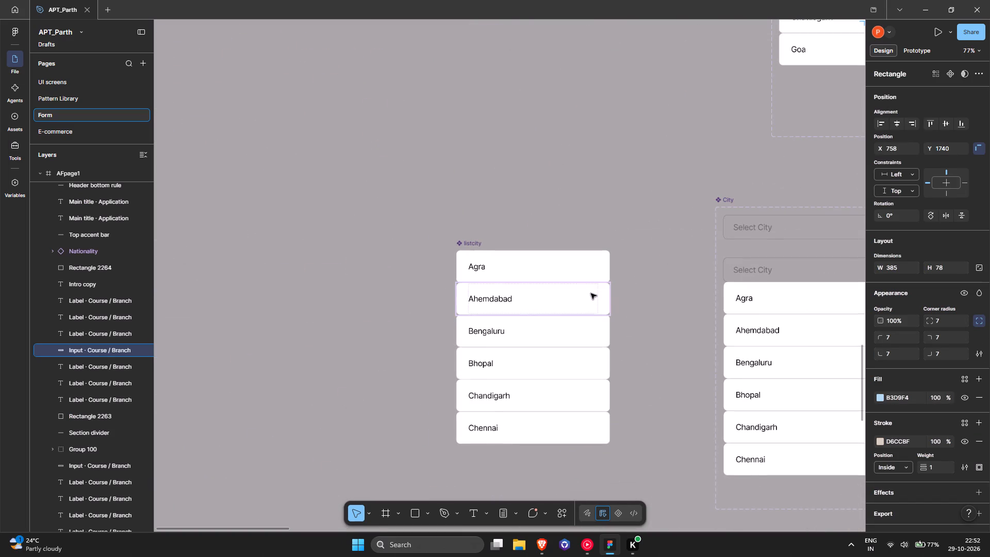
key("ctrl+v")
left_click_drag(524, 273, 546, 225)
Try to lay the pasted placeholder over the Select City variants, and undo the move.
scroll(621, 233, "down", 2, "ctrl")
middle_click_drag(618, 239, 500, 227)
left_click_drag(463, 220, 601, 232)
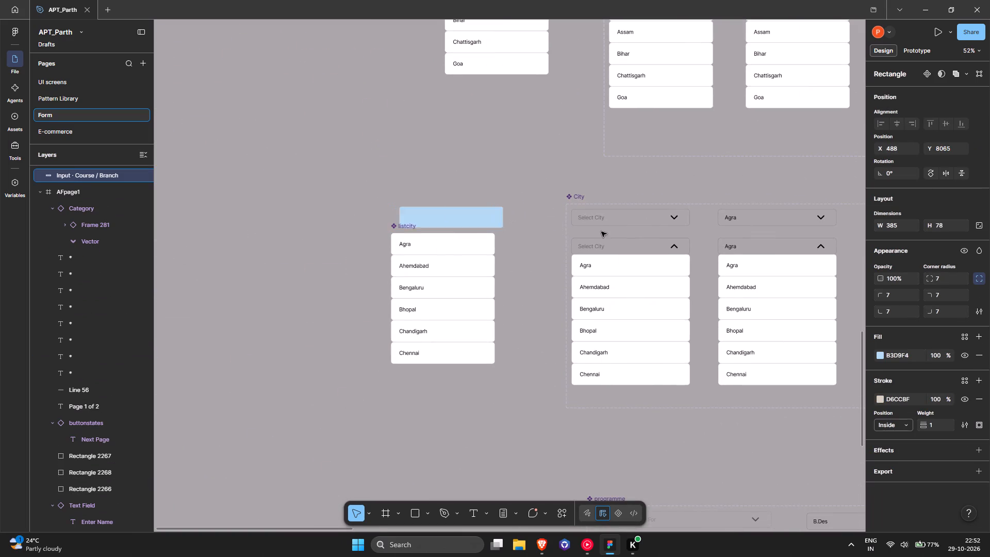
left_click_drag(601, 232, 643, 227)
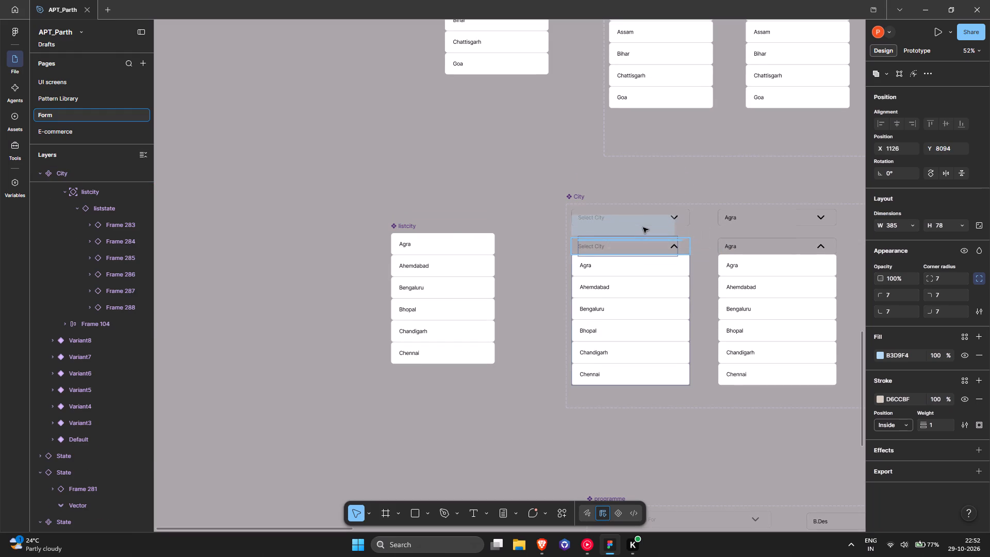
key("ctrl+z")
Position the pasted placeholder as a width guide over the top edge of the Default Select City field, at X 1127, Y 8011.
left_click(684, 167)
middle_click_drag(656, 185, 564, 180)
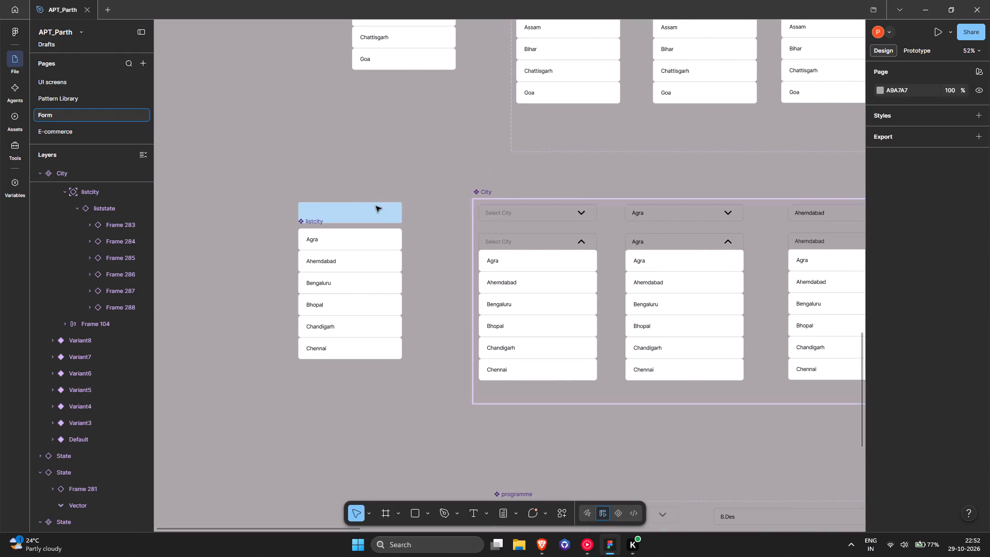
left_click_drag(351, 212, 531, 193)
scroll(498, 196, "up", 15, "ctrl")
left_click(606, 176)
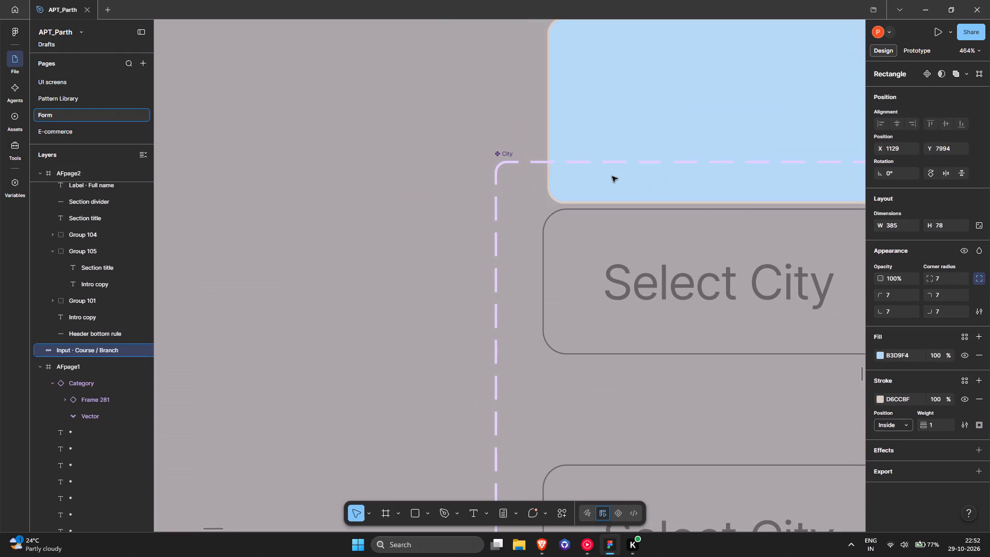
left_click_drag(606, 179, 605, 192)
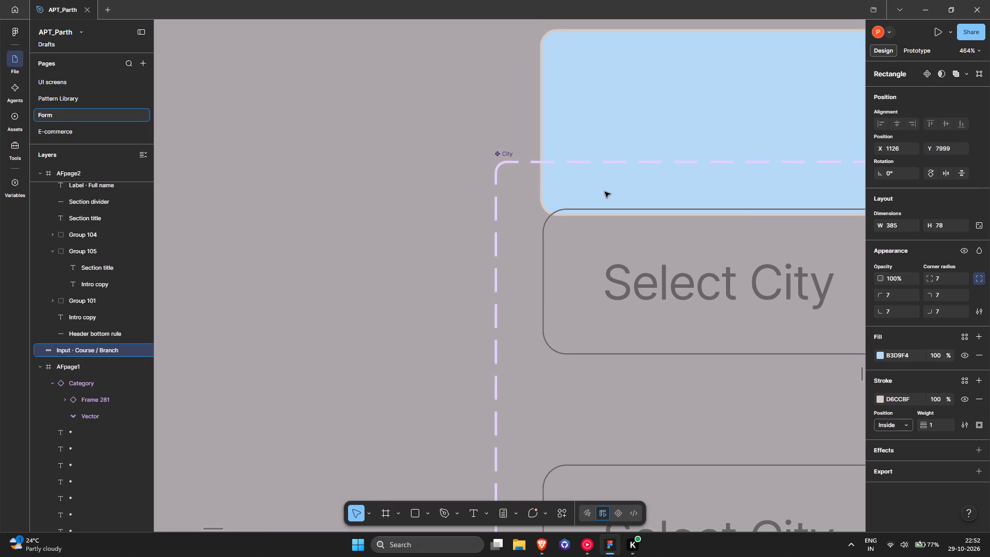
left_click_drag(605, 192, 607, 220)
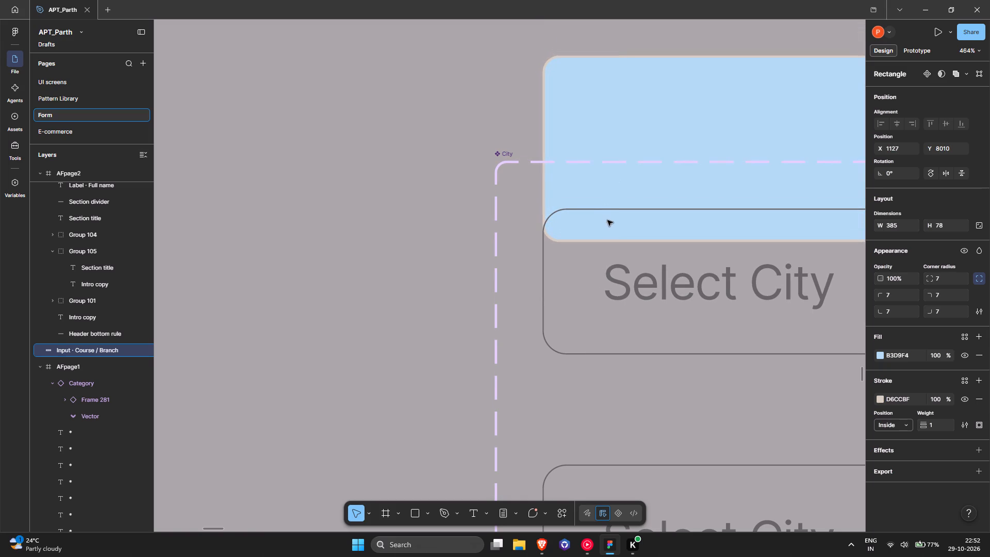
left_click_drag(607, 220, 607, 221)
Narrow the Default and Variant2 Select City fields together to a width of 385, matching the guide placeholder.
scroll(593, 211, "down", 4, "ctrl")
middle_click_drag(590, 209, 472, 212)
scroll(688, 250, "down", 2, "ctrl")
middle_click_drag(690, 248, 603, 237)
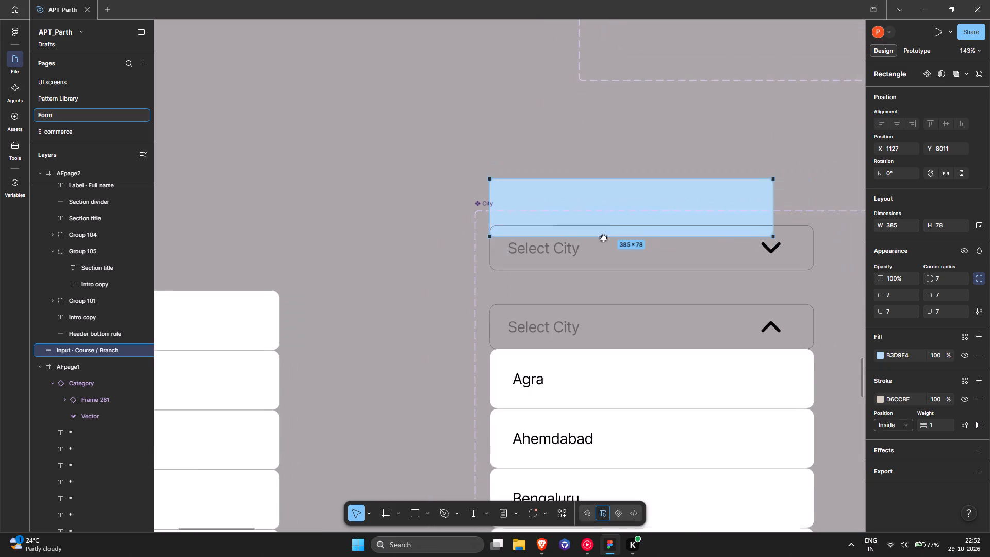
middle_click_drag(603, 237, 582, 224)
left_click(673, 214)
left_click(676, 226)
left_click(666, 285, "shift")
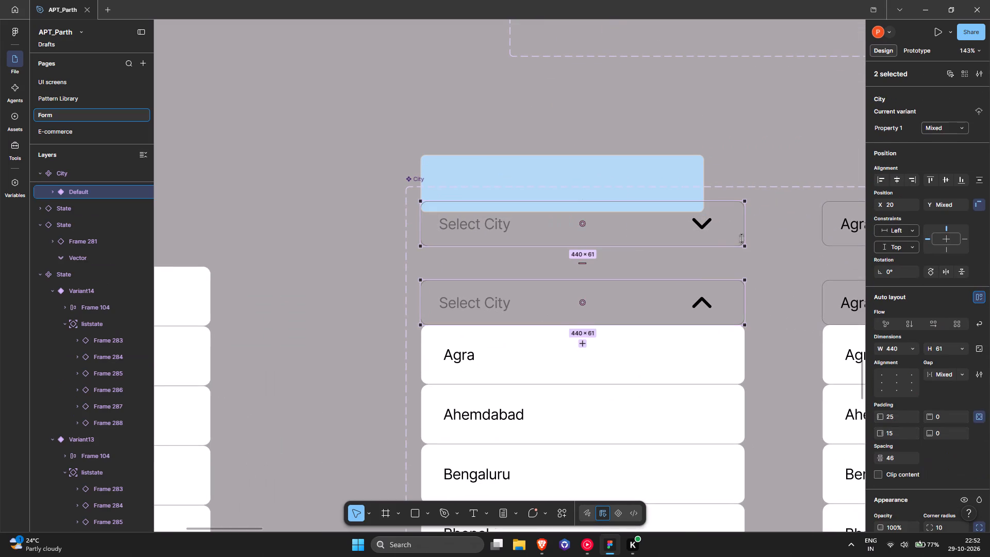
left_click_drag(746, 222, 703, 223)
scroll(703, 202, "up", 11, "ctrl")
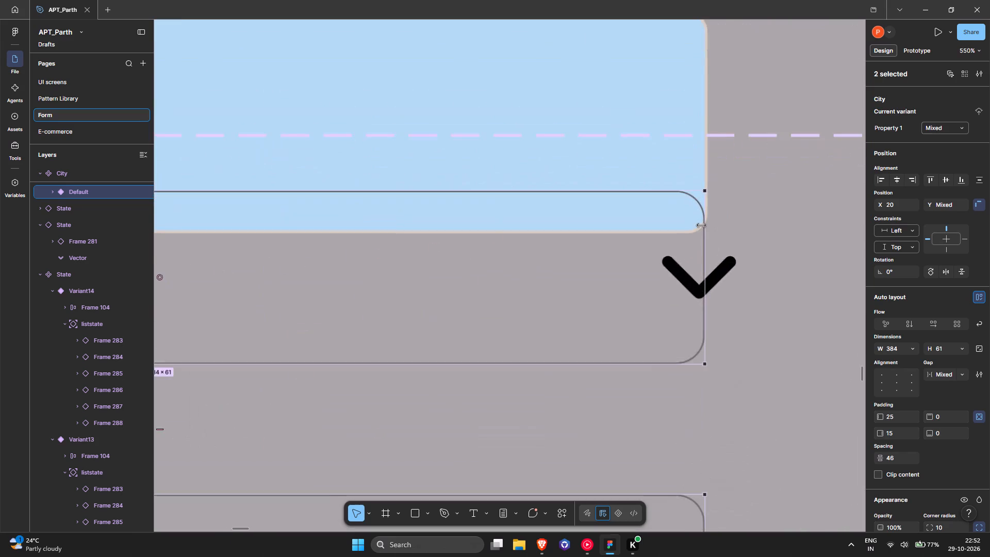
scroll(701, 225, "up", 3, "ctrl")
left_click_drag(705, 225, 713, 225)
scroll(713, 225, "down", 12, "ctrl")
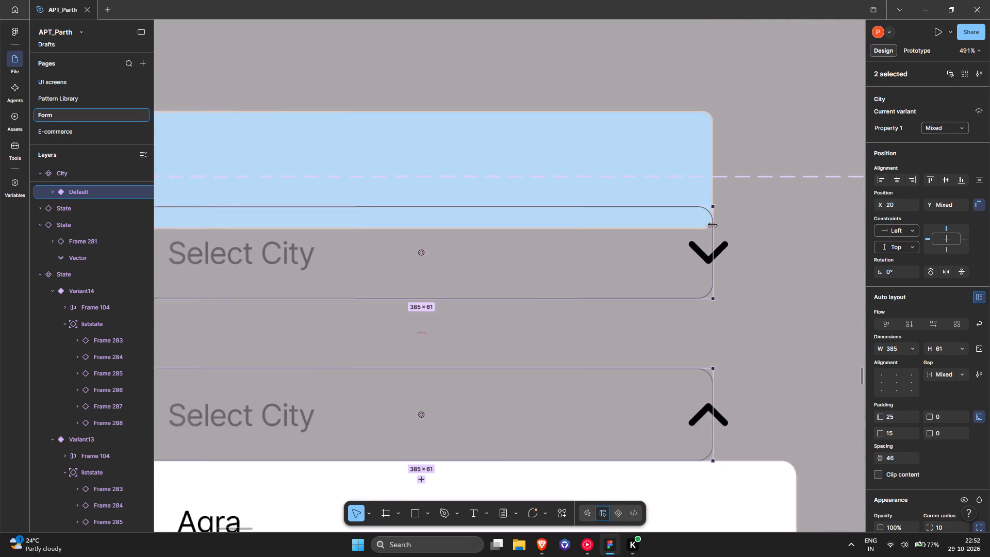
Set the auto layout gap of the Default Select City variant to Auto so its arrow fits inside the field.
scroll(716, 283, "down", 2)
scroll(717, 284, "down", 3, "ctrl")
left_click(656, 318)
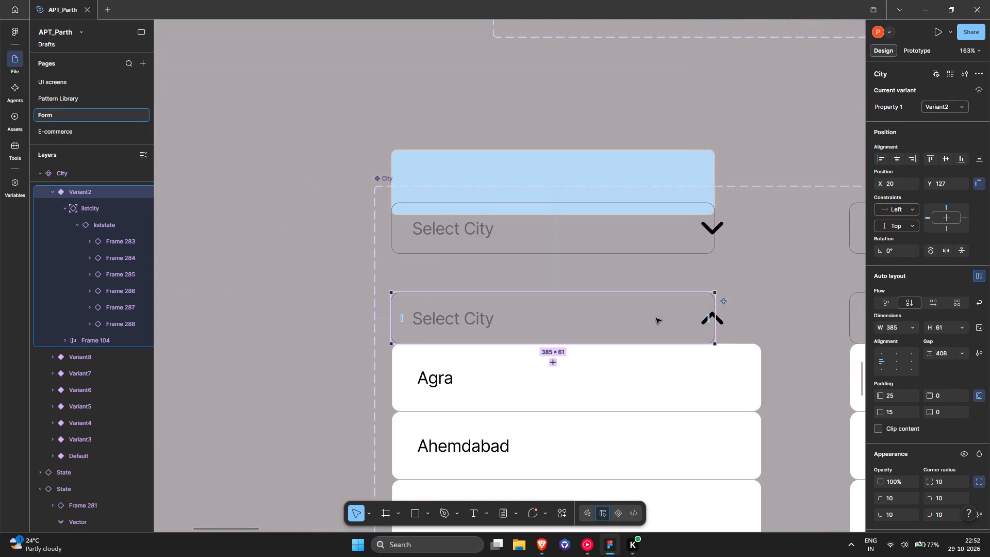
left_click(655, 226, "shift")
double_click(639, 230)
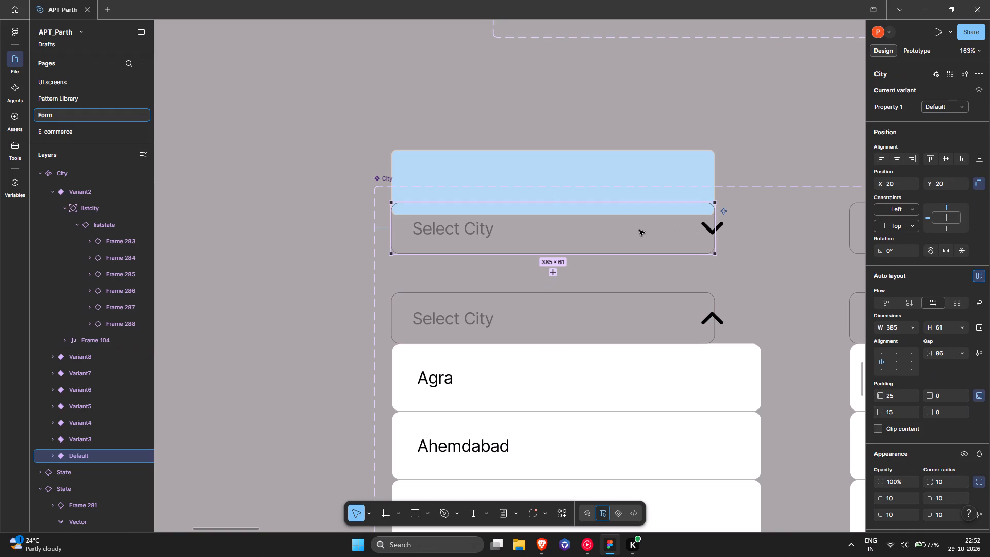
double_click(899, 362)
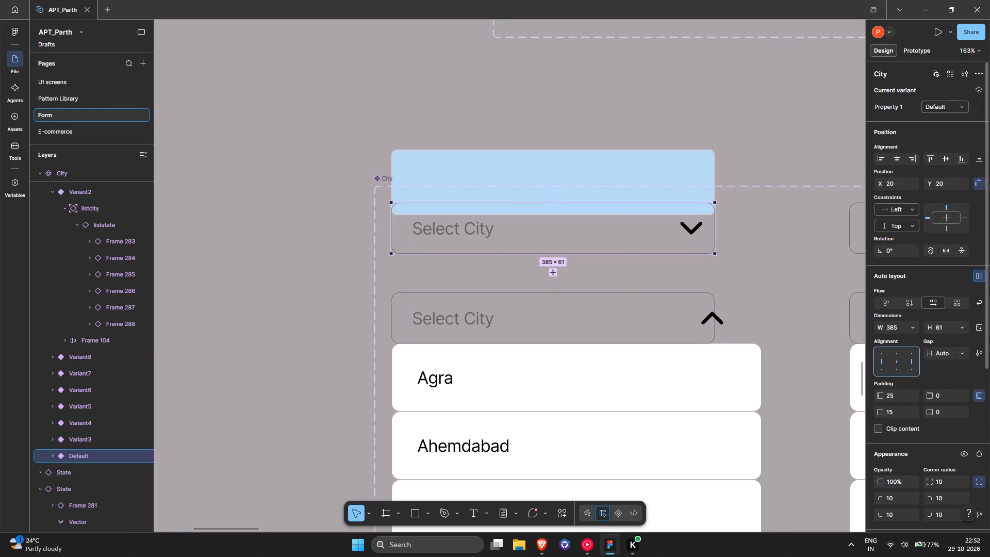
Resize the label-and-arrow frame inside Variant2 of City to 360 × 64 and set its gap to Auto.
left_click(637, 306)
left_click(637, 306)
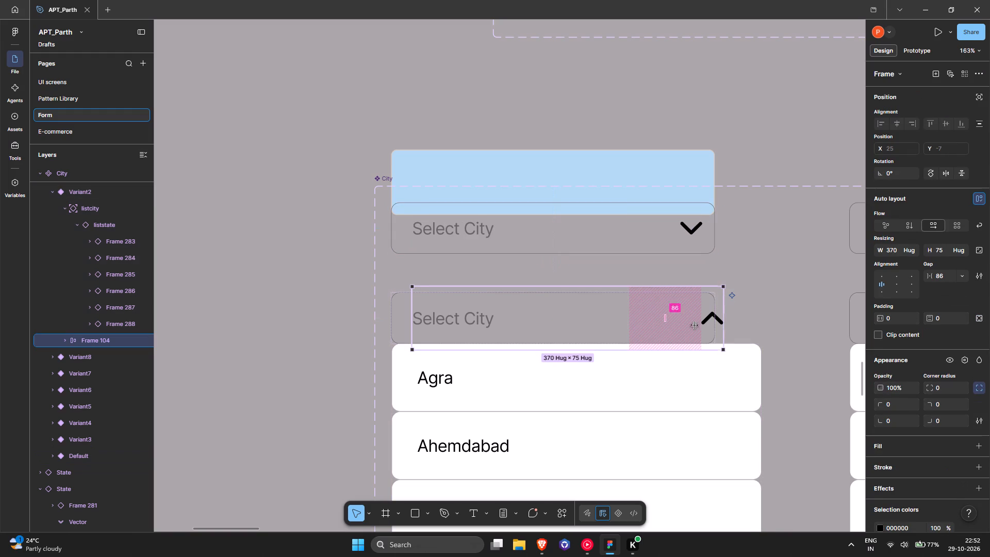
double_click(599, 315)
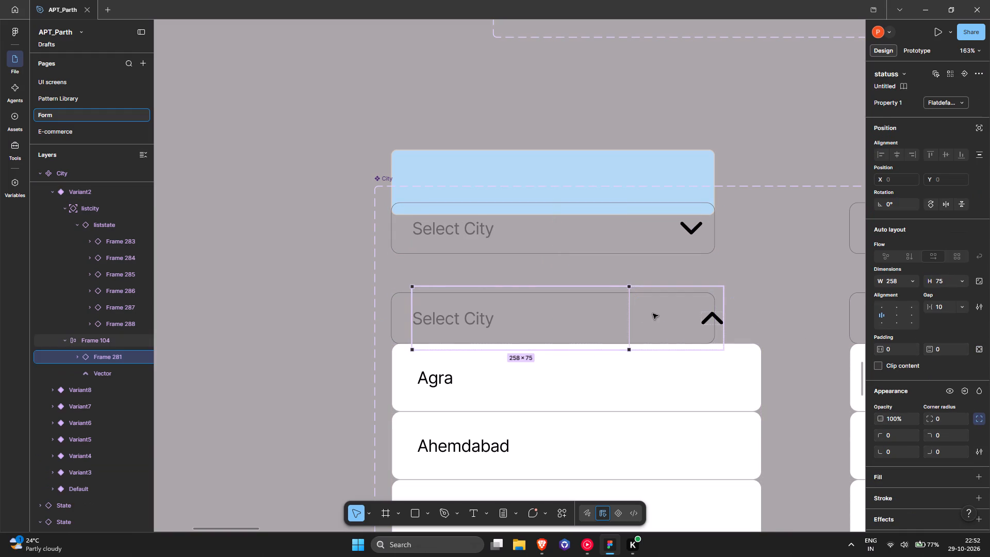
left_click(653, 314)
left_click_drag(655, 286, 655, 295)
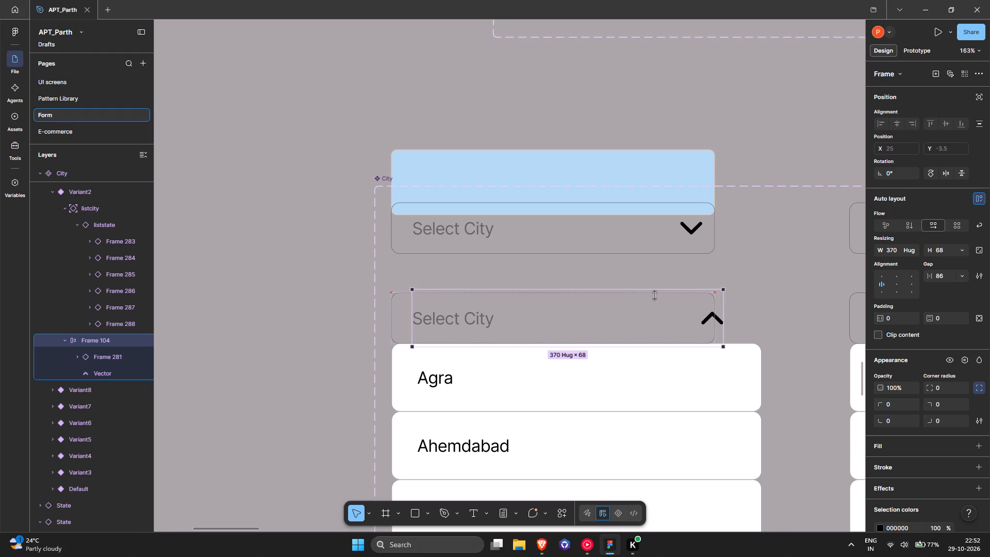
left_click_drag(655, 295, 655, 296)
left_click_drag(723, 302, 712, 303)
left_click(677, 312)
double_click(895, 285)
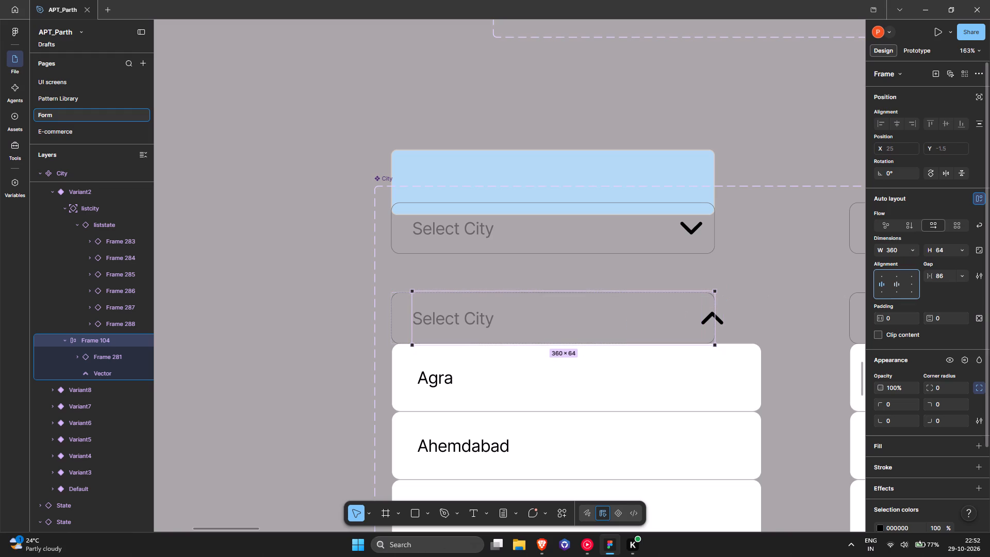
left_click(597, 319)
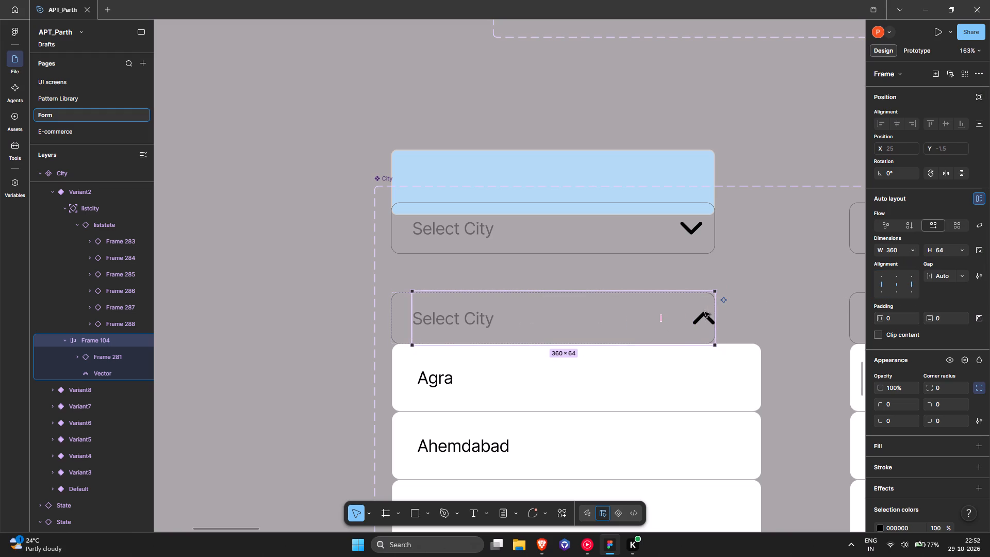
Set Variant2's auto layout alignment to centre so its Select City label and arrow sit centred in the field.
left_click(761, 286)
left_click(652, 310)
left_click(888, 357)
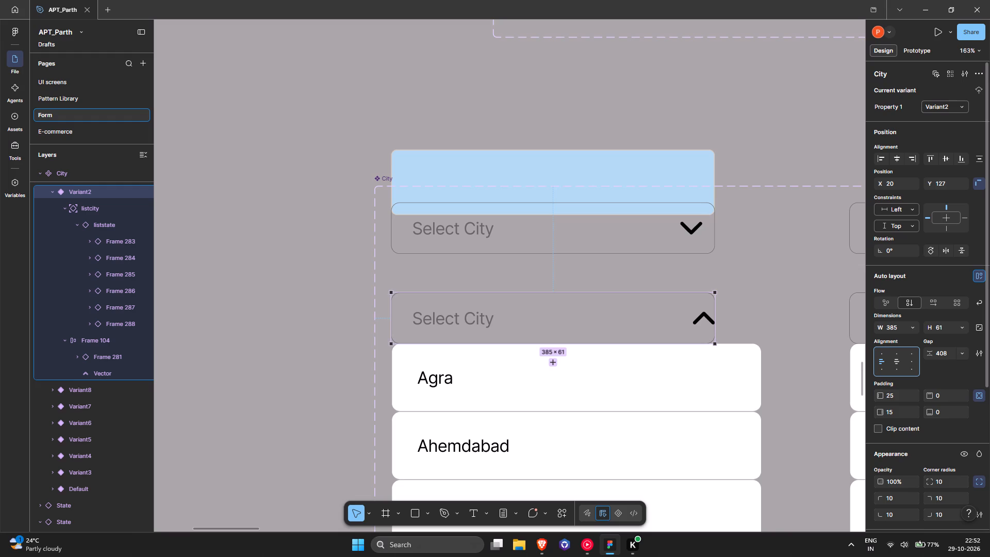
double_click(894, 359)
double_click(897, 364)
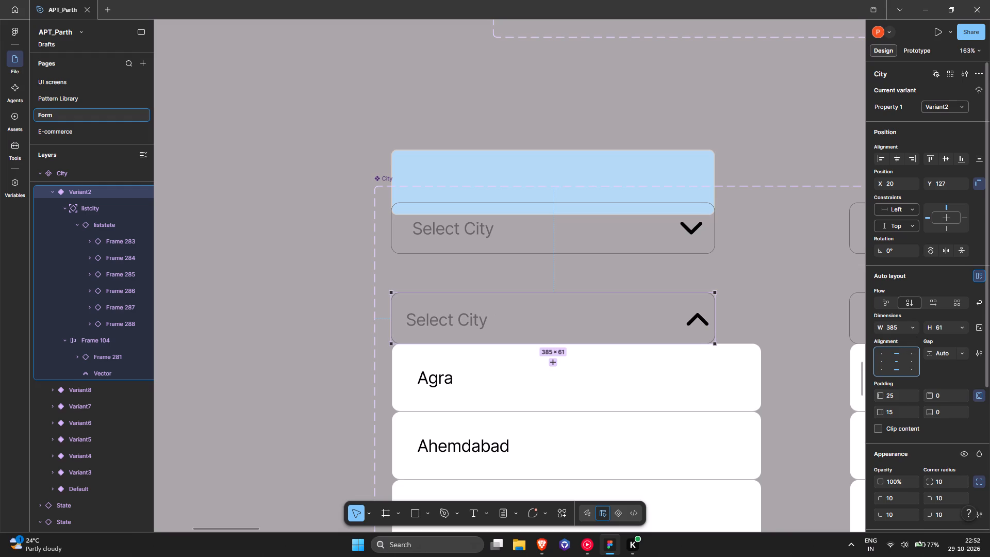
double_click(583, 315)
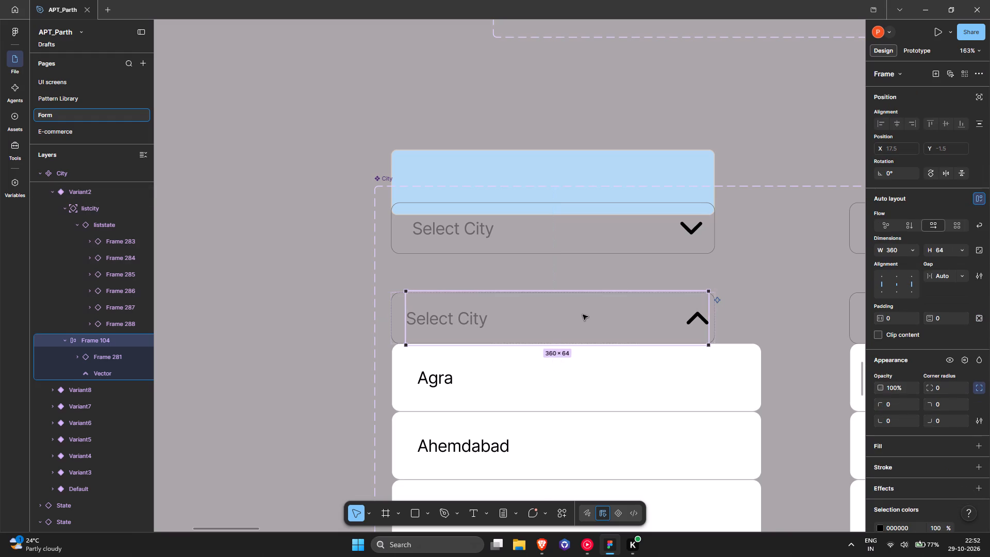
left_click(615, 222)
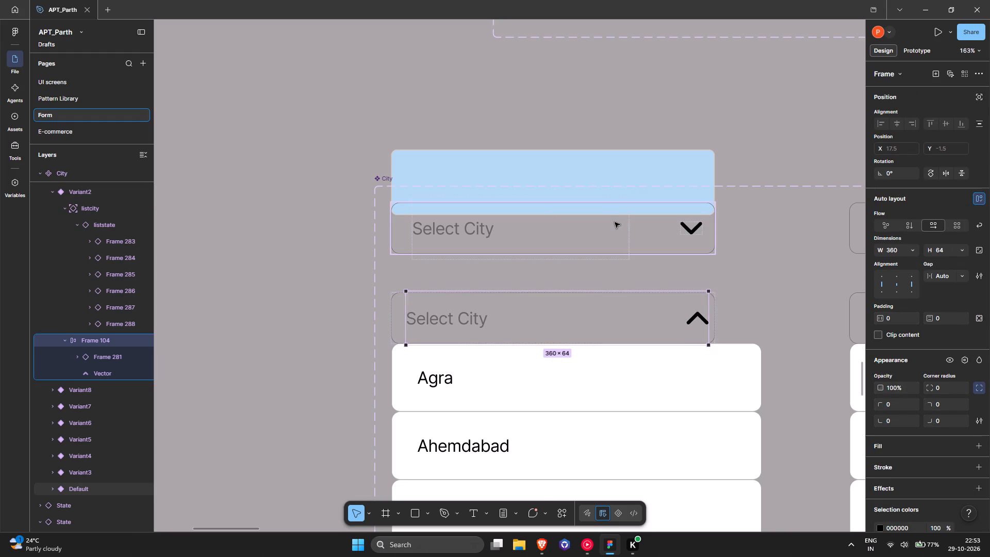
left_click(655, 322)
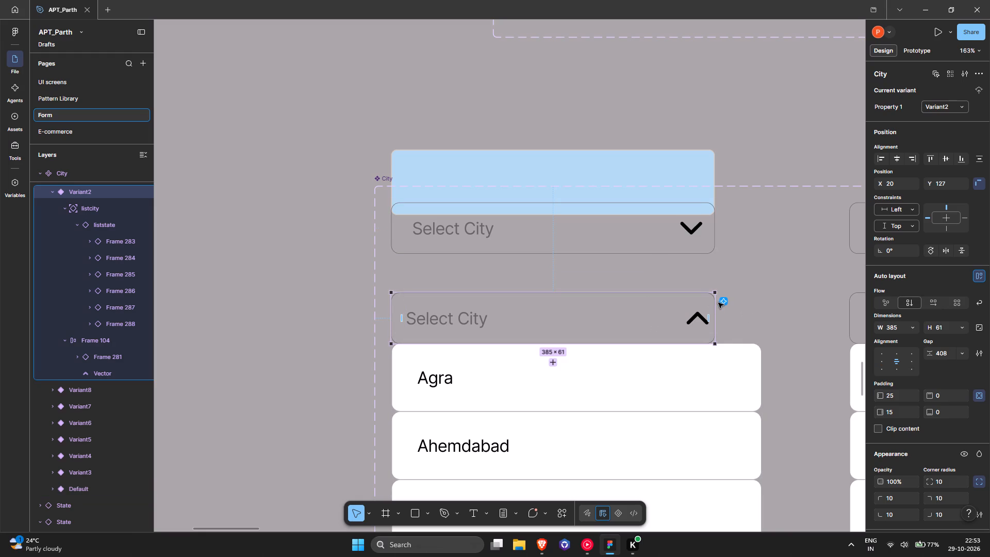